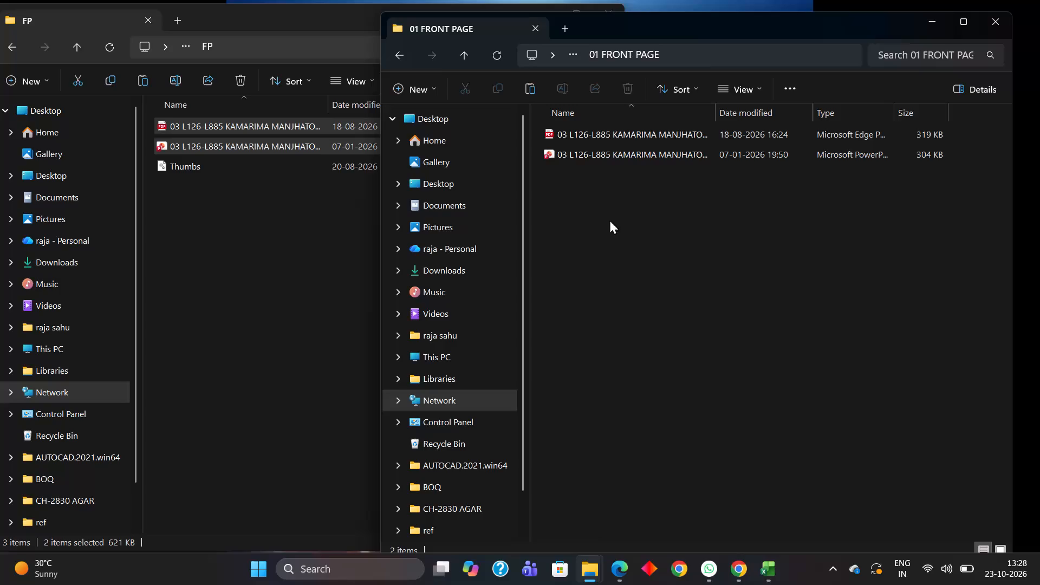
Copy the EXCEL 350 workbook and the Topo Survey RD-350m drawing from the source bridge folder into 02 SURVEY.
left_click(465, 55)
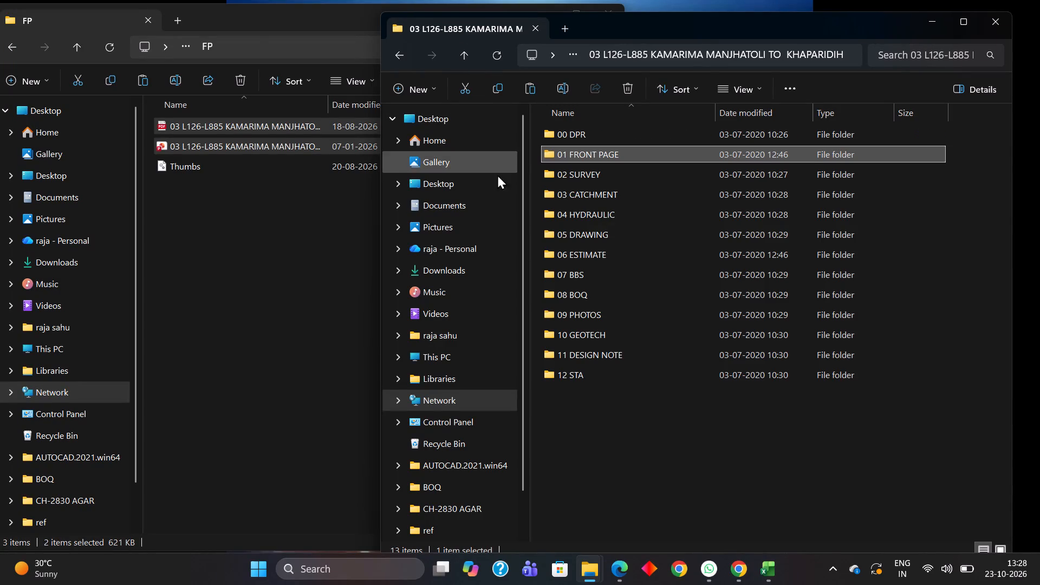
left_click(78, 43)
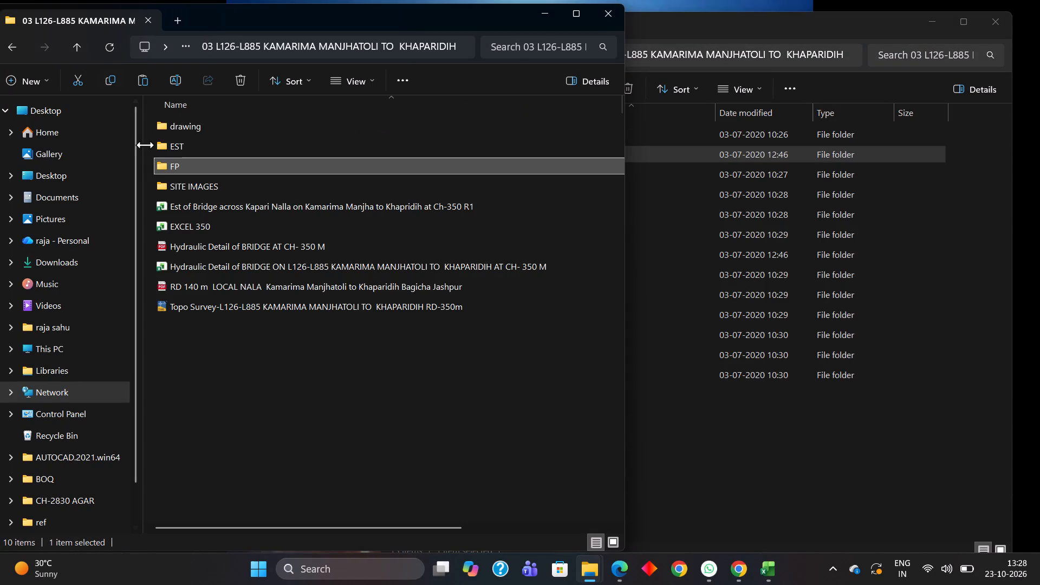
left_click(226, 300)
left_click(206, 220, "ctrl")
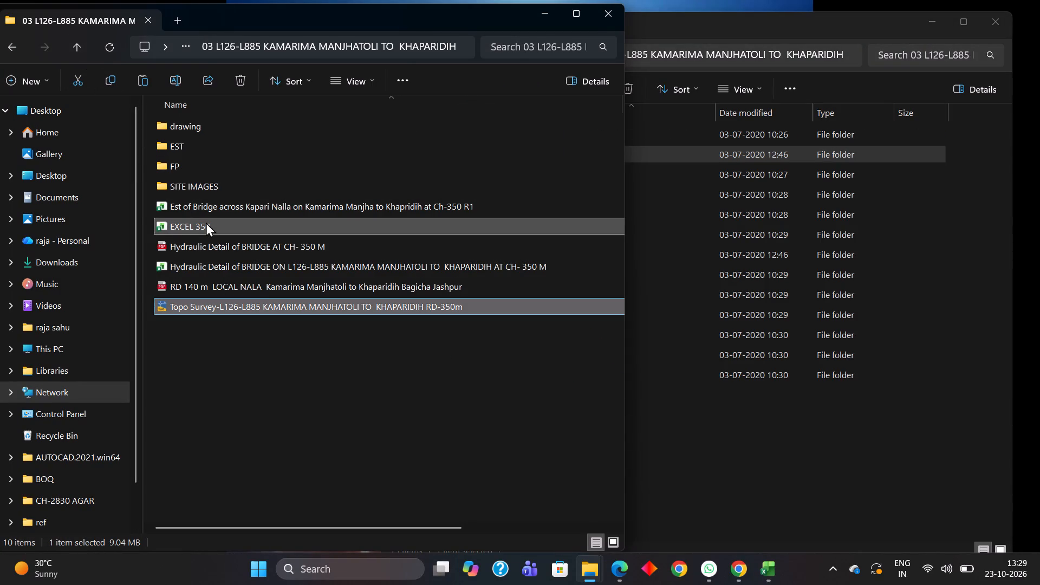
key("ctrl+c")
left_click(730, 418)
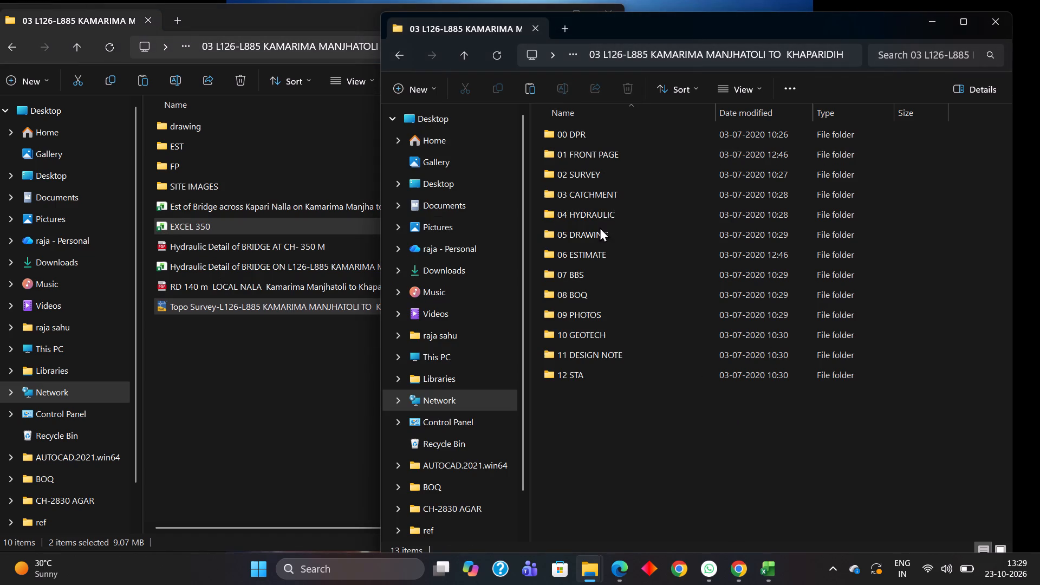
double_click(597, 176)
left_click(596, 256)
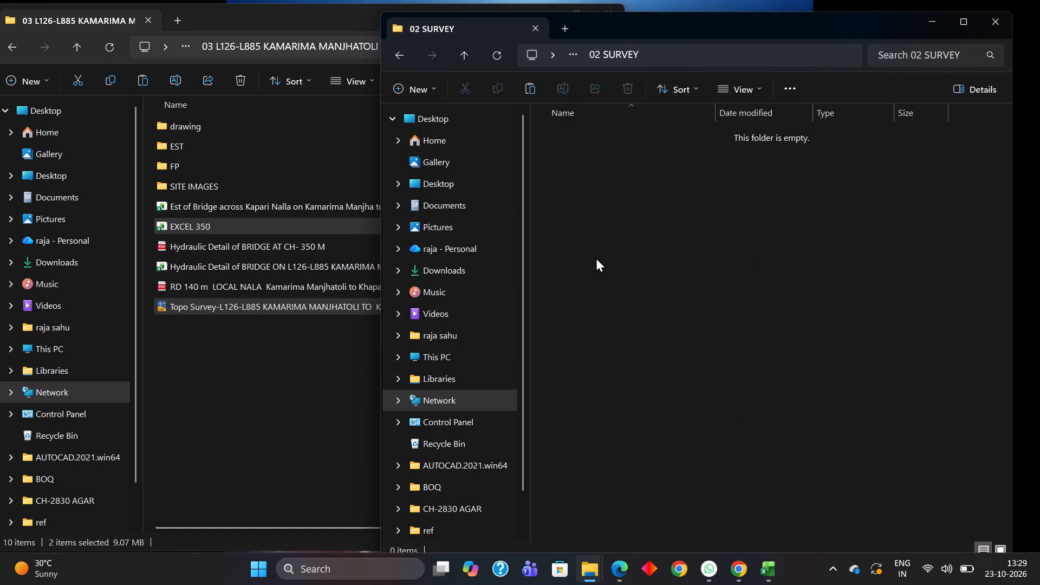
key("ctrl+v")
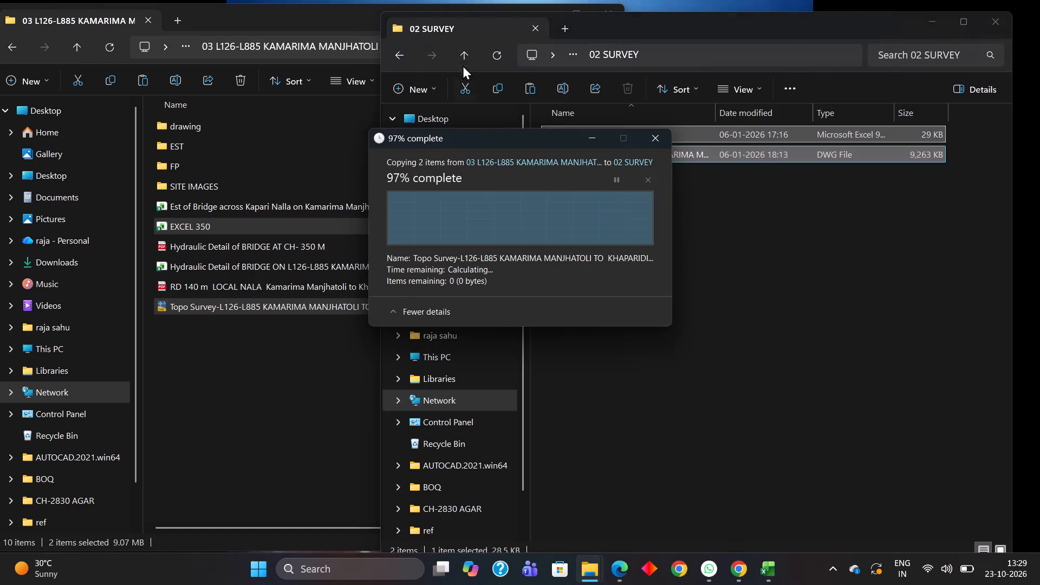
Check the RD 140 m LOCAL NALA PDF and copy it from the source bridge folder into 03 CATCHMENT.
left_click(463, 55)
double_click(574, 190)
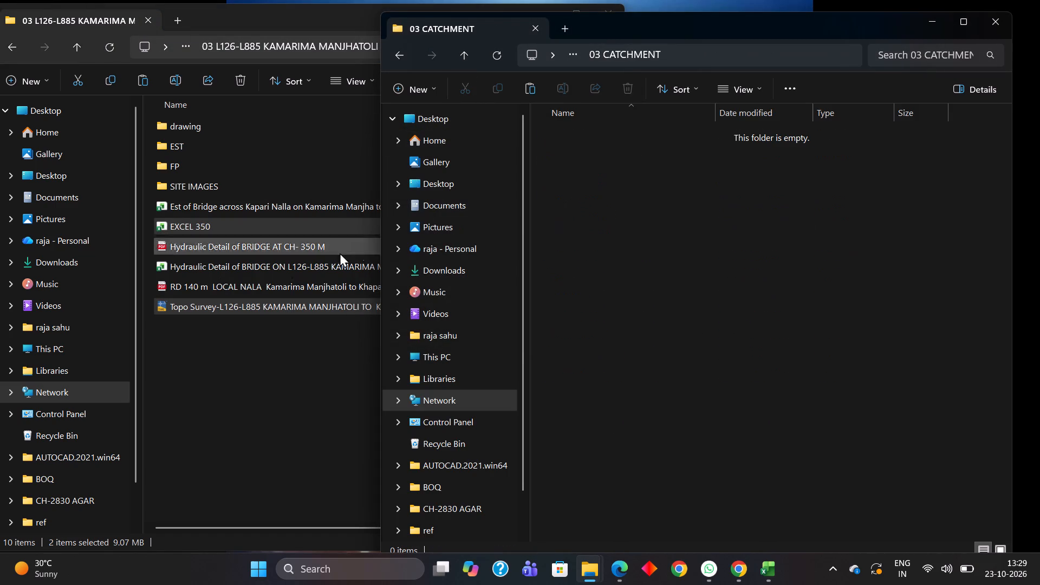
double_click(239, 289)
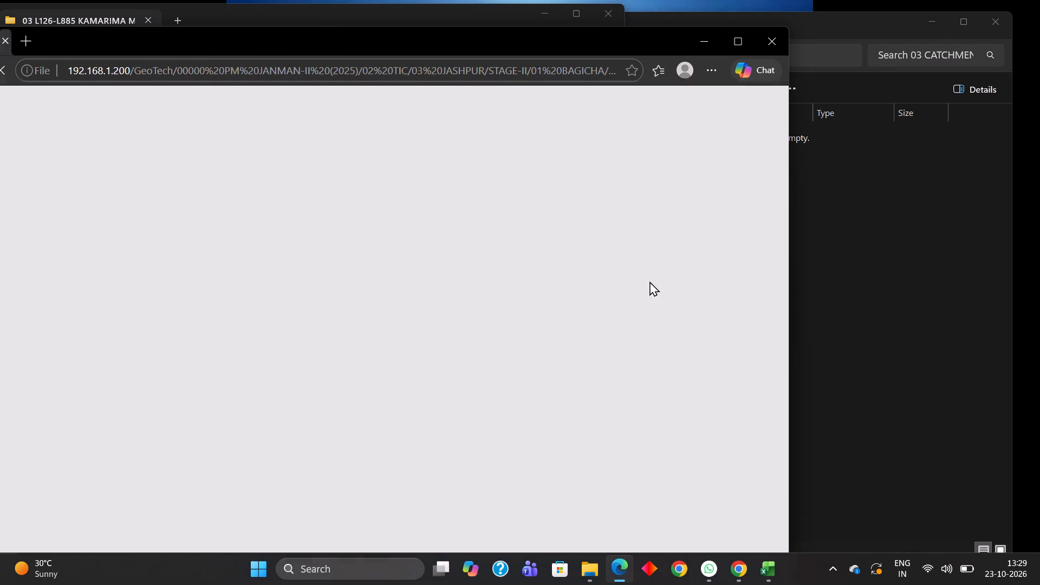
left_click(777, 47)
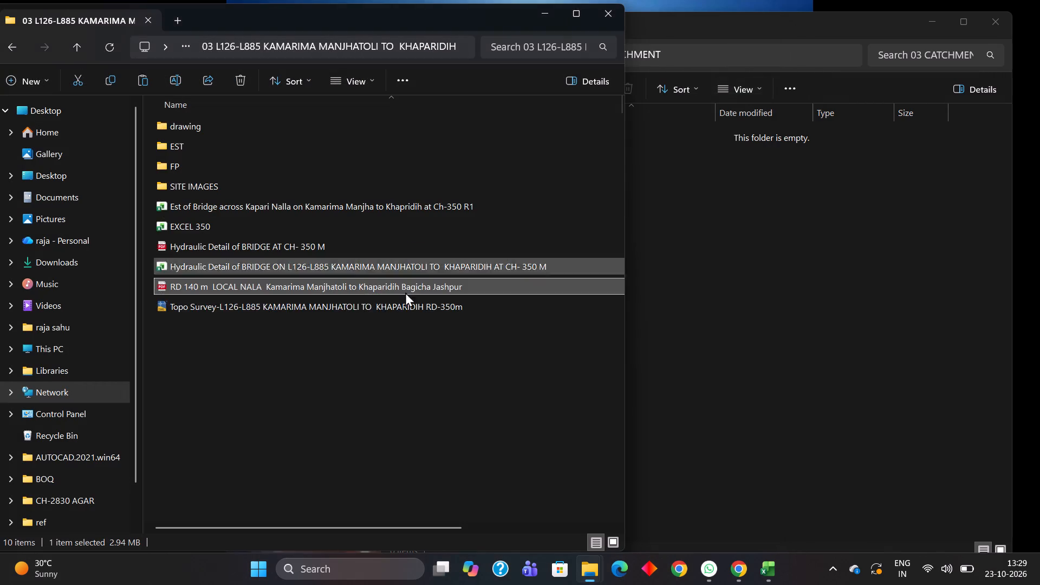
key("ctrl+c")
left_click(817, 328)
key("ctrl+v")
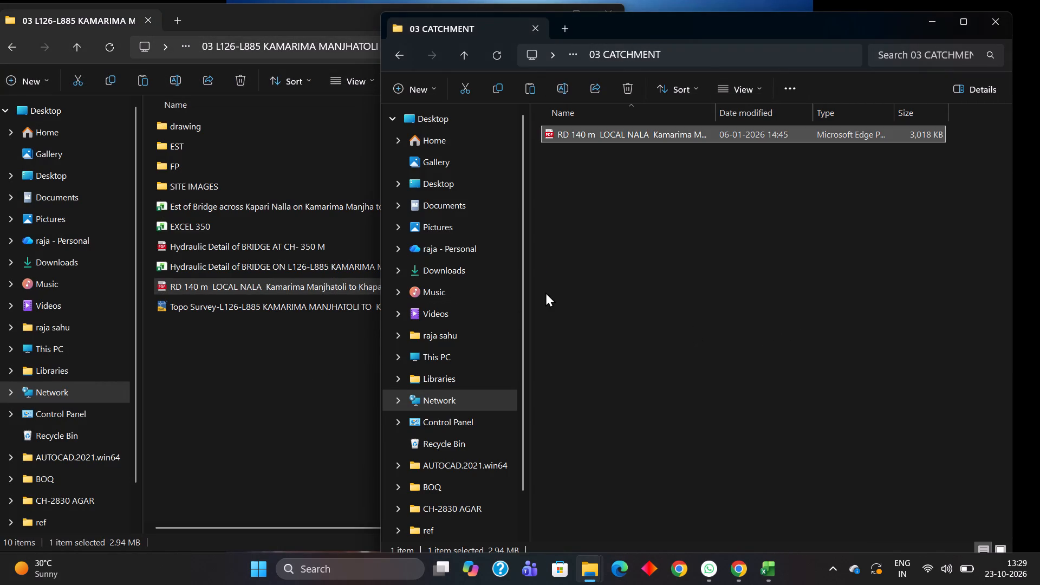
left_click(647, 277)
Copy the Hydraulic Detail PDF and the Hydraulic Detail workbook for CH-350 M into 04 HYDRAULIC.
left_click(463, 50)
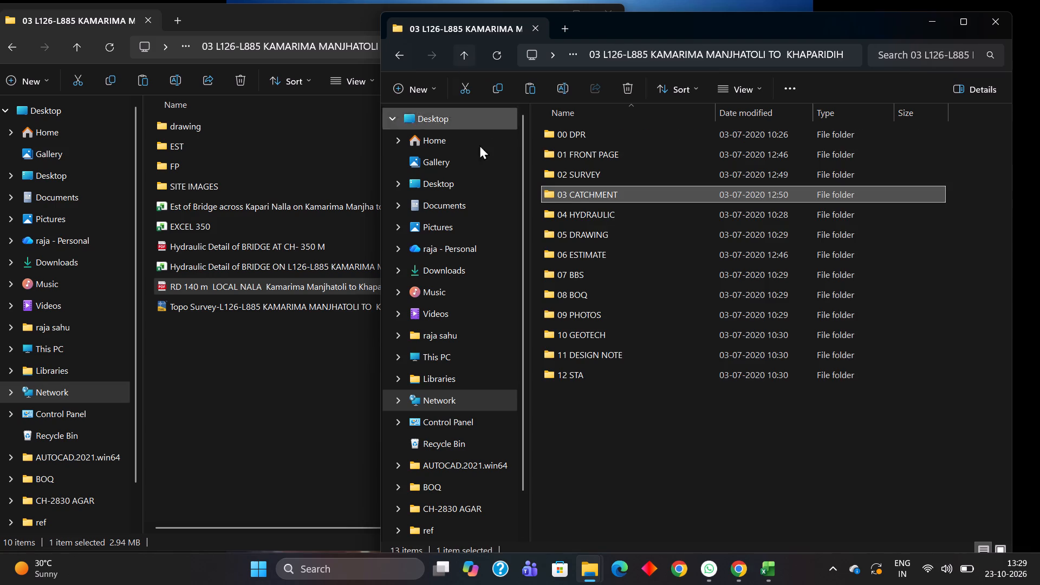
left_click(578, 204)
double_click(580, 208)
left_click(603, 223)
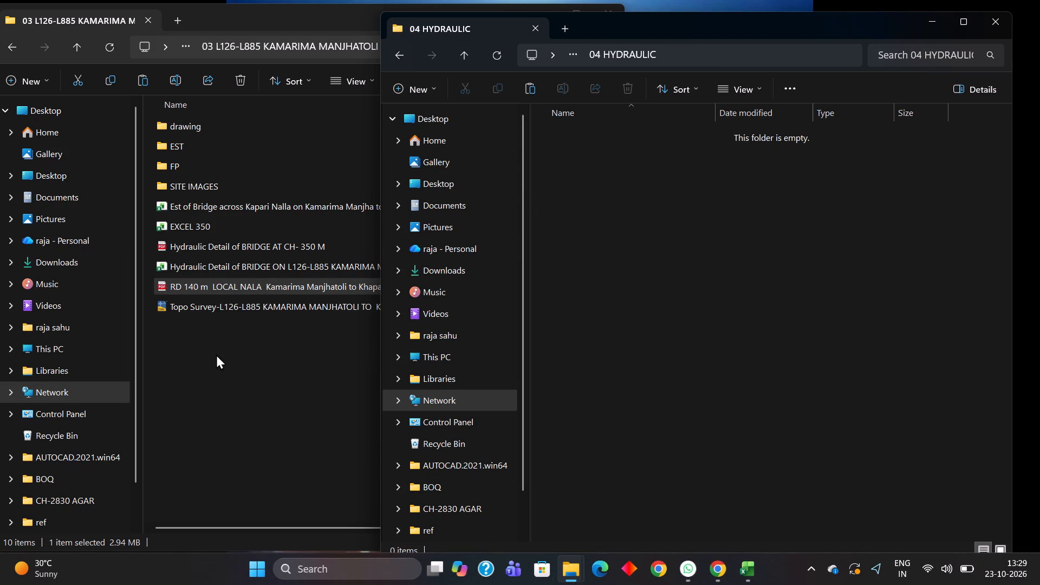
left_click(207, 245)
left_click(226, 266, "ctrl")
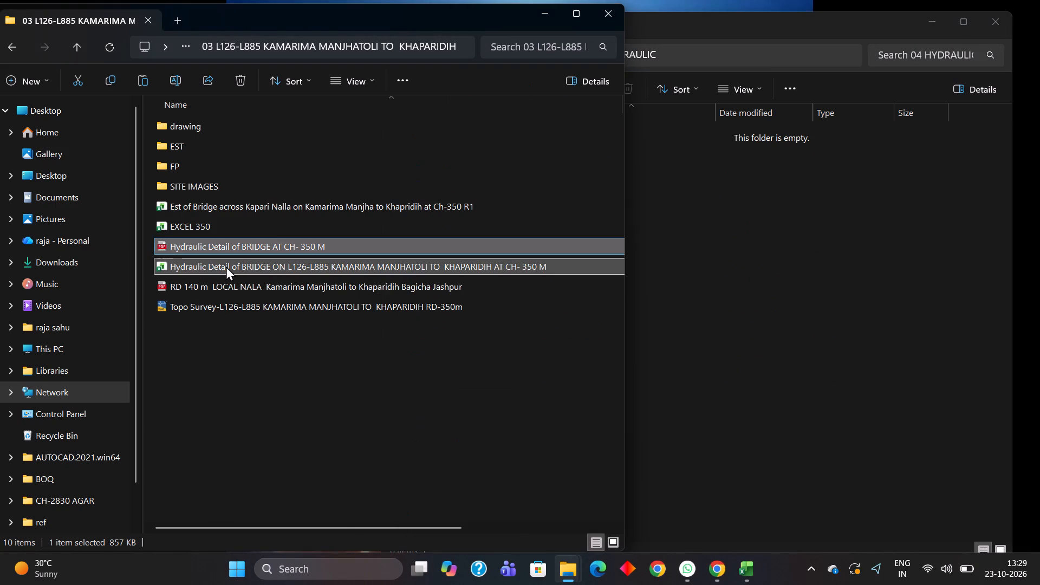
key("ctrl+c")
left_click(772, 278)
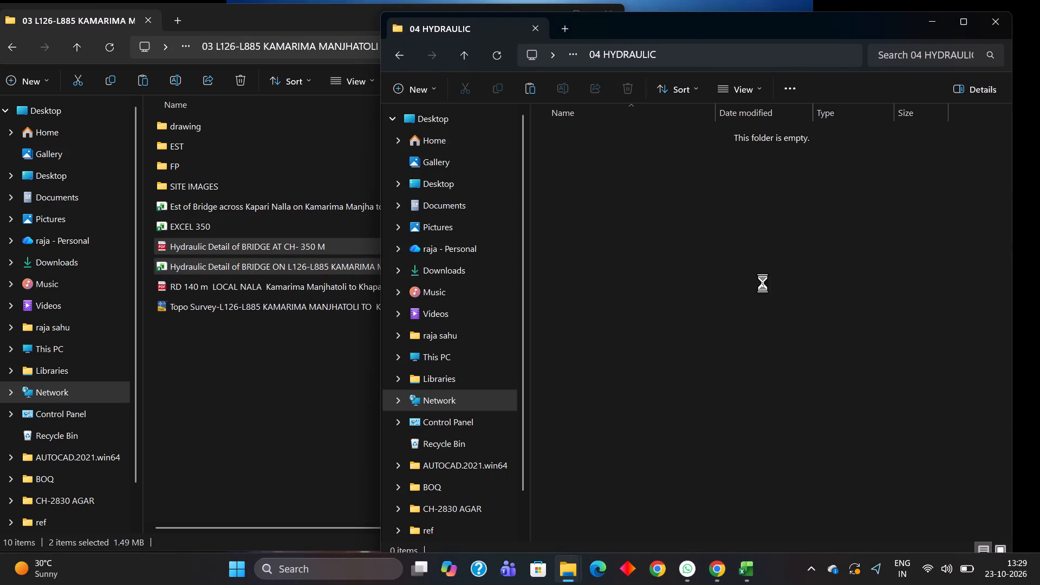
key("ctrl+v")
left_click(653, 303)
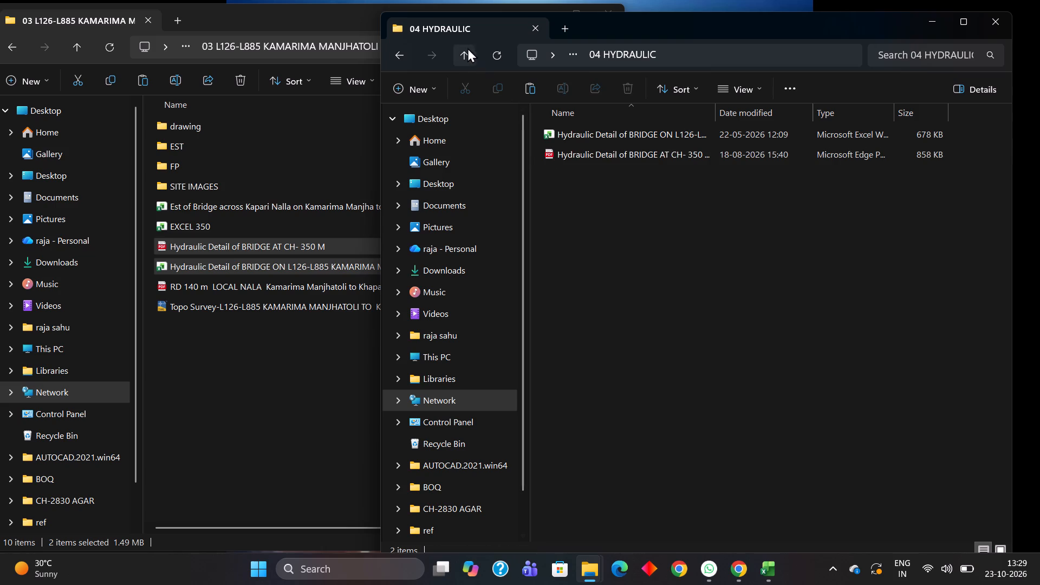
Open the 05 DRAWING destination folder and the source bridge's drawing folder.
left_click(461, 53)
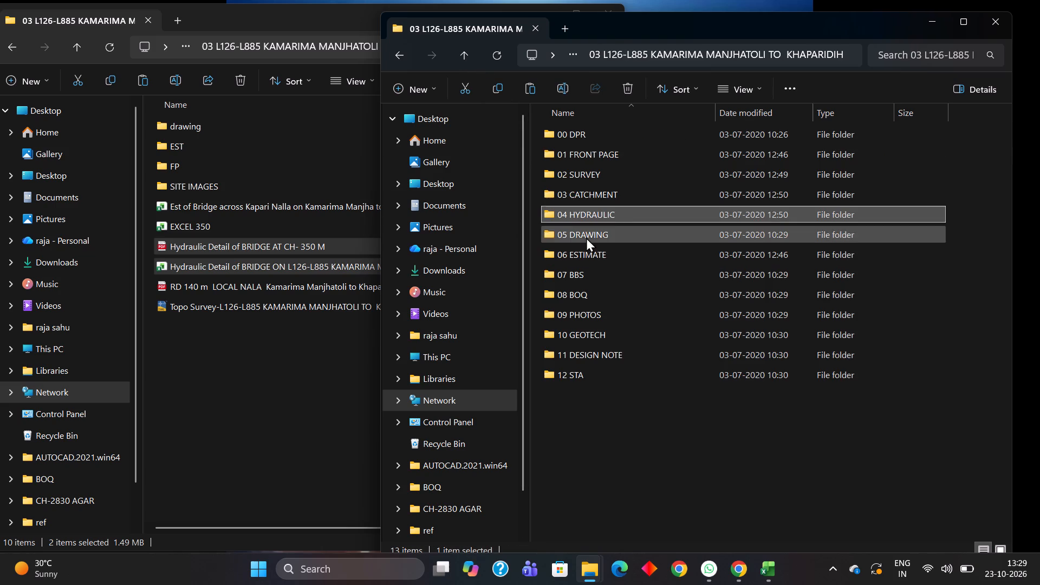
double_click(587, 236)
double_click(217, 129)
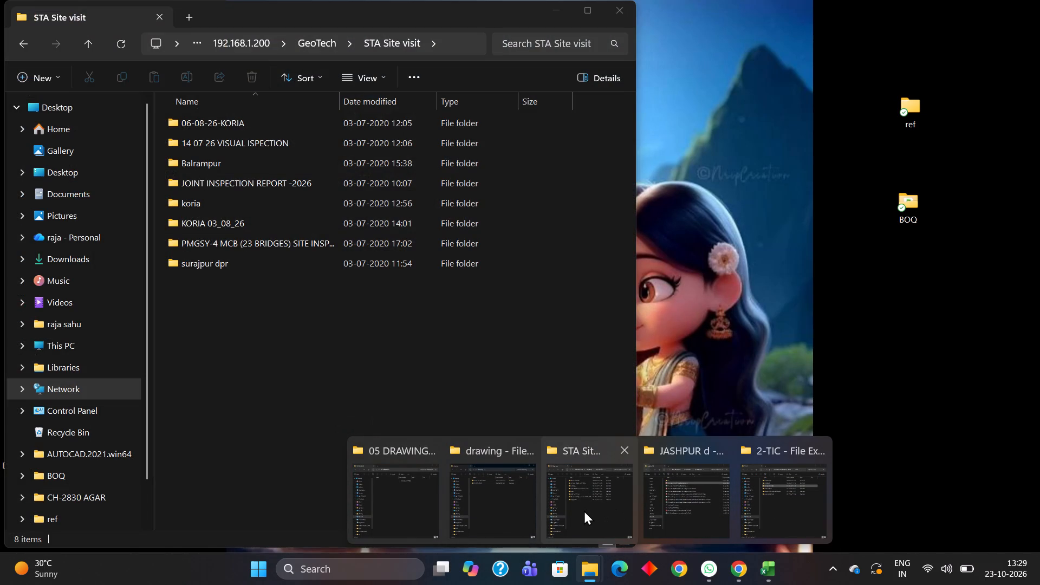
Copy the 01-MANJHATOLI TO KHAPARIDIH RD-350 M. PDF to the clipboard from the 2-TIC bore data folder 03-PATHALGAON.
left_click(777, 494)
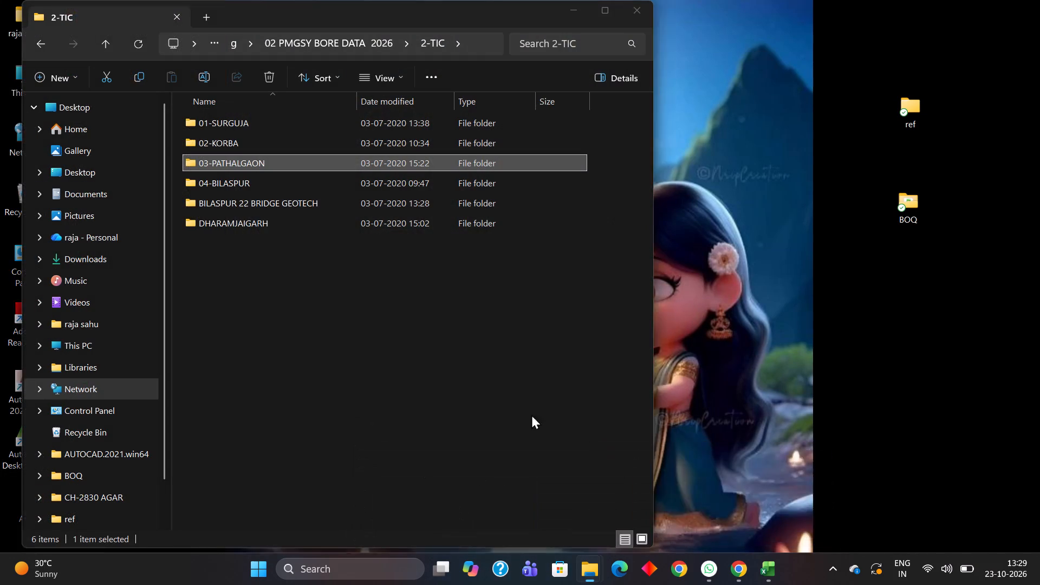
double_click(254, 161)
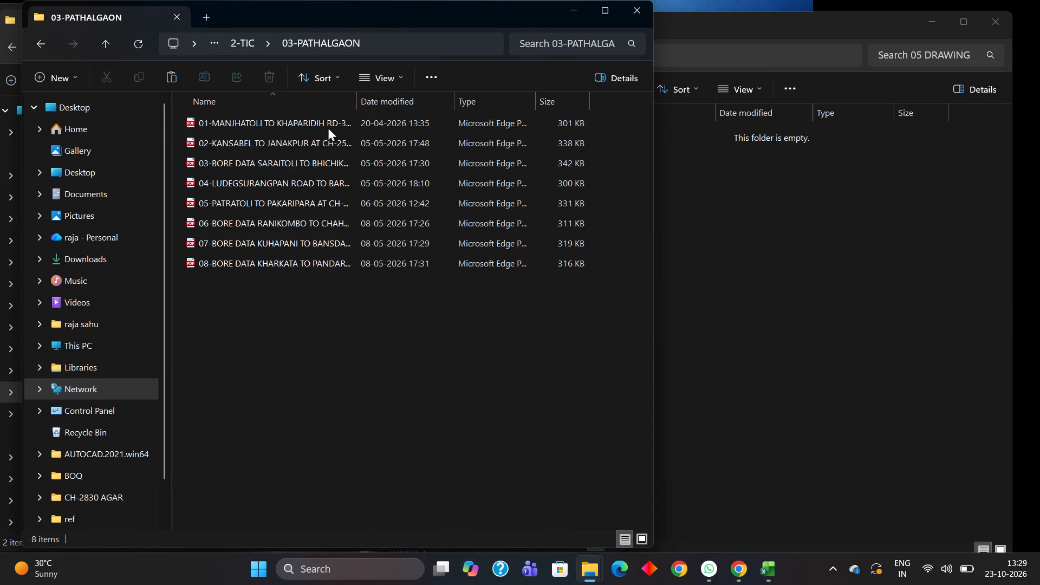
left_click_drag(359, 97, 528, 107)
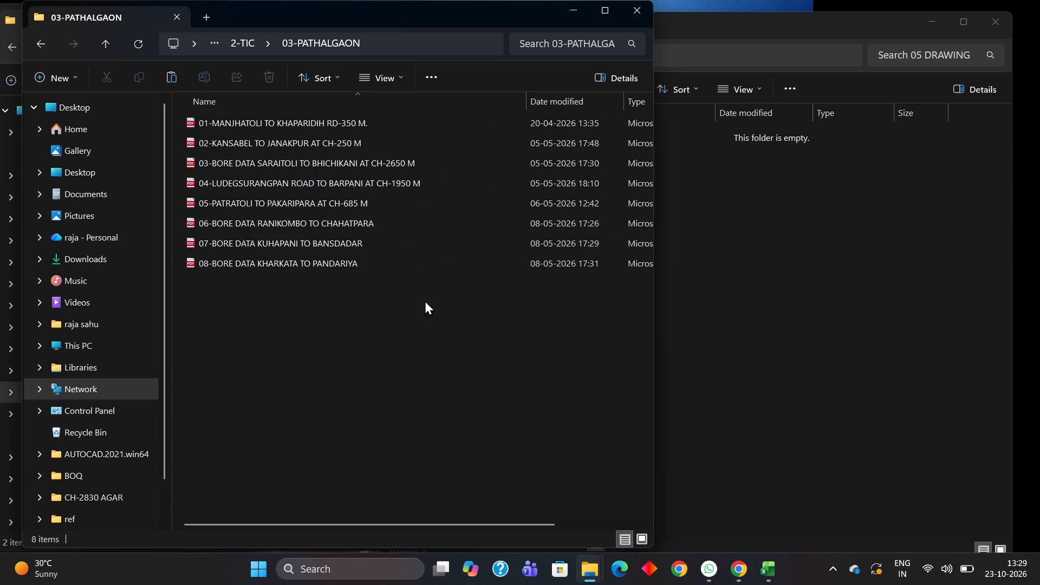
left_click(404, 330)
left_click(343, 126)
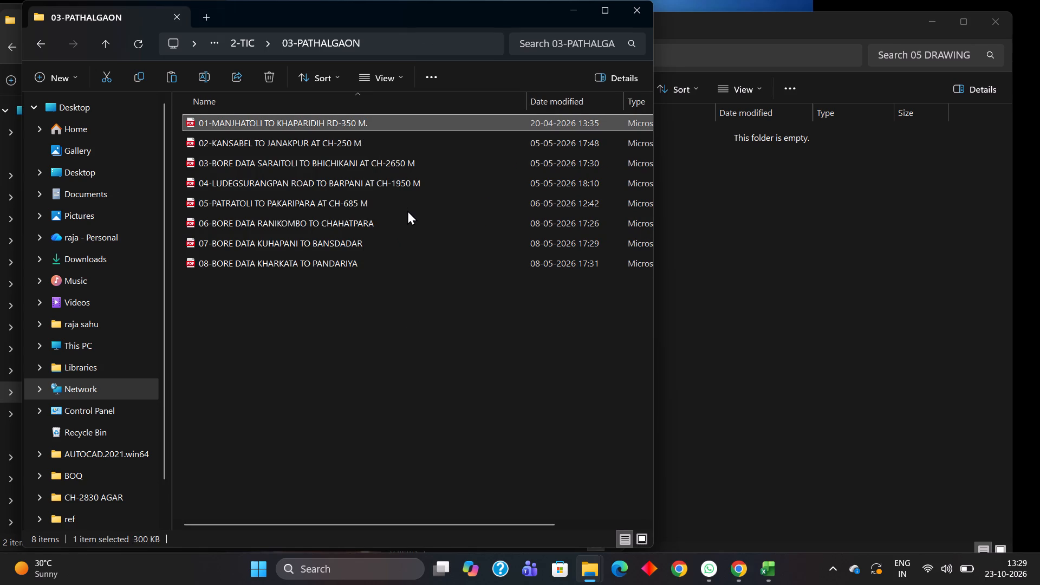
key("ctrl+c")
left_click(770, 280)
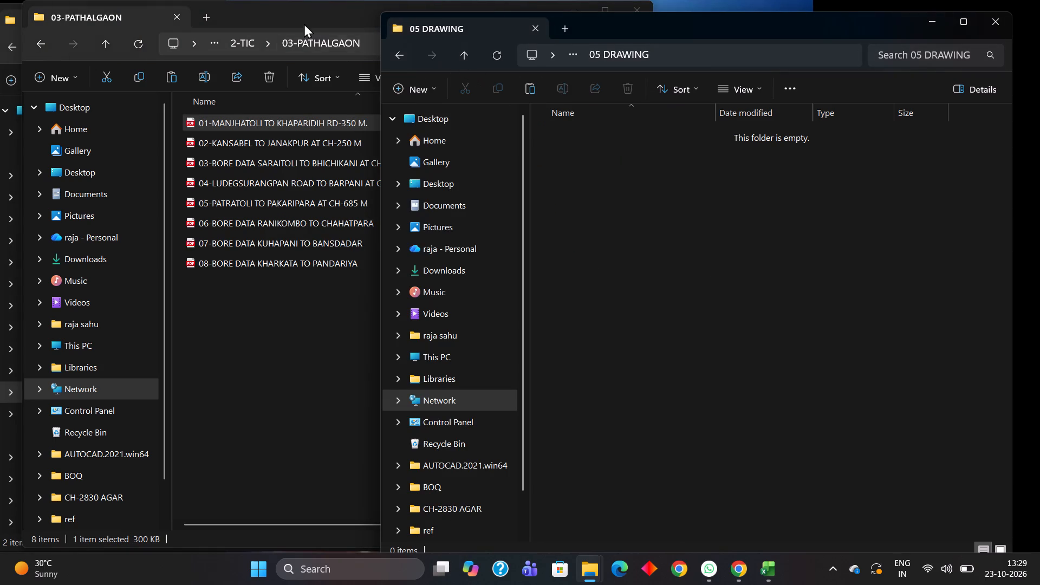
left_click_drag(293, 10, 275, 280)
Review the 02-R1 CH-350 drawing PDF in R1 AFTER BORE and the bridge's foundation type in the Final Summary spreadsheet in Chrome.
left_click(258, 200)
left_click(212, 146)
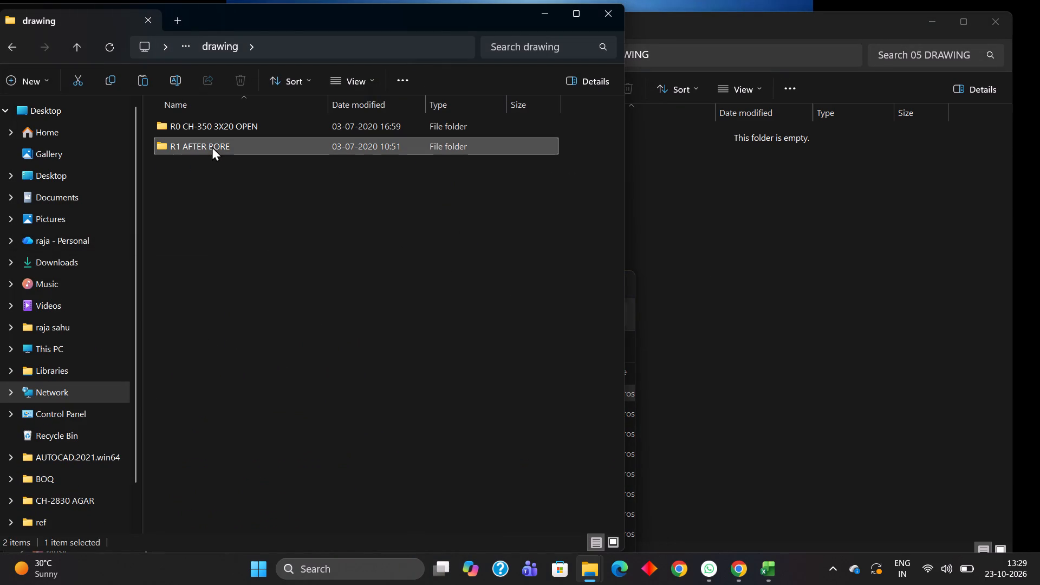
double_click(236, 144)
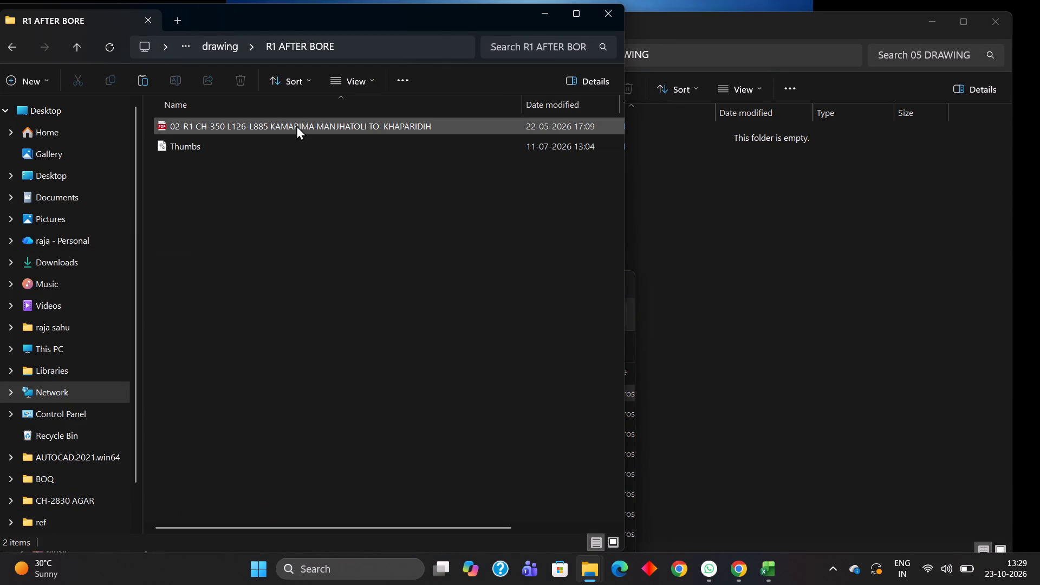
double_click(296, 125)
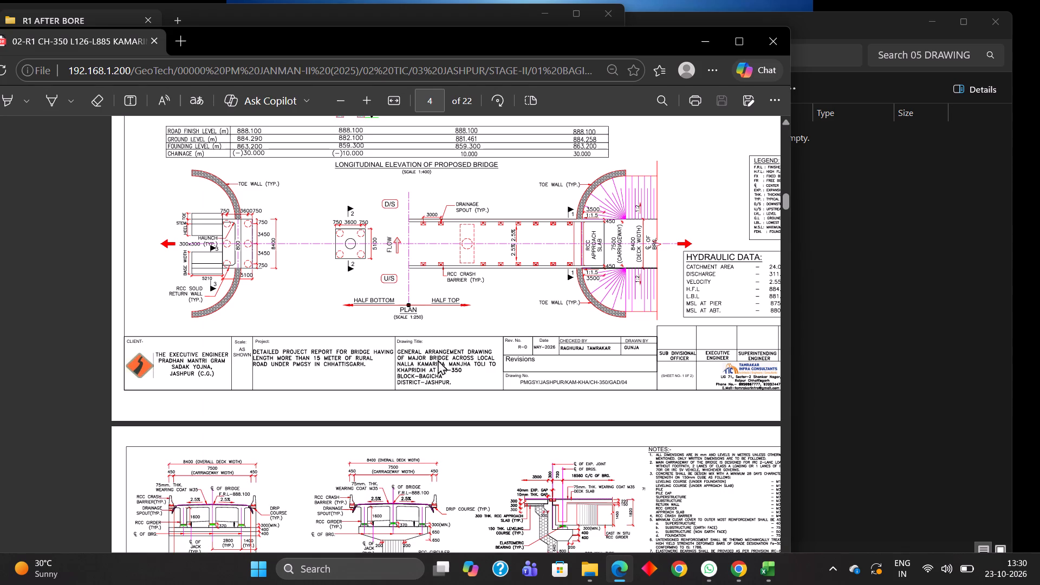
scroll(438, 418, "up", 3)
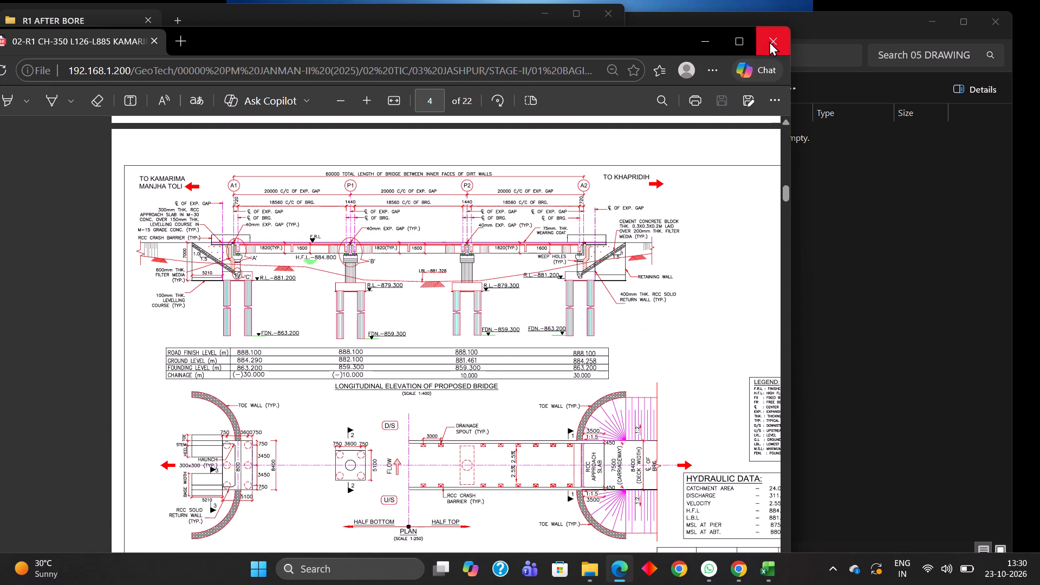
left_click(769, 41)
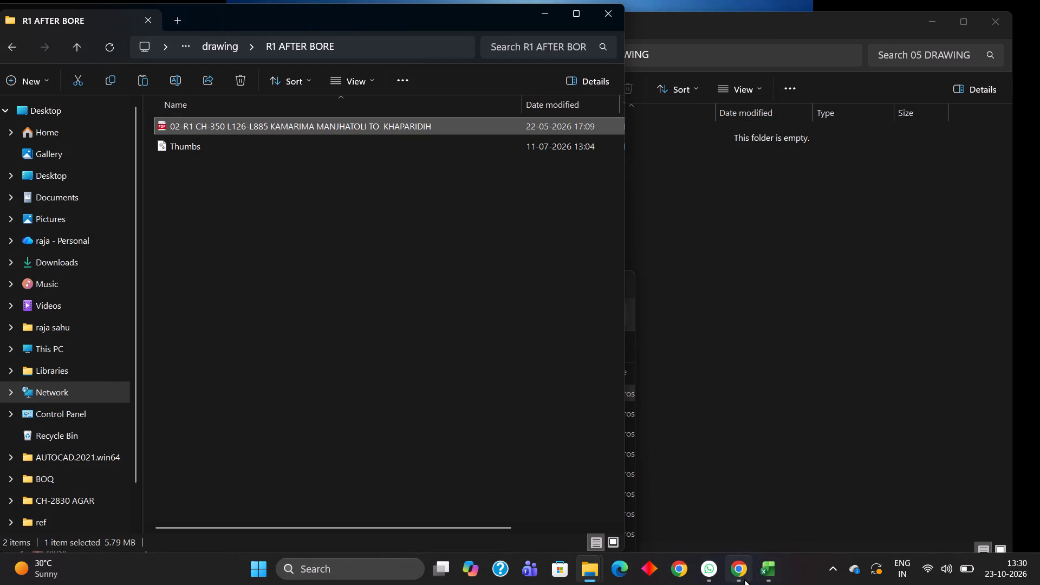
left_click(734, 509)
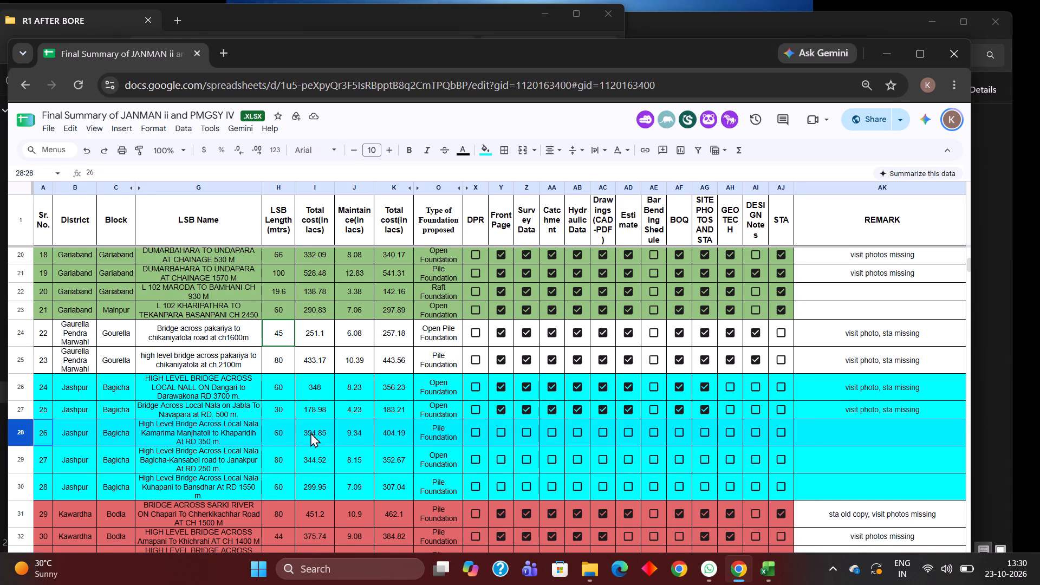
left_click(444, 432)
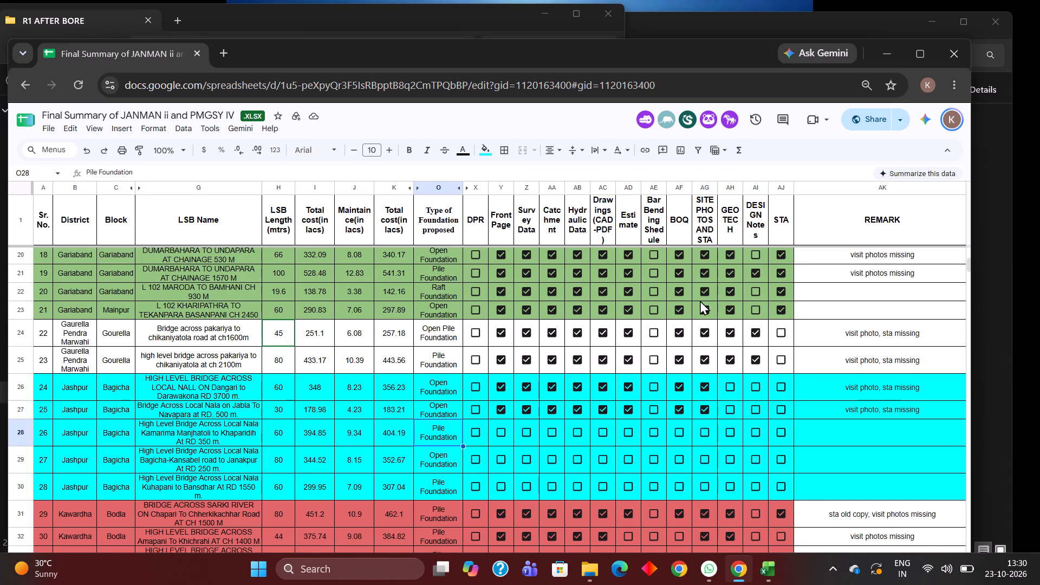
left_click(888, 50)
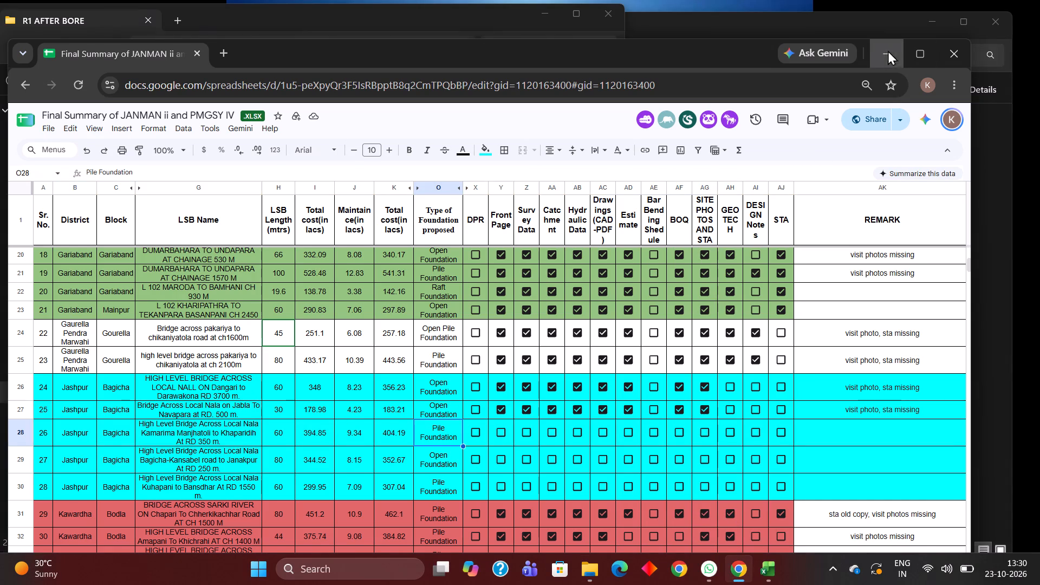
Copy the 02-R1 CH-350 KAMARIMA MANJHATOLI TO KHAPARIDIH drawing PDF into 05 DRAWING and return the source window to the drawing folder.
left_click(327, 223)
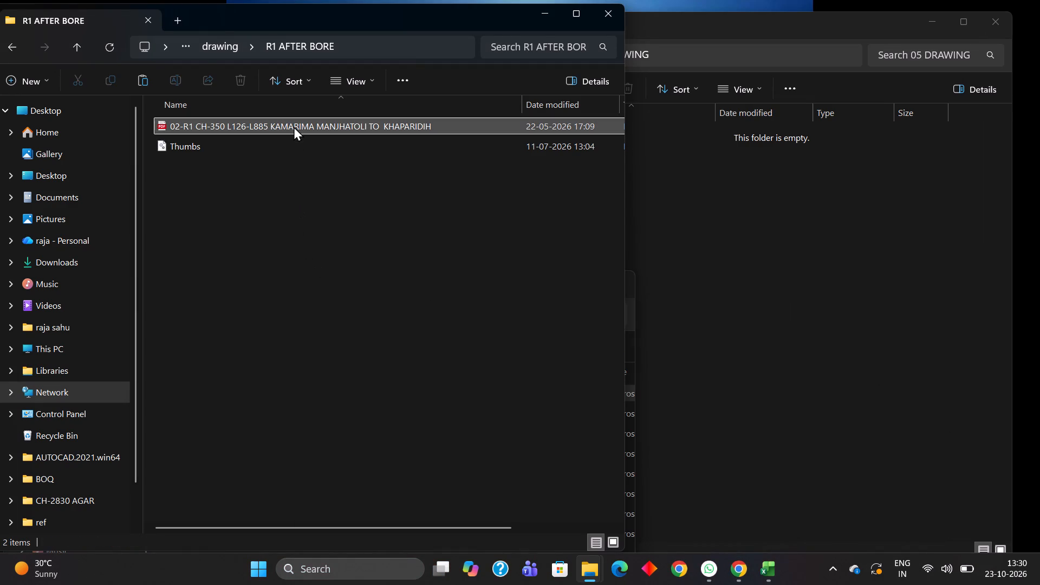
left_click(294, 126)
key("ctrl+c")
left_click(831, 226)
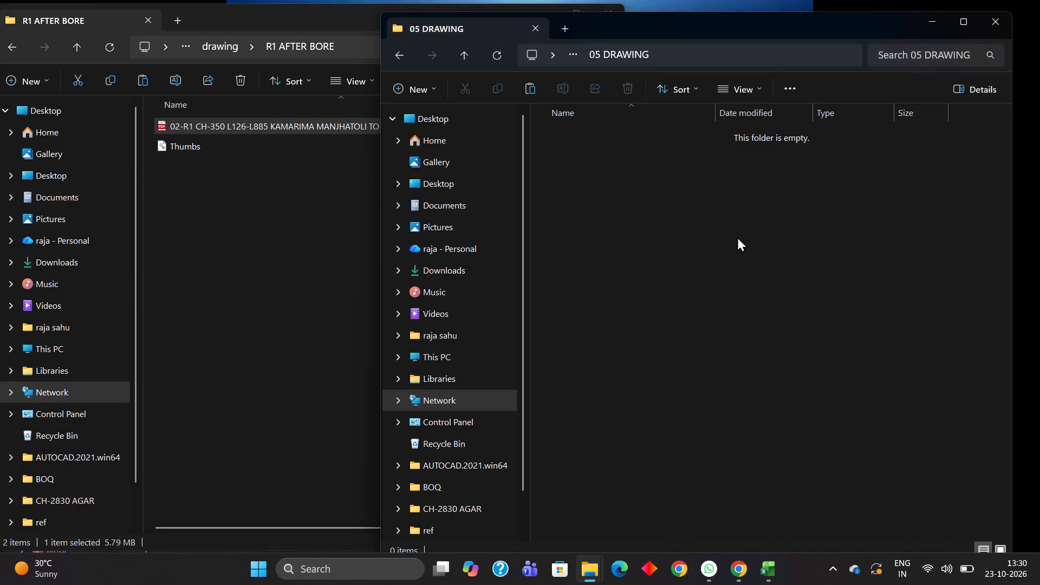
key("ctrl+v")
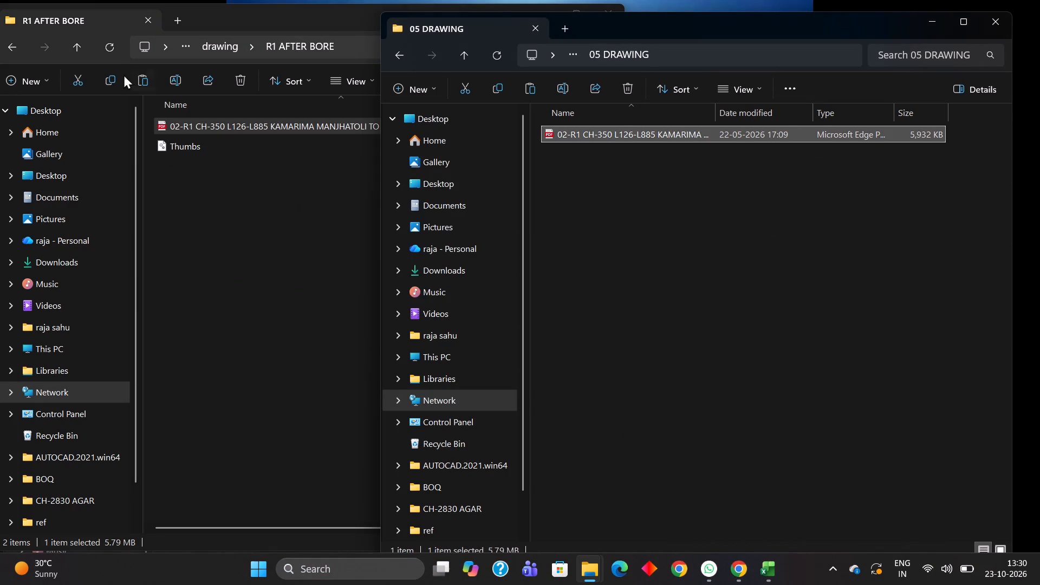
left_click(78, 47)
left_click_drag(785, 224, 773, 213)
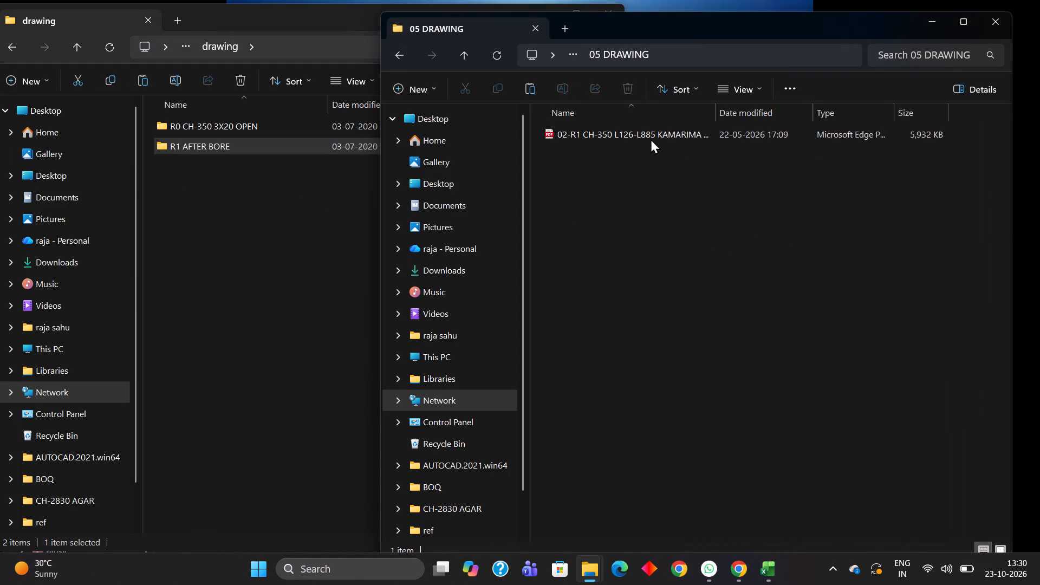
Replace the drawing PDF in 05 DRAWING with a copy of the whole R1 AFTER BORE folder.
left_click(634, 130)
left_click(625, 84)
left_click(562, 328)
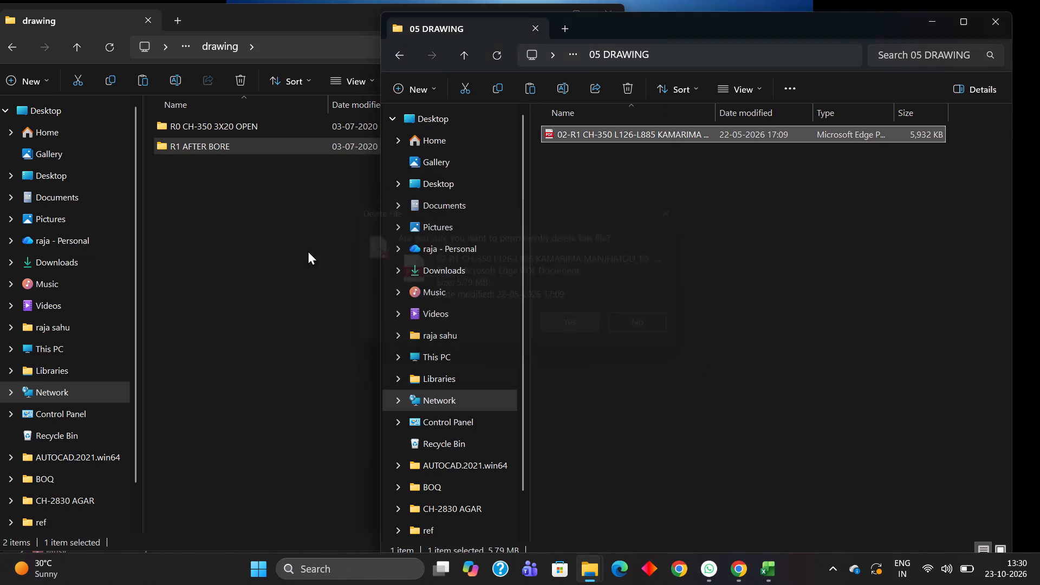
left_click_drag(263, 245, 261, 236)
left_click(214, 147)
key("ctrl+c")
left_click(794, 229)
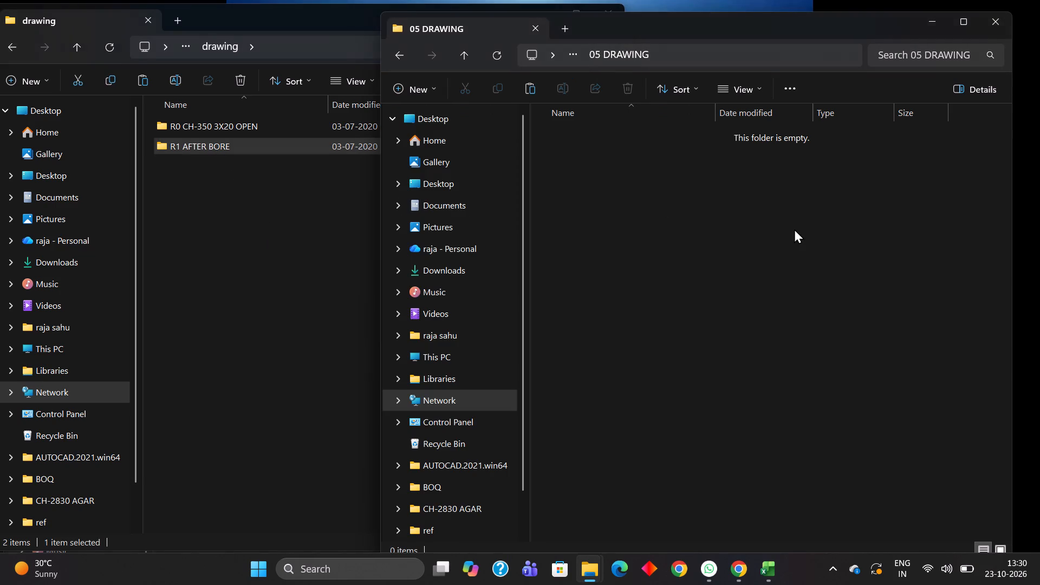
key("ctrl+v")
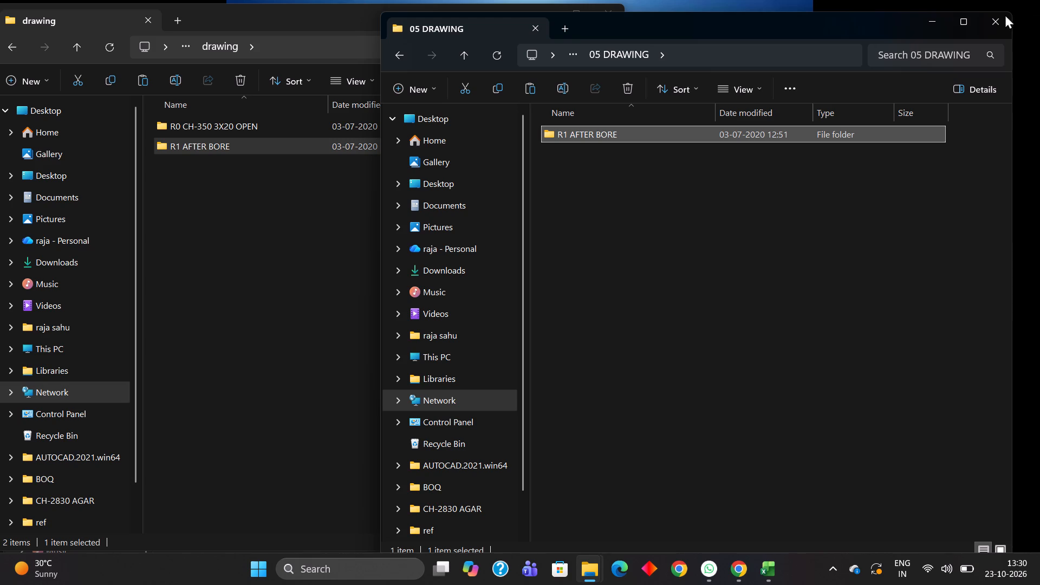
Open the 06 ESTIMATE destination folder and the source bridge's COST OPTIMIZED folder inside EST.
left_click(80, 50)
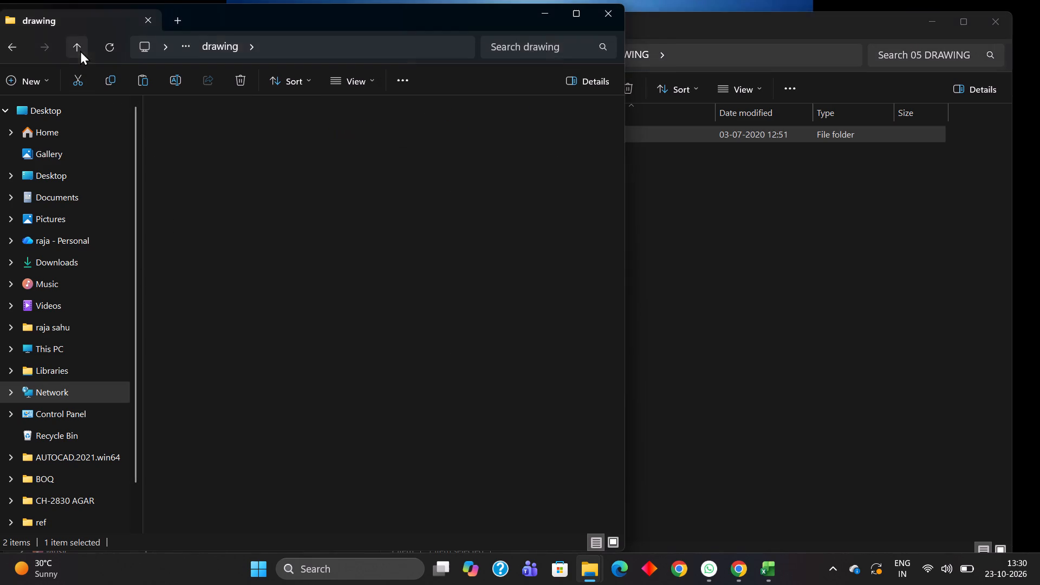
left_click(687, 263)
left_click(464, 56)
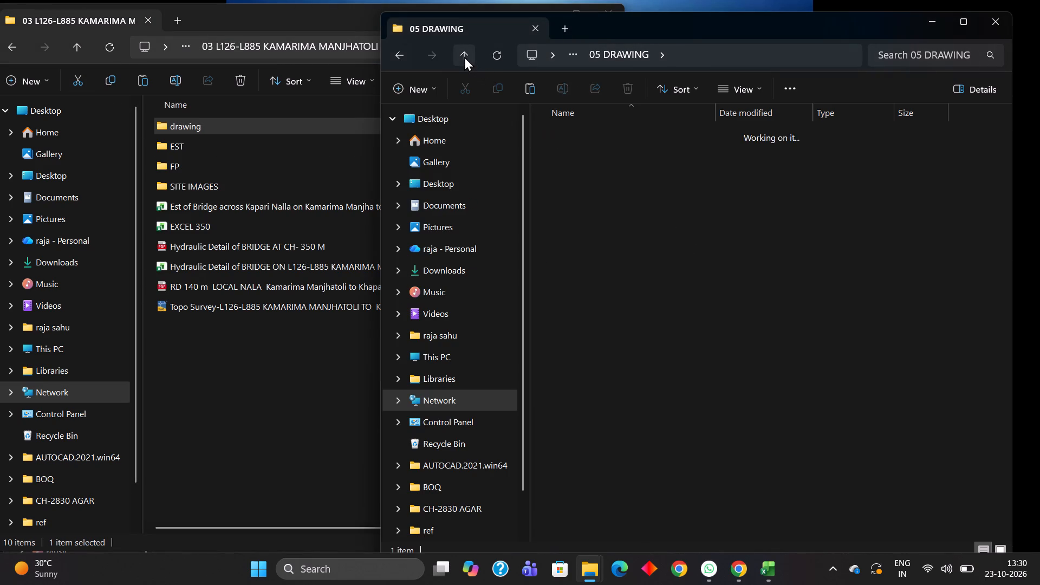
double_click(594, 249)
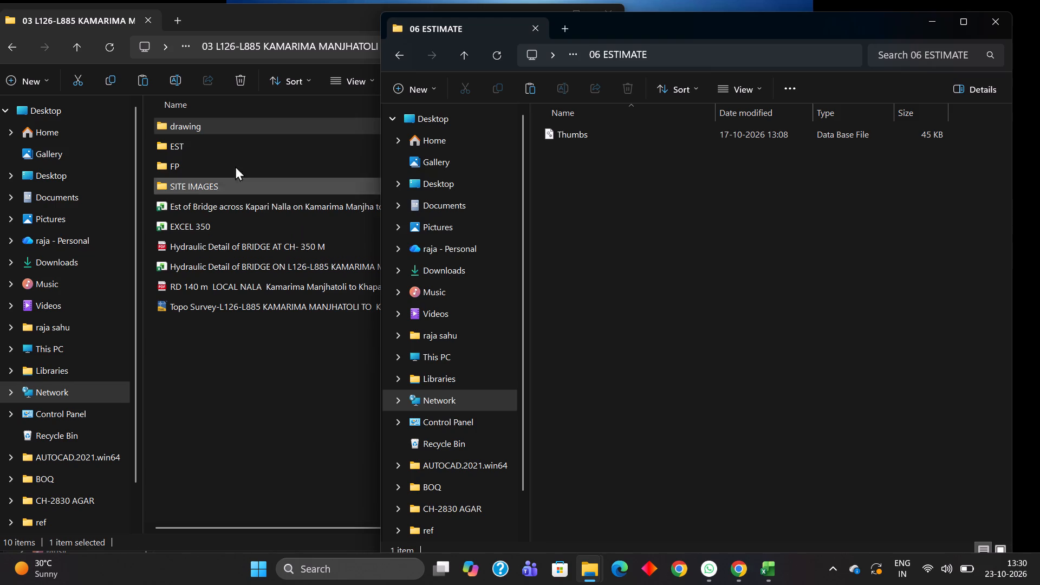
double_click(229, 146)
double_click(232, 130)
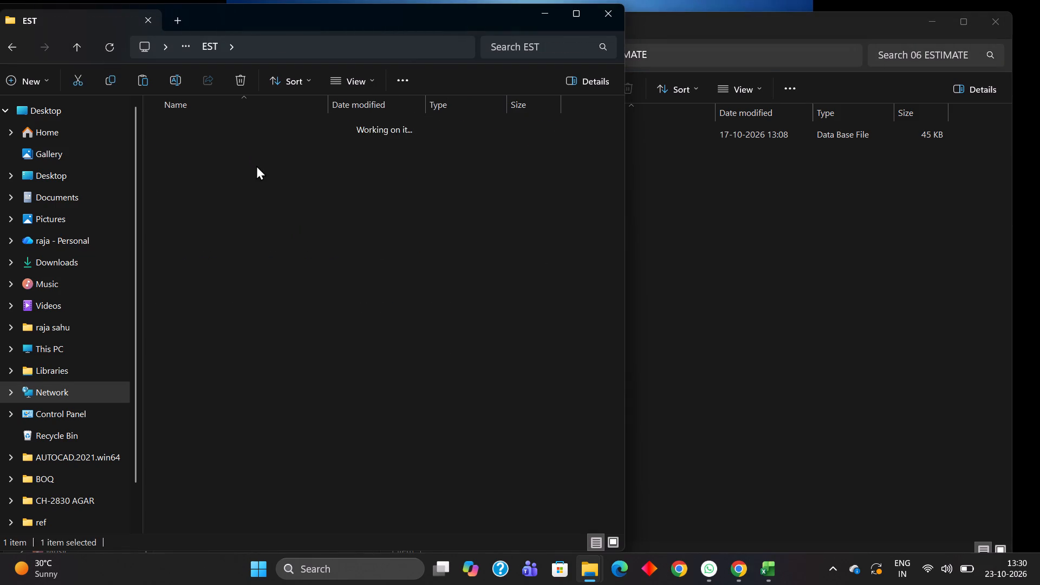
Check the 05 Est of Bridge across Kapari Nalla PDF against the bridge's row in the Final Summary spreadsheet in Chrome.
double_click(262, 130)
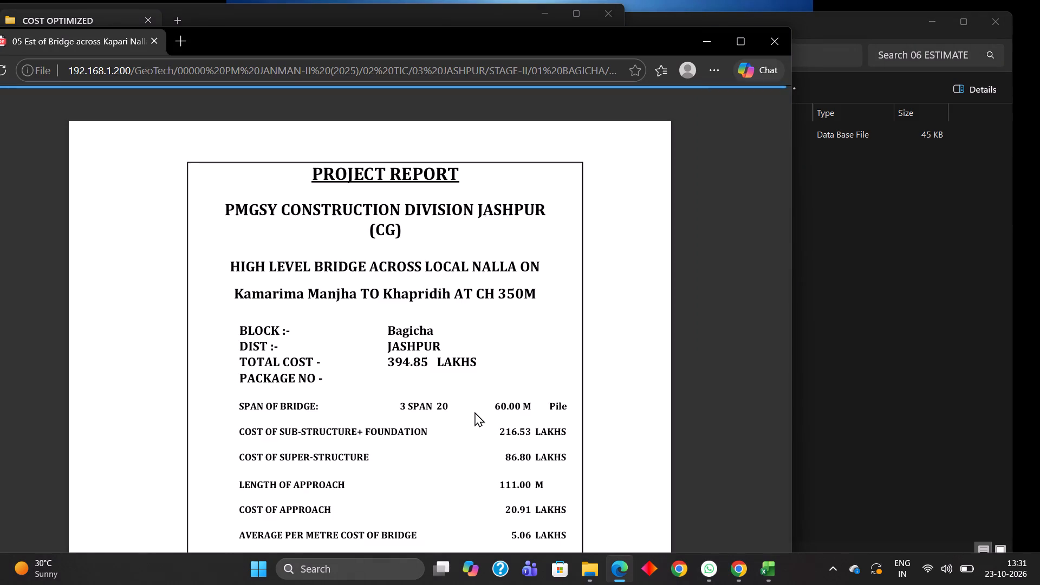
left_click(733, 567)
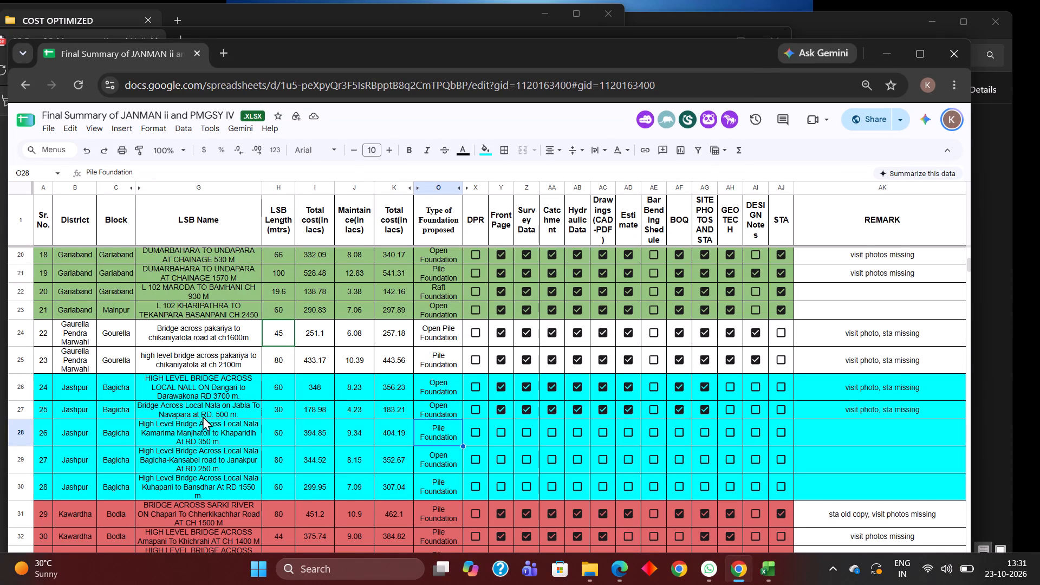
left_click(893, 48)
left_click(702, 39)
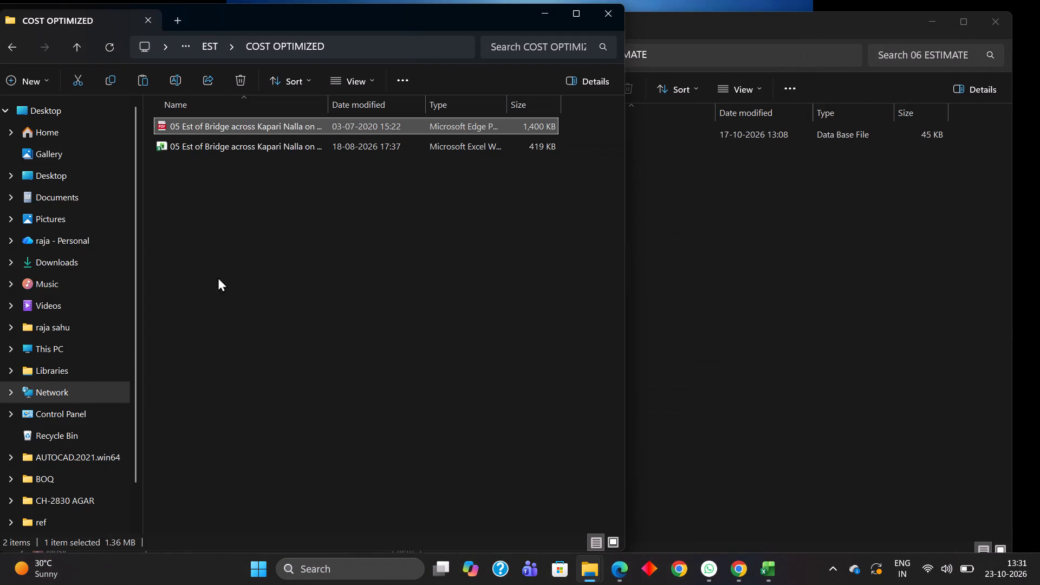
Copy the PDF and Excel versions of 05 Est of Bridge across Kapari Nalla from COST OPTIMIZED into 06 ESTIMATE.
left_click(190, 216)
left_click_drag(198, 180, 178, 120)
key("ctrl+c")
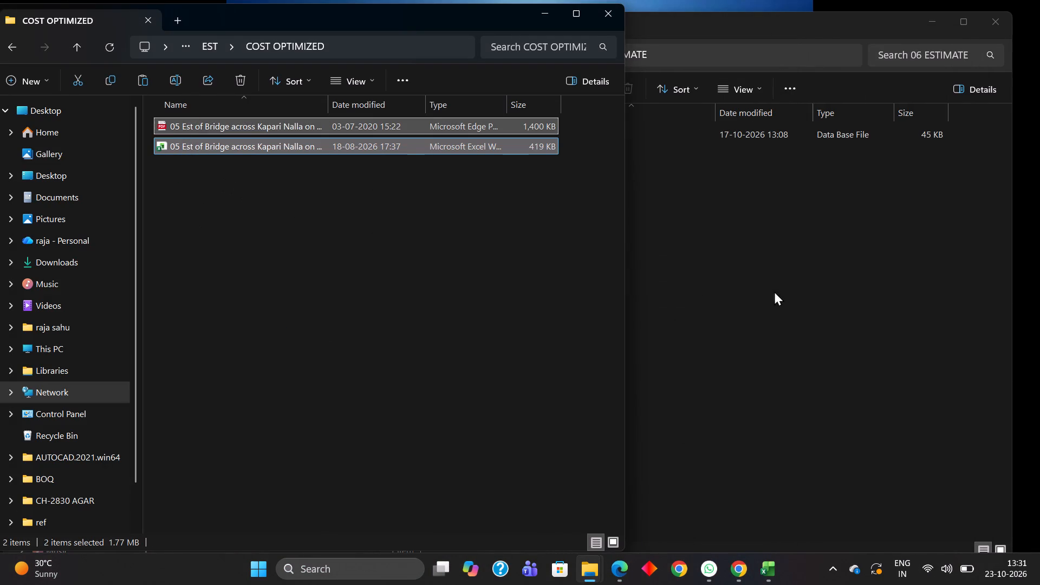
left_click(806, 292)
key("ctrl+v")
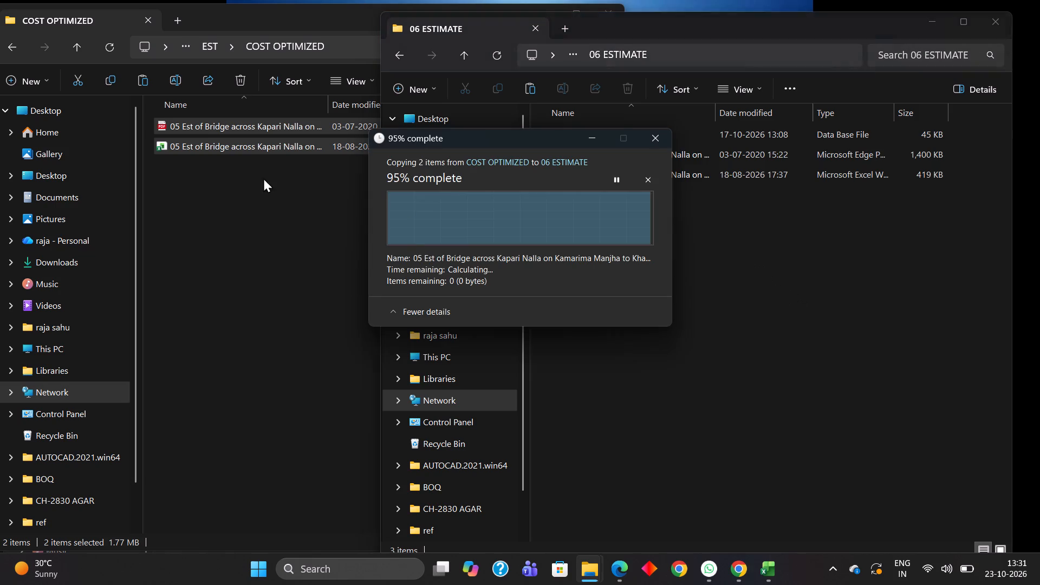
Look through the source SITE IMAGES folder and copy the whole folder into 09 PHOTOS.
left_click(76, 43)
left_click(76, 43)
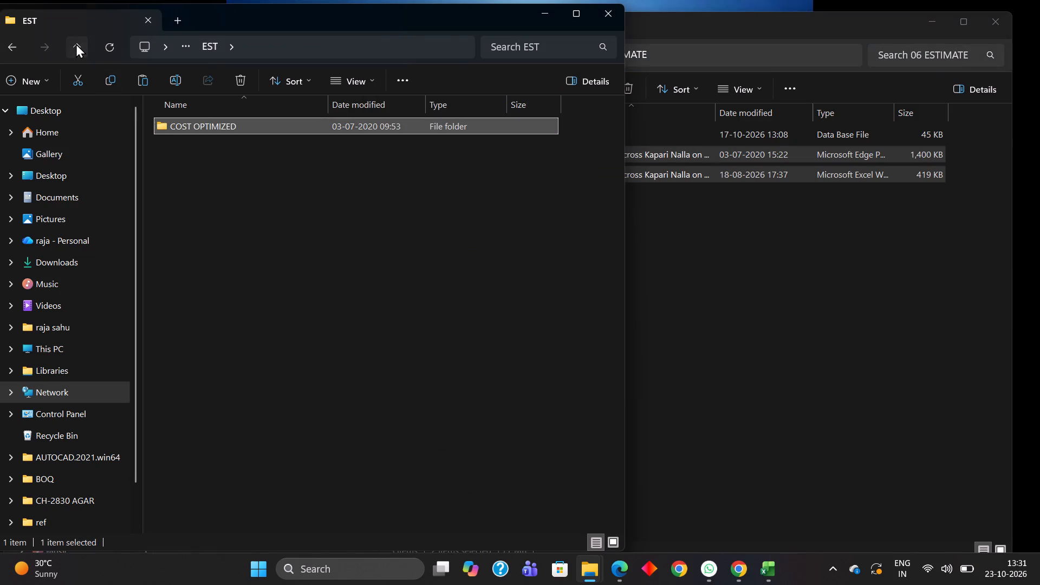
left_click_drag(739, 263, 721, 247)
left_click(467, 55)
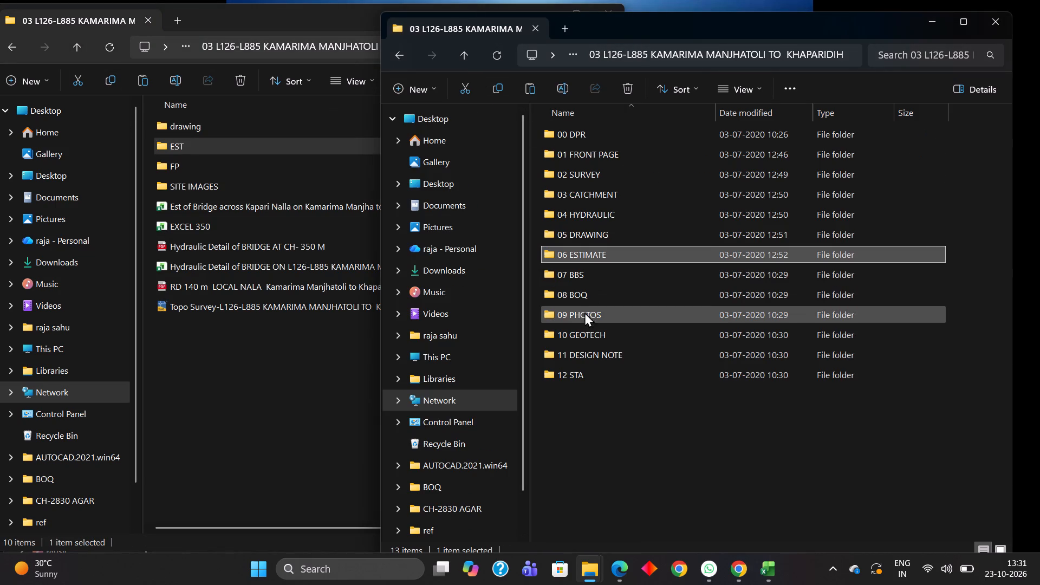
double_click(593, 316)
double_click(198, 186)
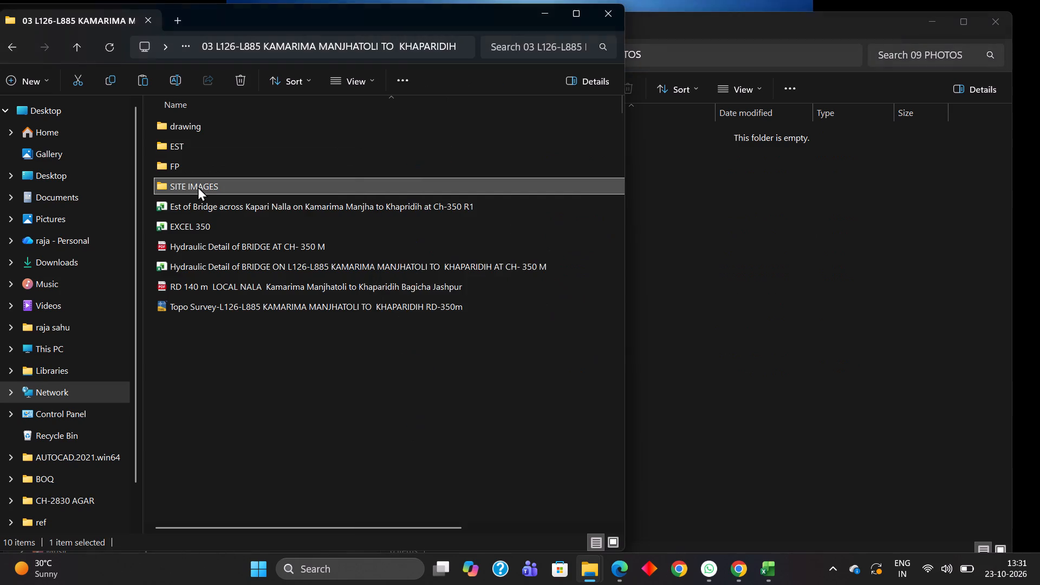
scroll(210, 201, "down", 12)
scroll(210, 206, "up", 6)
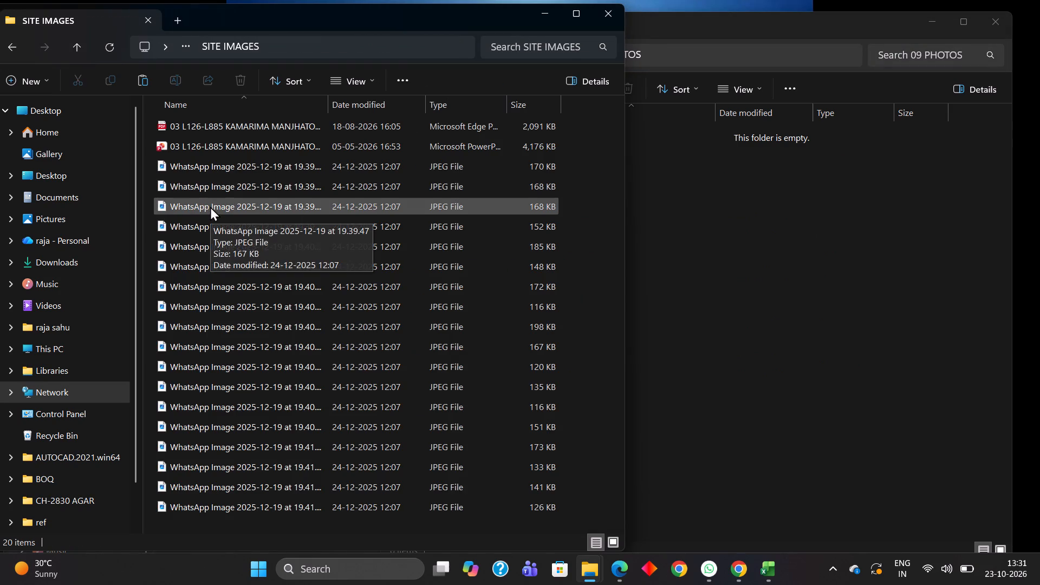
scroll(210, 206, "up", 4)
left_click(239, 145)
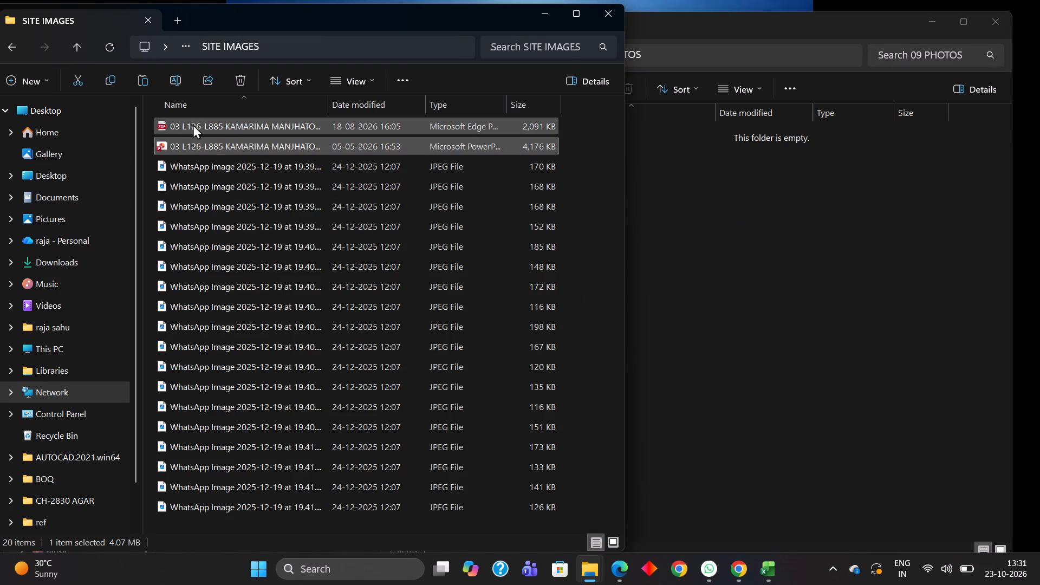
left_click(76, 42)
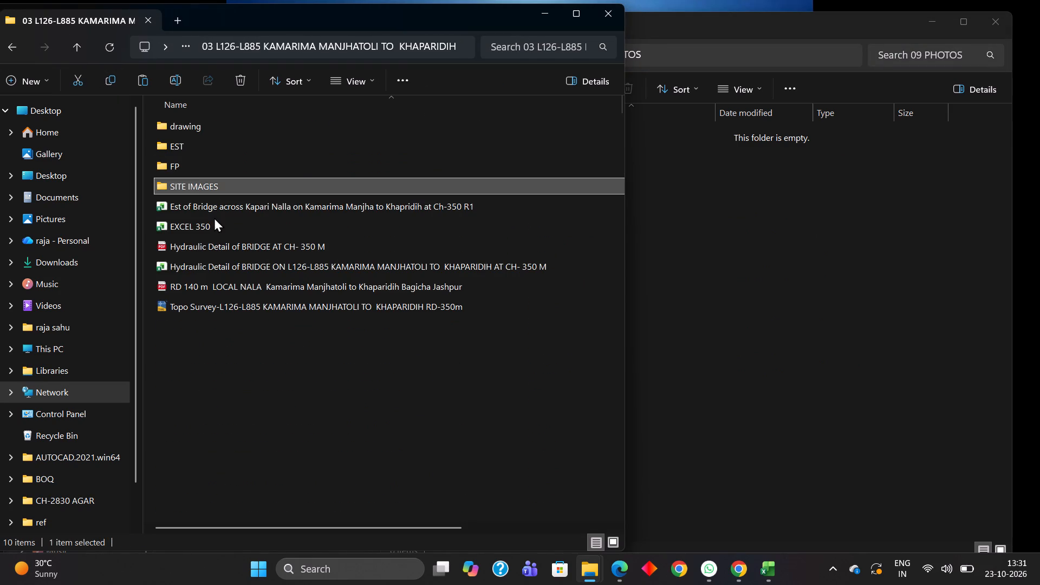
key("ctrl+c")
left_click(745, 227)
key("ctrl+v")
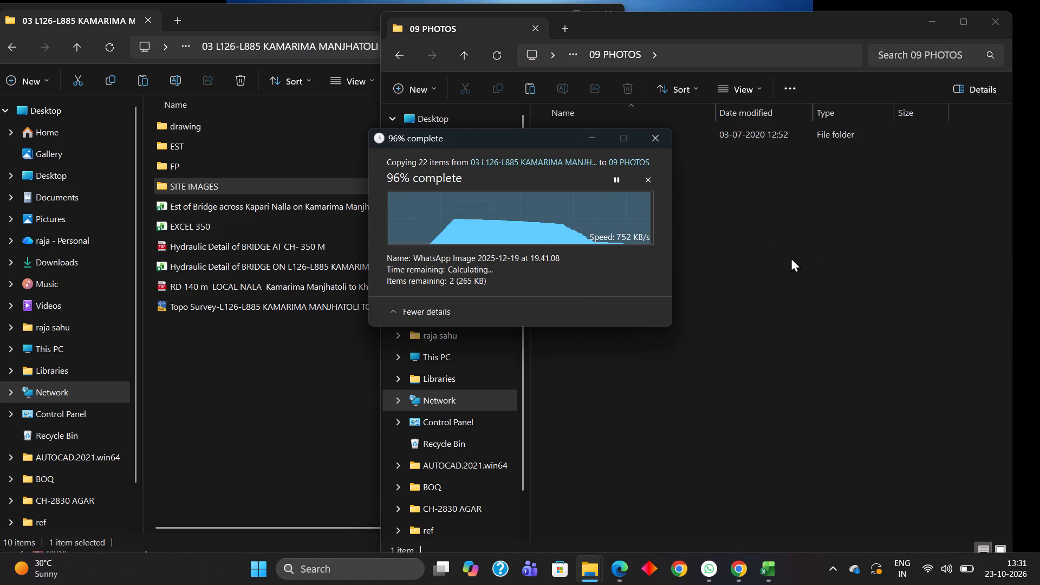
Move the 03 L126-L885 KAMARIMA MANJHATOLI PDF and PowerPoint files out of the copied SITE IMAGES folder into its parent, 09 PHOTOS.
left_click(746, 252)
double_click(601, 129)
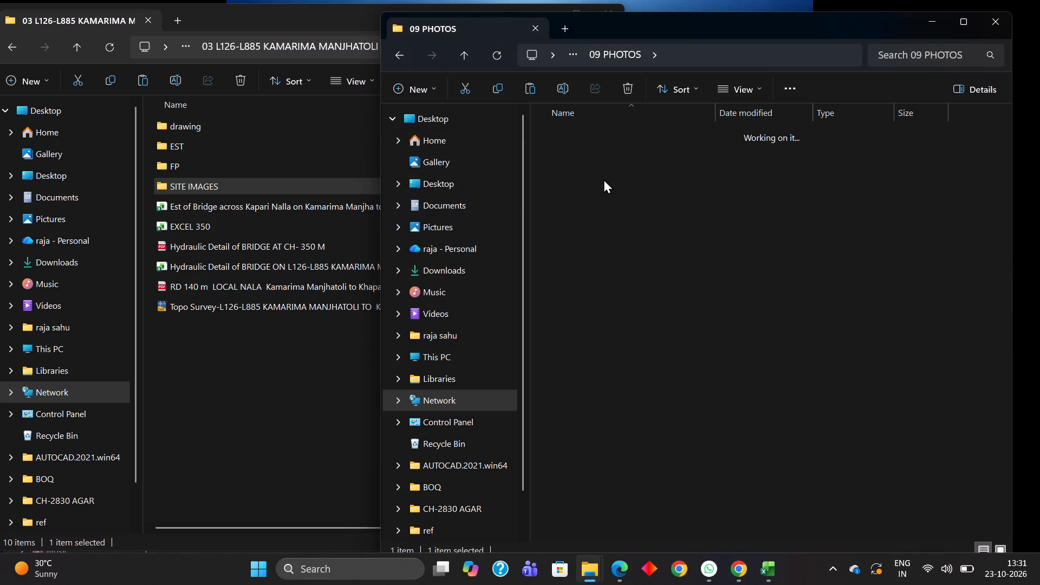
left_click(580, 150)
left_click(582, 137, "ctrl")
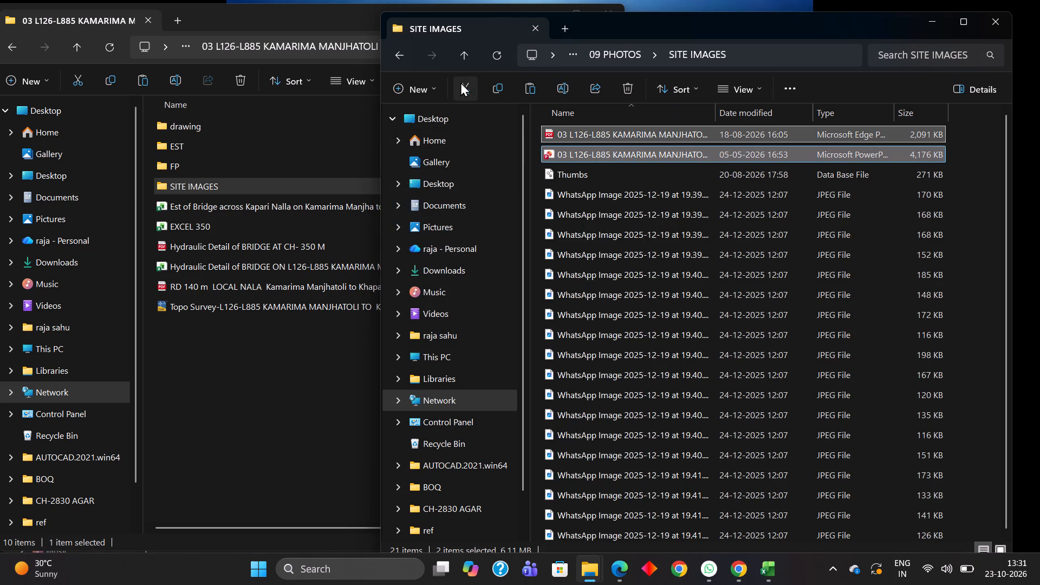
left_click(460, 82)
left_click(465, 57)
left_click_drag(607, 244, 607, 232)
left_click(532, 89)
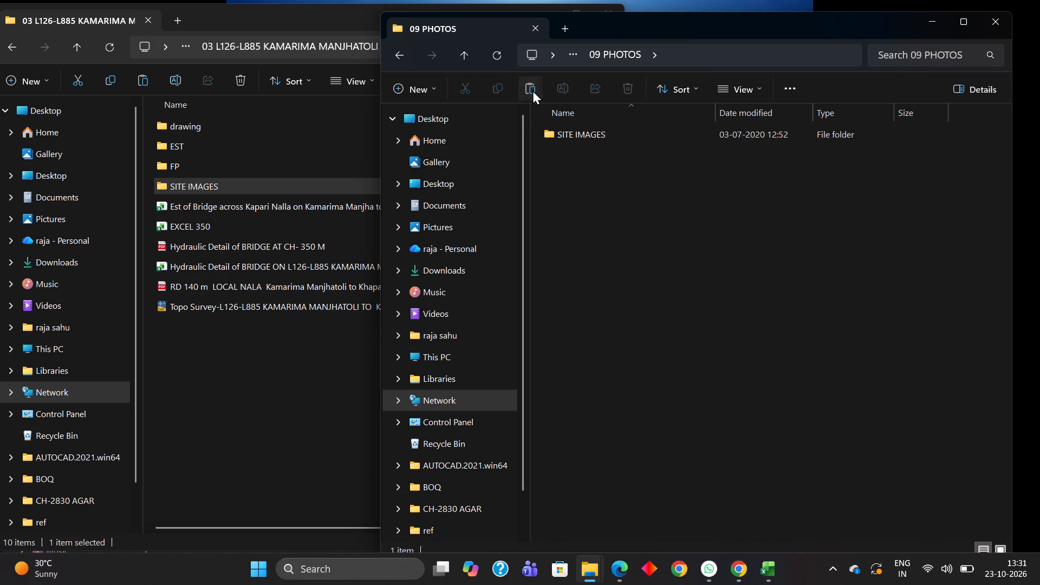
left_click(304, 366)
left_click(718, 313)
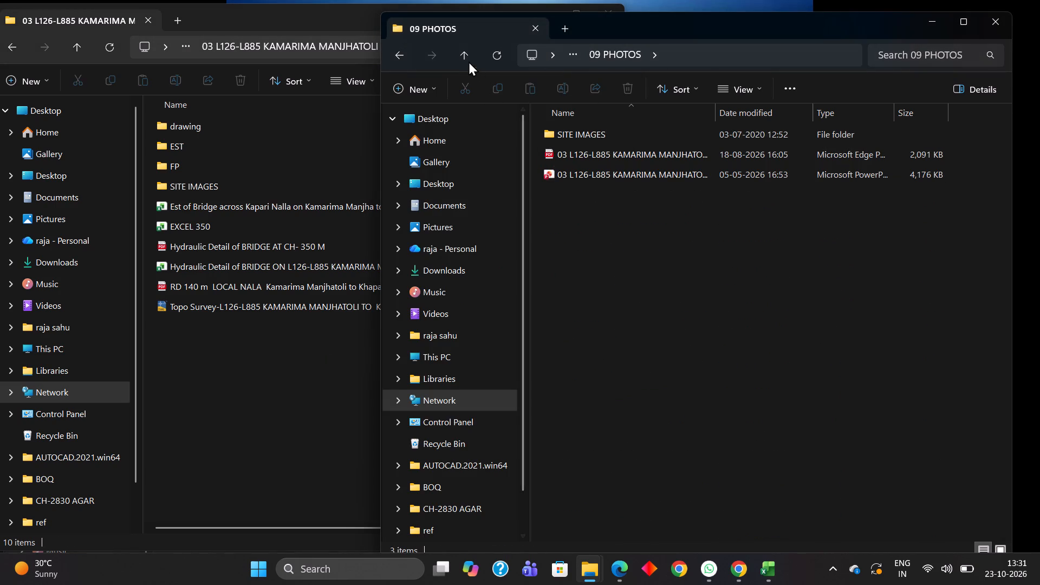
Open the 10 GEOTECH destination folder and bring the source bridge folder to the front.
left_click(459, 54)
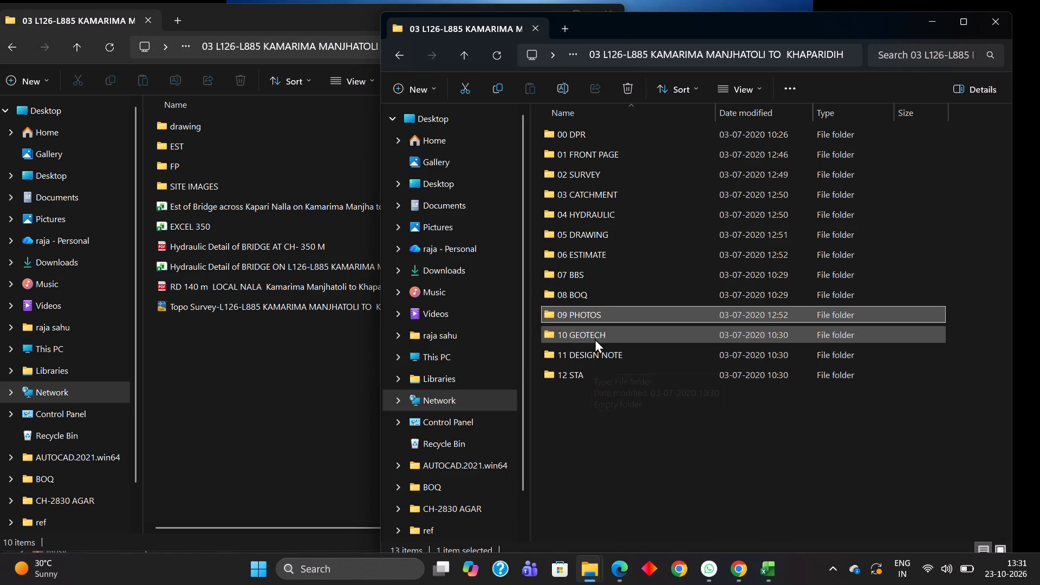
double_click(602, 336)
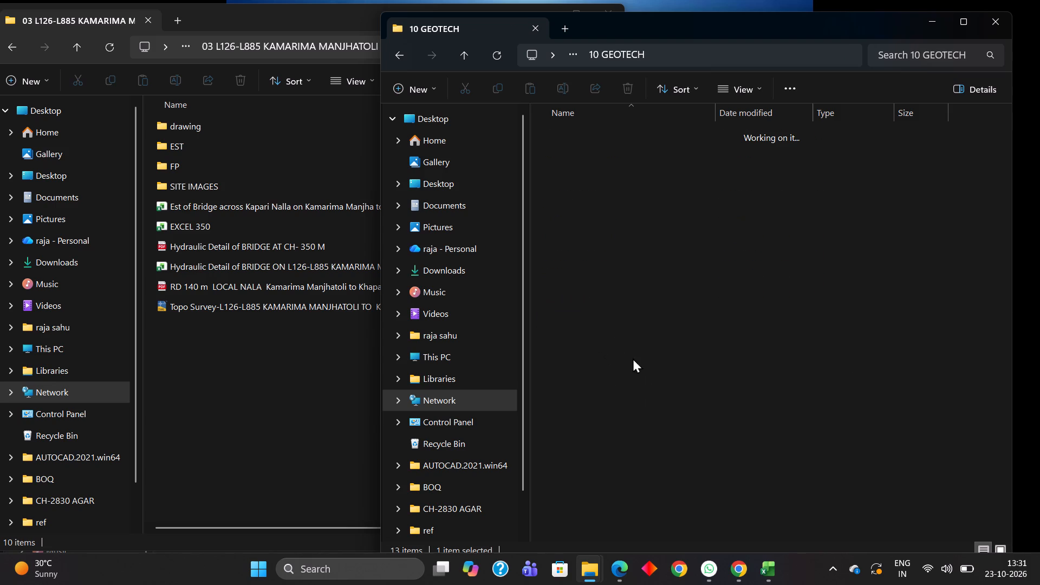
left_click_drag(280, 27, 318, 218)
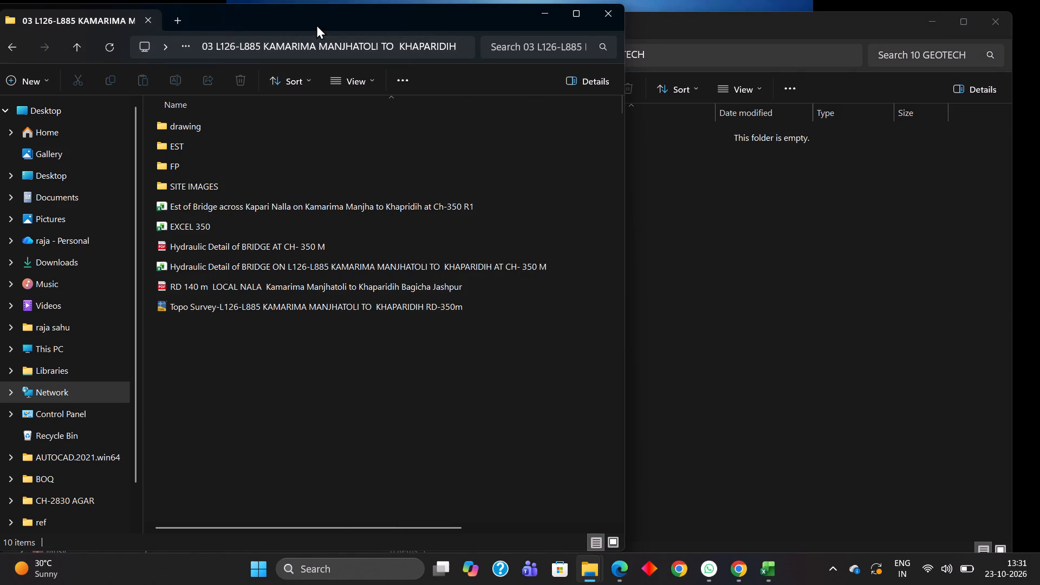
Copy the 01-MANJHATOLI TO KHAPARIDIH RD-350 M. PDF from the 03-PATHALGAON bore data folder into 10 GEOTECH.
left_click_drag(316, 21, 643, 107)
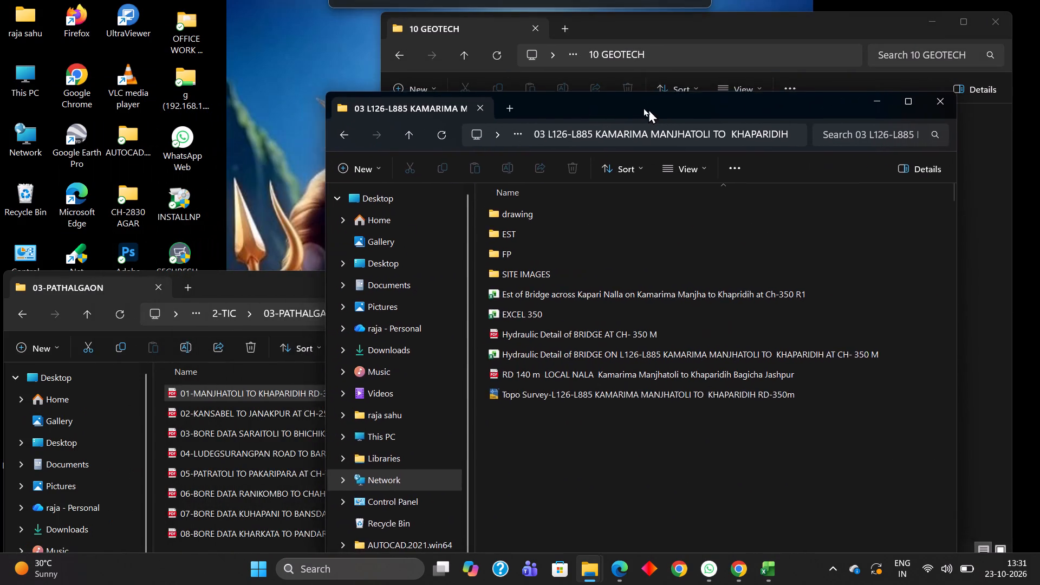
left_click_drag(643, 107, 409, 31)
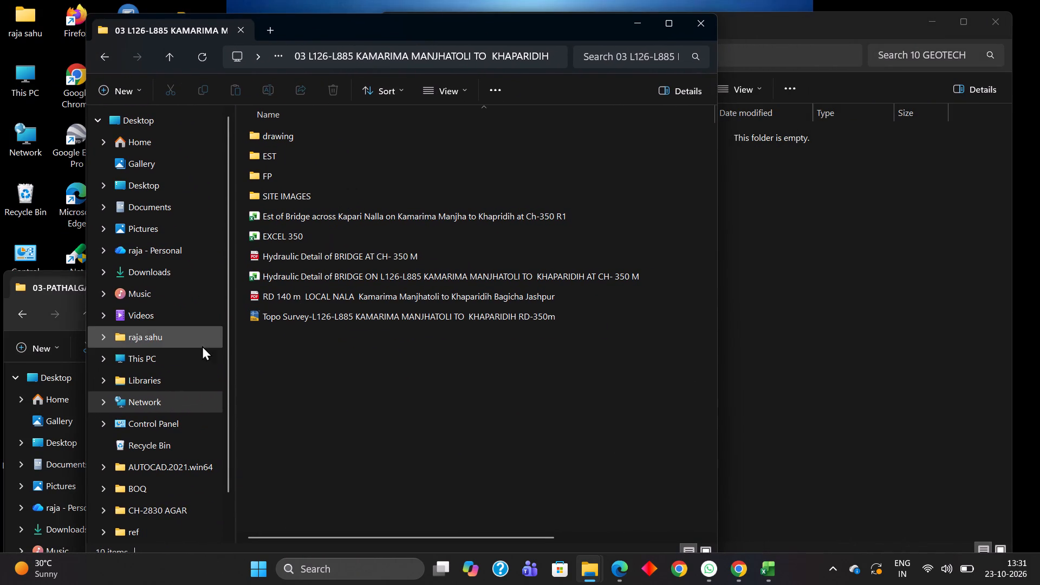
left_click(61, 284)
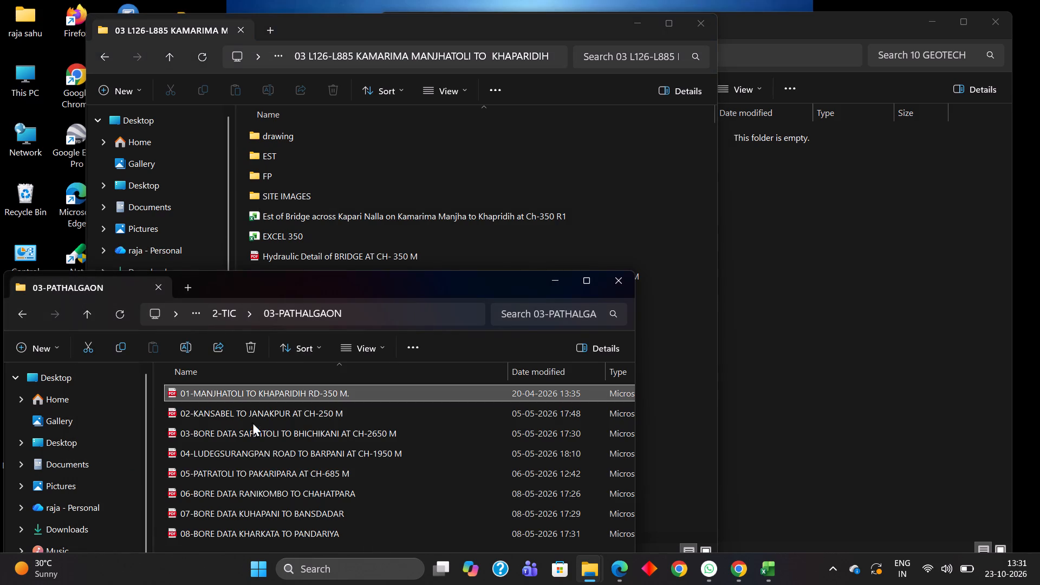
left_click(279, 394)
key("ctrl+c")
left_click(804, 354)
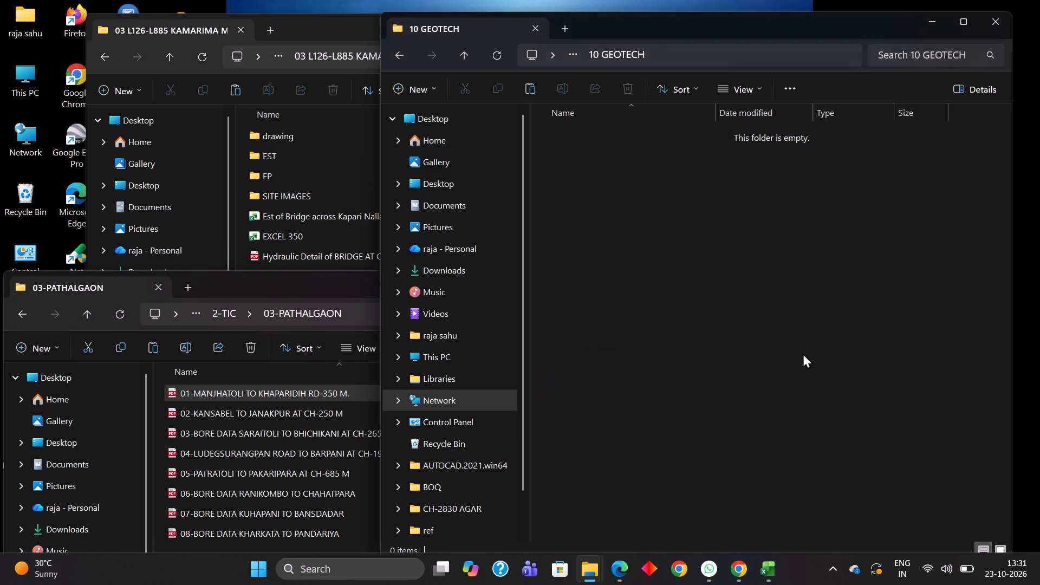
key("ctrl+v")
Minimise the 03-PATHALGAON window and place the source bridge folder window beside the 10 GEOTECH window.
left_click_drag(284, 278, 278, 218)
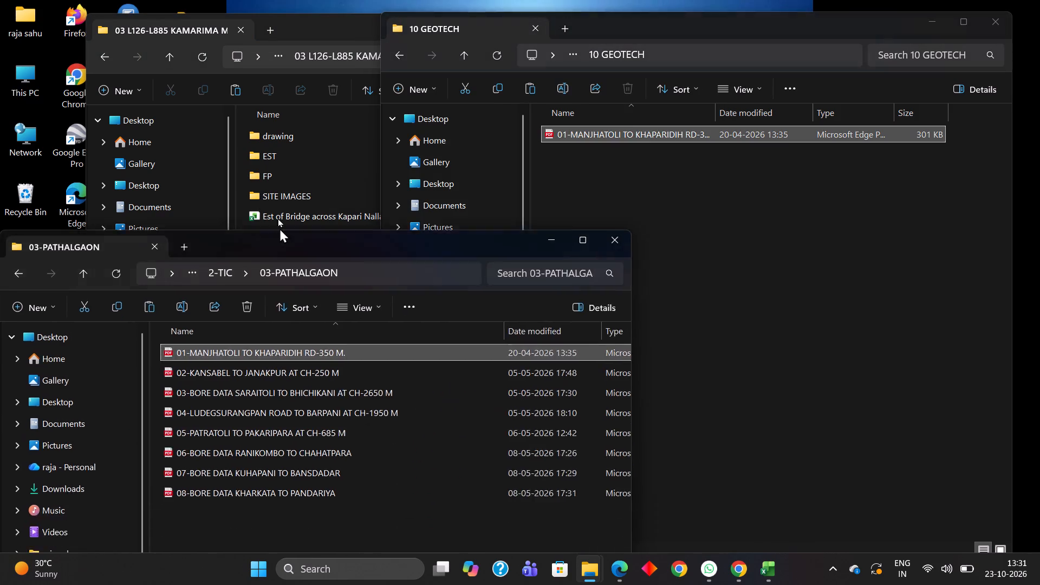
left_click_drag(278, 218, 268, 146)
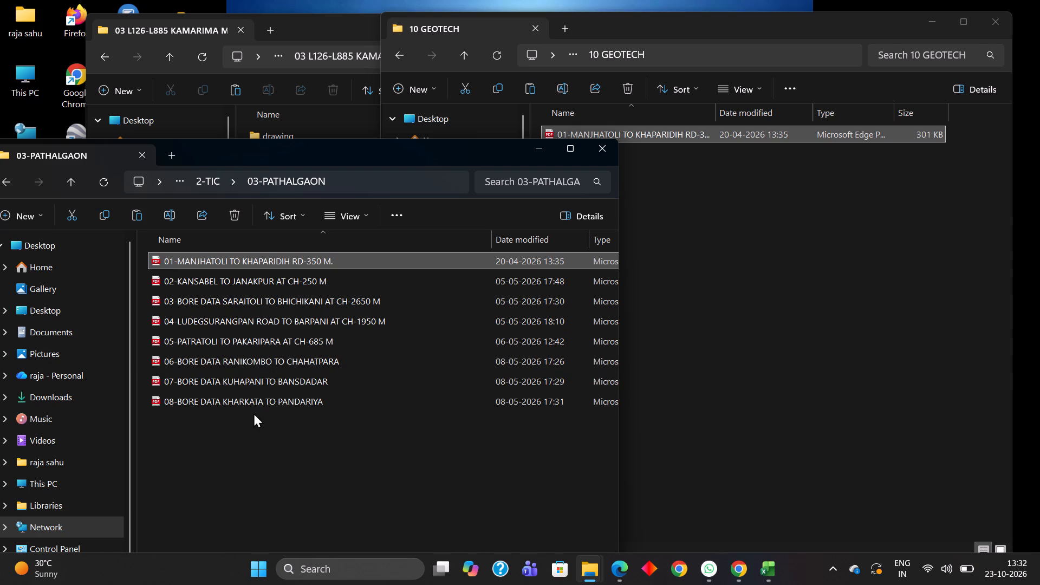
left_click(730, 349)
left_click(263, 147)
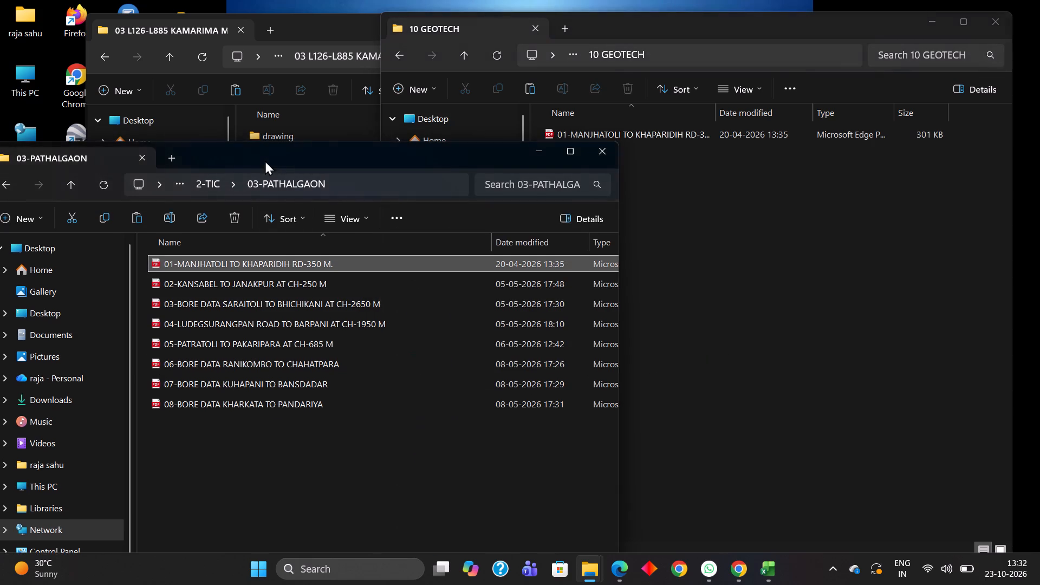
left_click_drag(265, 160, 265, 200)
left_click(536, 187)
left_click_drag(352, 30, 348, 30)
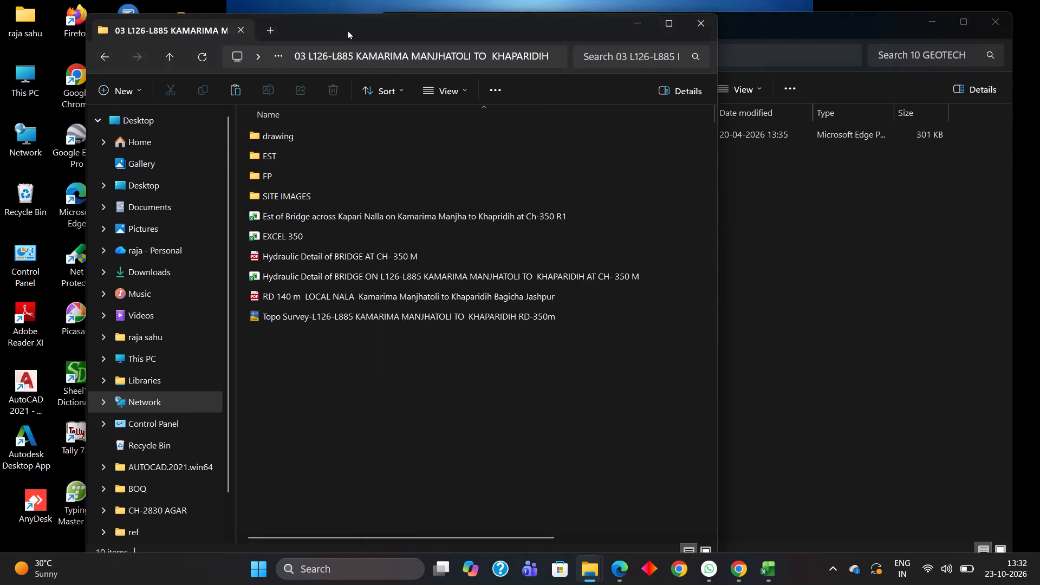
left_click_drag(348, 30, 263, 34)
left_click(694, 264)
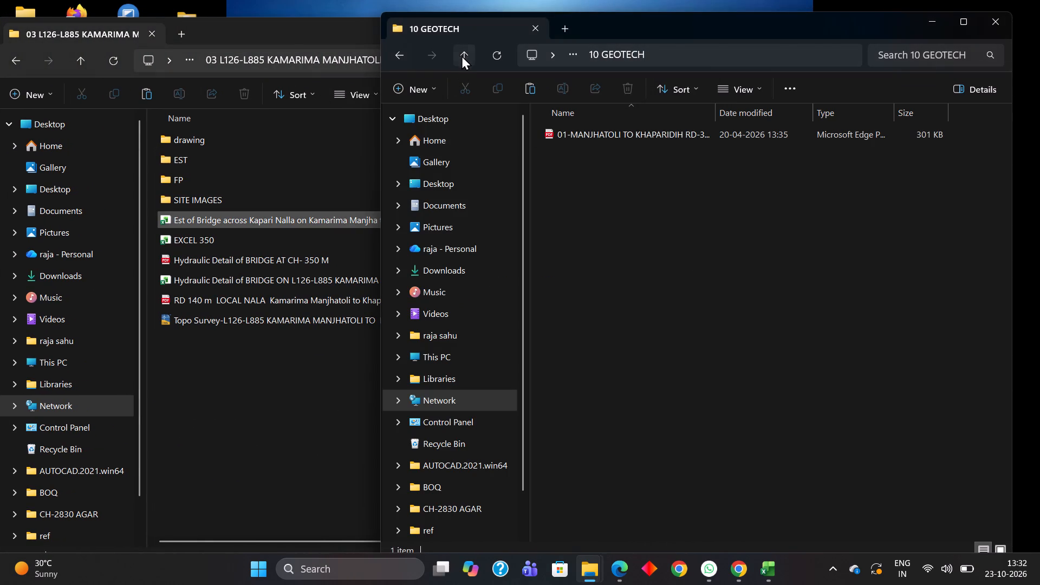
Copy the 05 Est of Bridge across Kapari Nalla Excel workbook from 06 ESTIMATE into 08 BOQ.
left_click(463, 54)
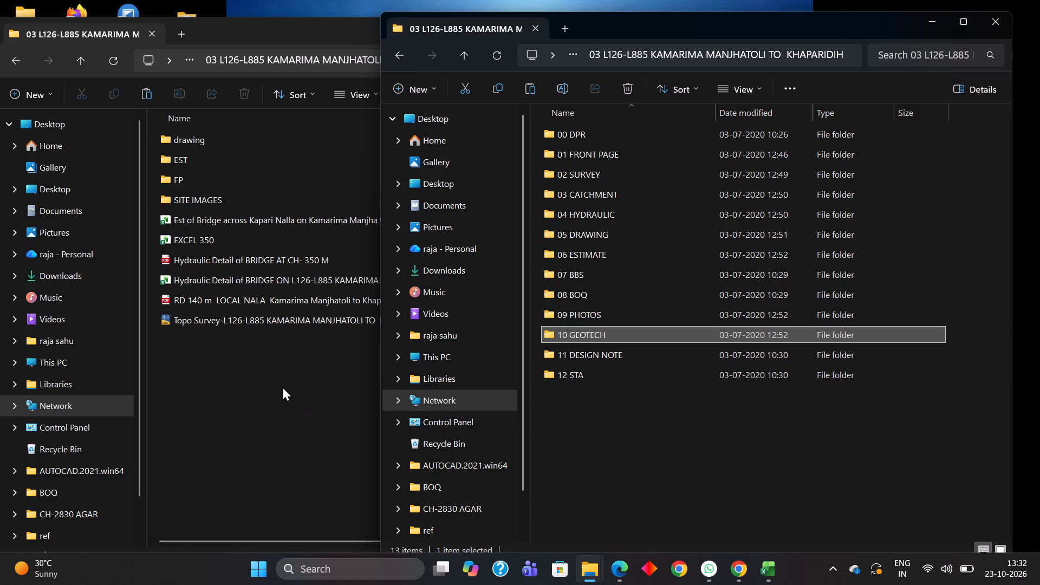
left_click(285, 383)
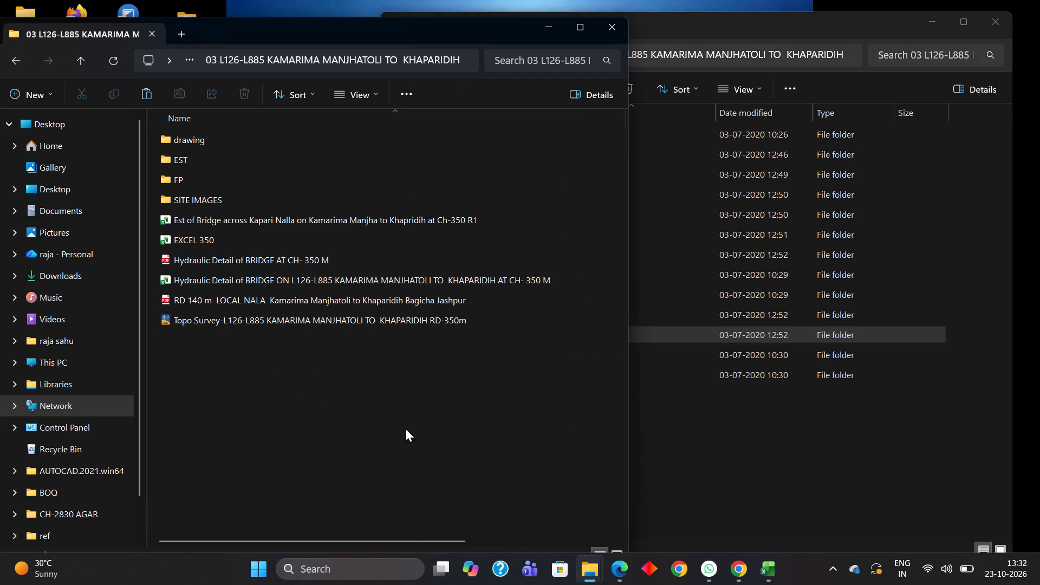
left_click(724, 428)
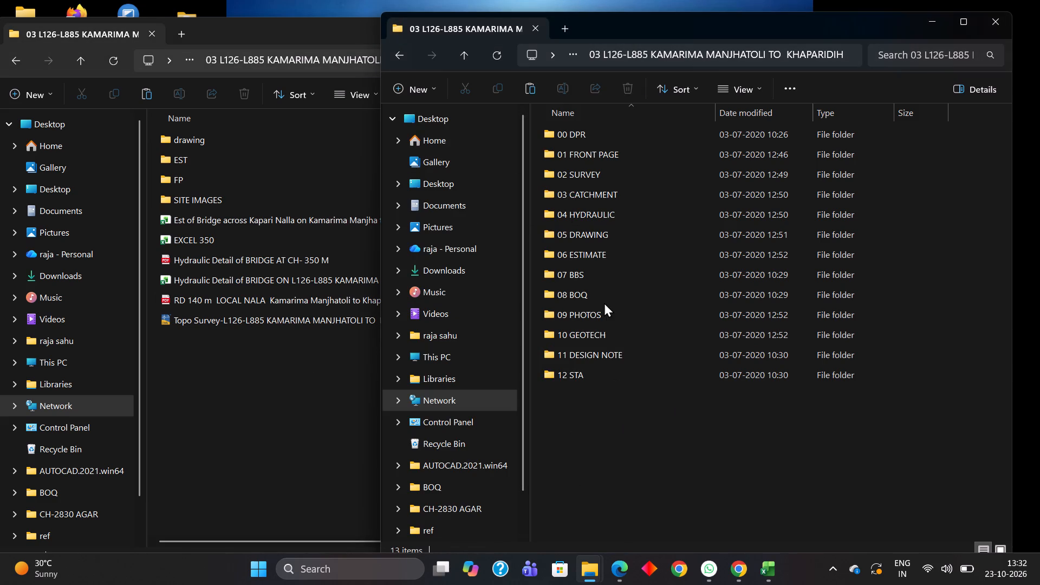
double_click(595, 252)
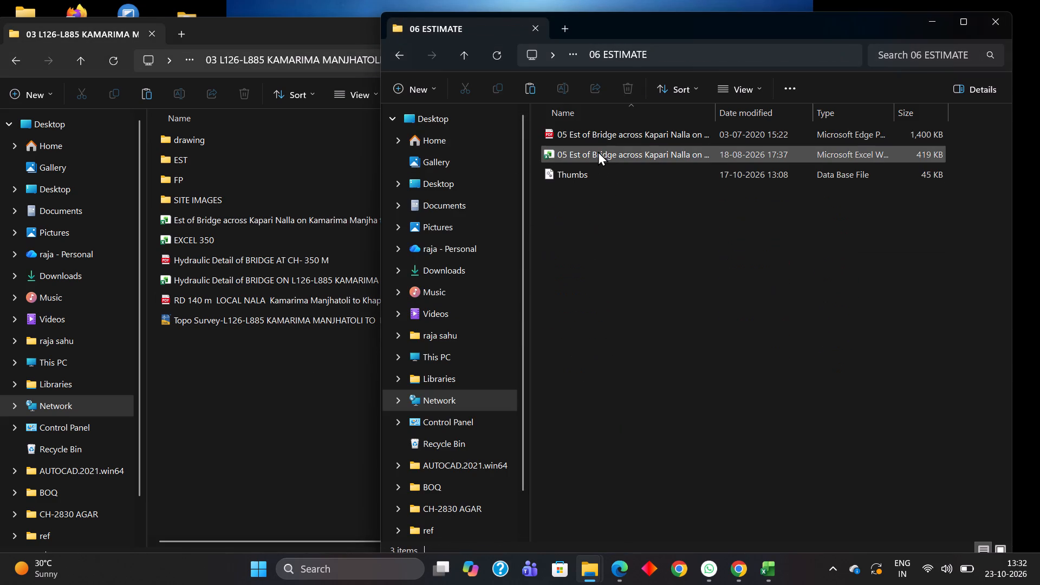
left_click(598, 151)
key("ctrl+c")
left_click(460, 54)
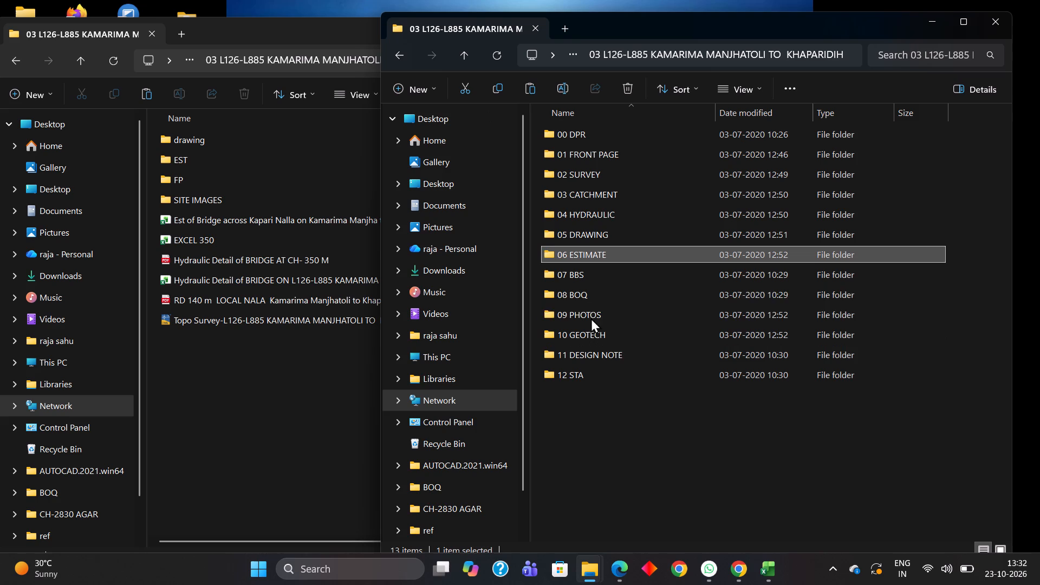
double_click(581, 300)
left_click(656, 311)
key("ctrl+v")
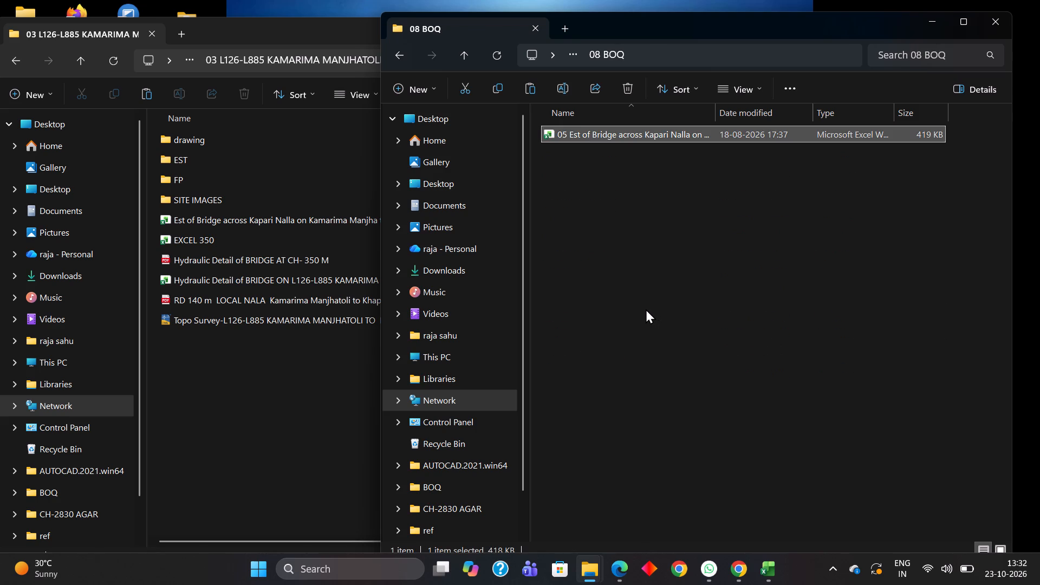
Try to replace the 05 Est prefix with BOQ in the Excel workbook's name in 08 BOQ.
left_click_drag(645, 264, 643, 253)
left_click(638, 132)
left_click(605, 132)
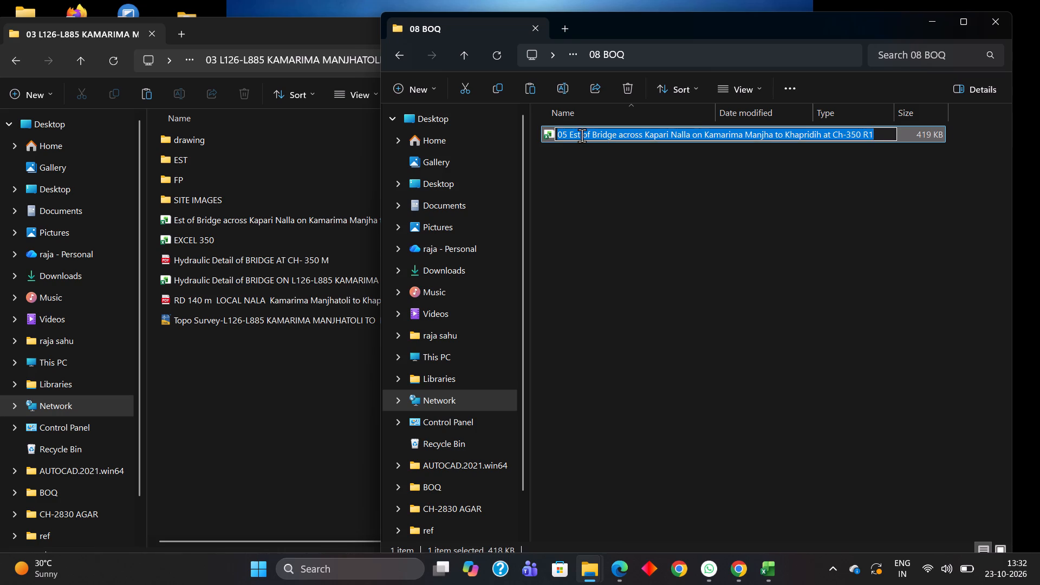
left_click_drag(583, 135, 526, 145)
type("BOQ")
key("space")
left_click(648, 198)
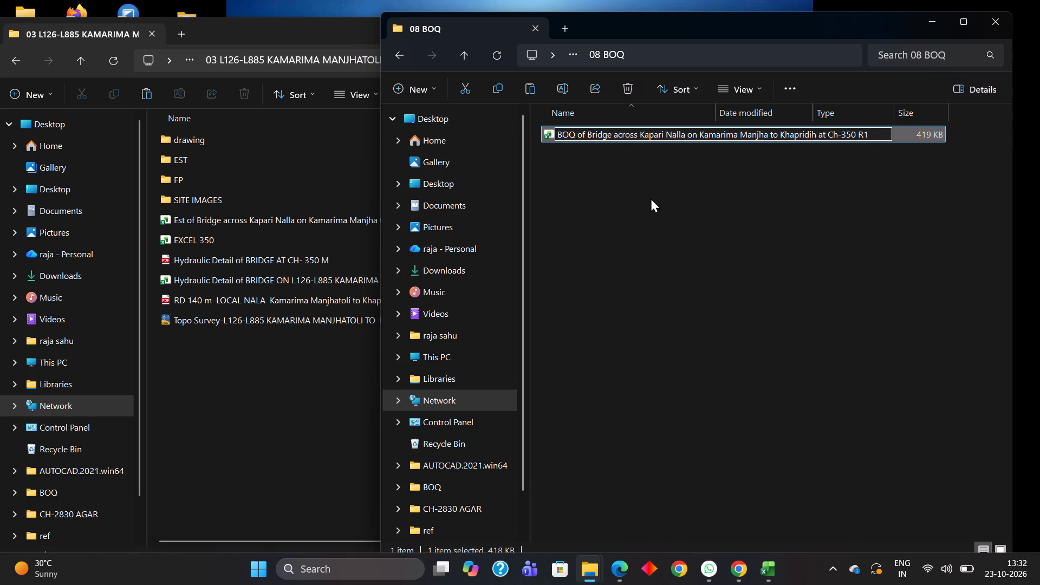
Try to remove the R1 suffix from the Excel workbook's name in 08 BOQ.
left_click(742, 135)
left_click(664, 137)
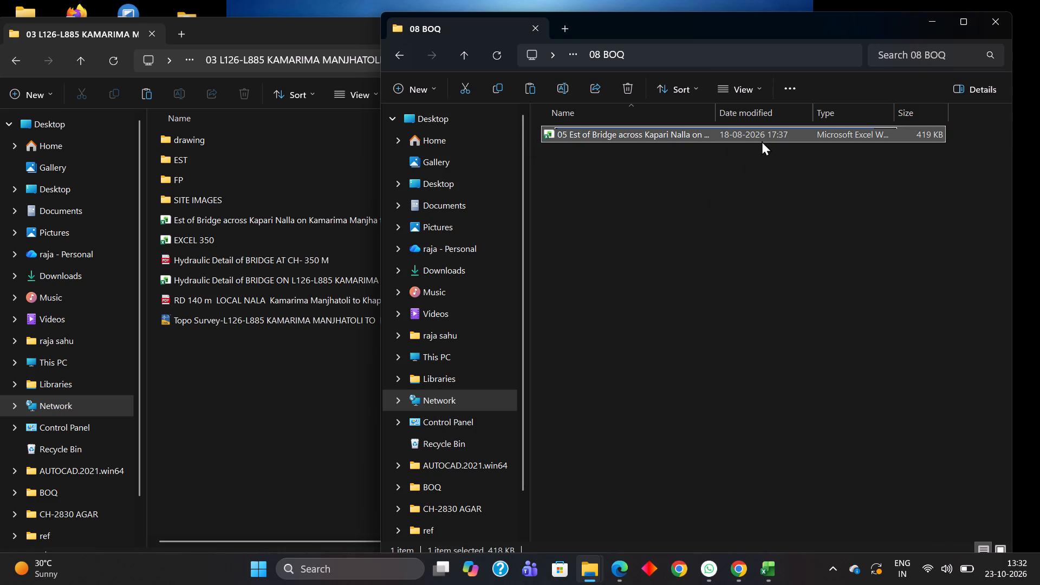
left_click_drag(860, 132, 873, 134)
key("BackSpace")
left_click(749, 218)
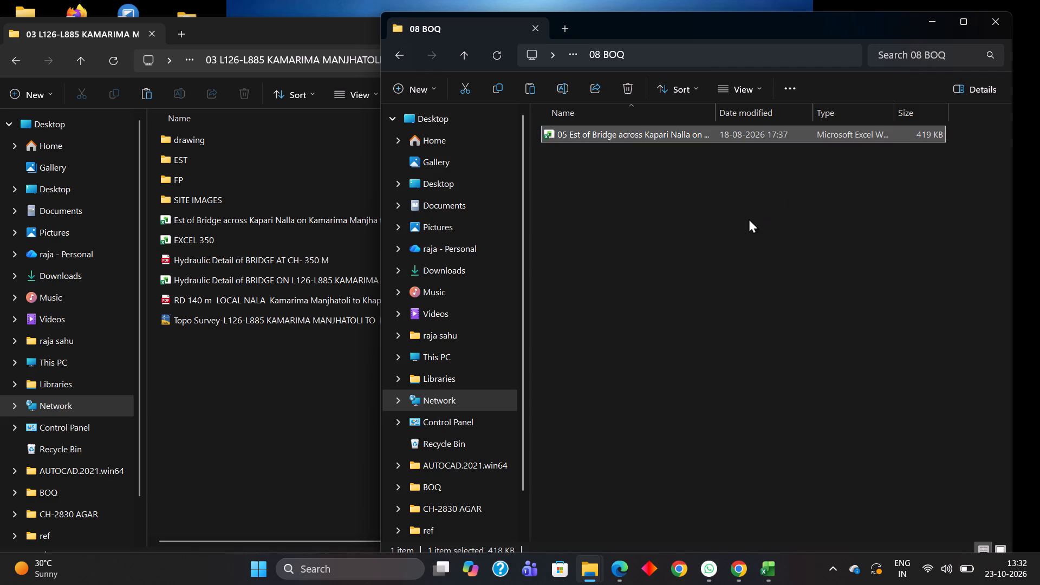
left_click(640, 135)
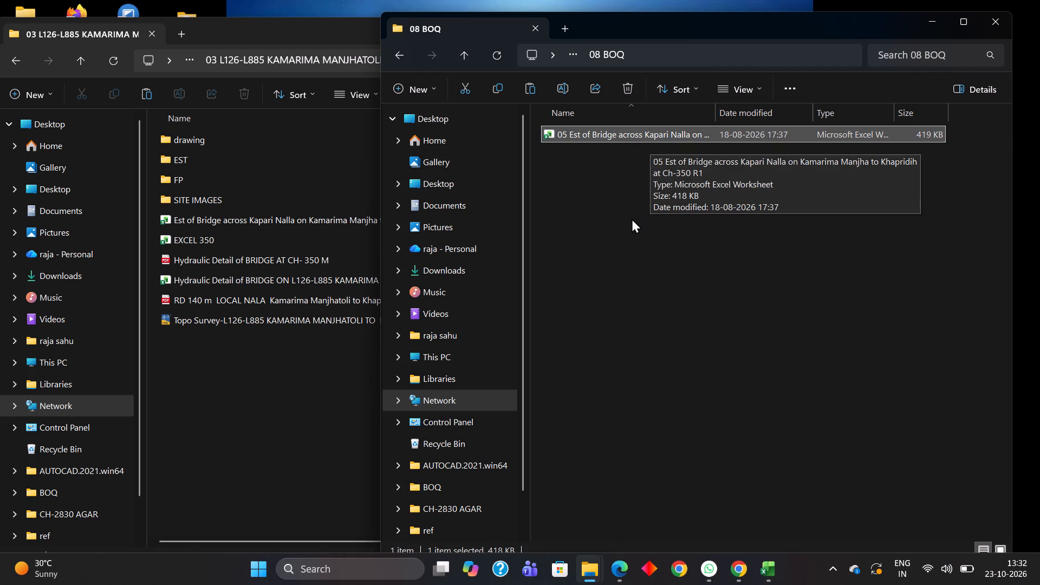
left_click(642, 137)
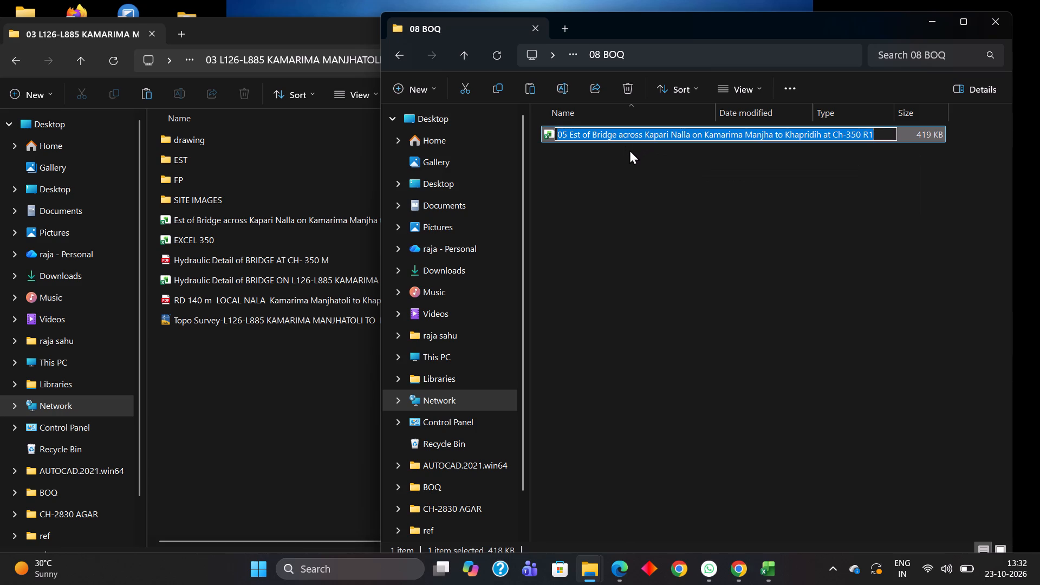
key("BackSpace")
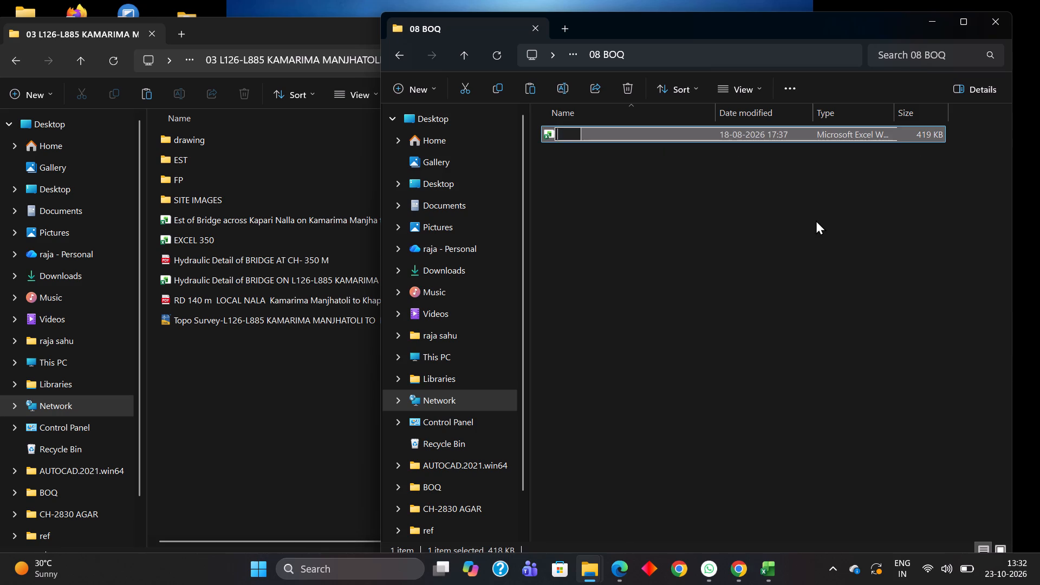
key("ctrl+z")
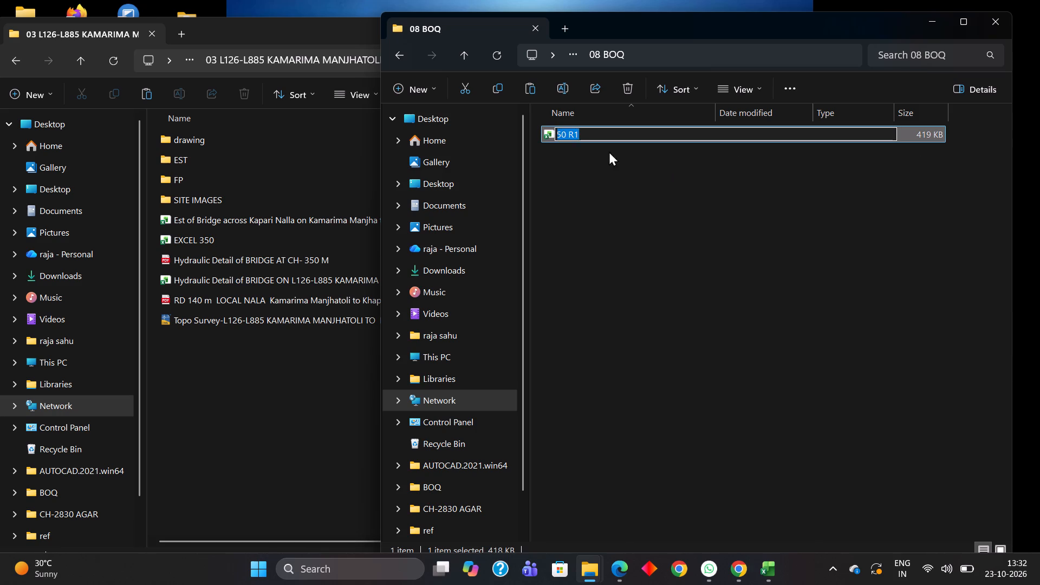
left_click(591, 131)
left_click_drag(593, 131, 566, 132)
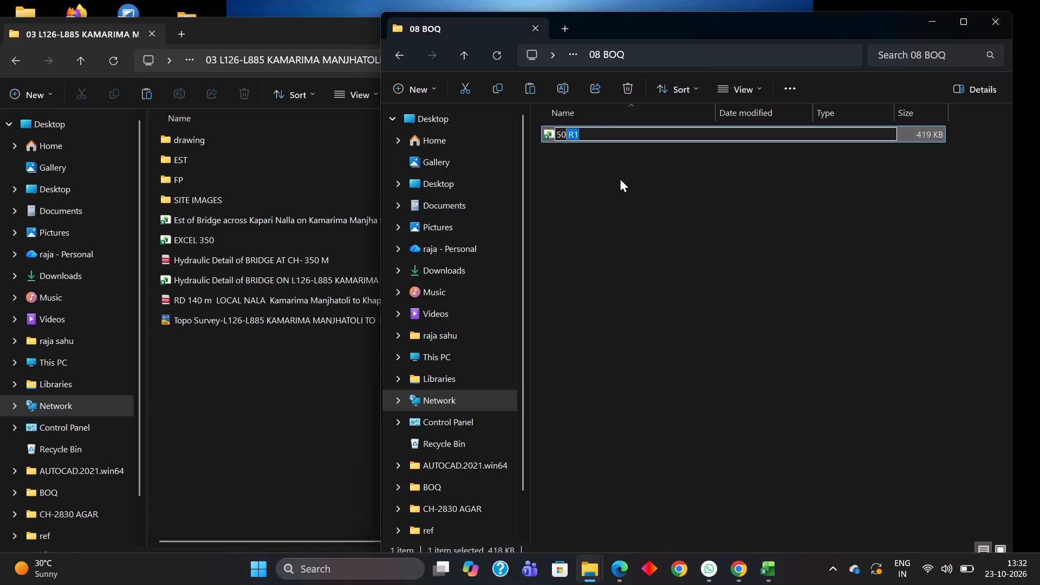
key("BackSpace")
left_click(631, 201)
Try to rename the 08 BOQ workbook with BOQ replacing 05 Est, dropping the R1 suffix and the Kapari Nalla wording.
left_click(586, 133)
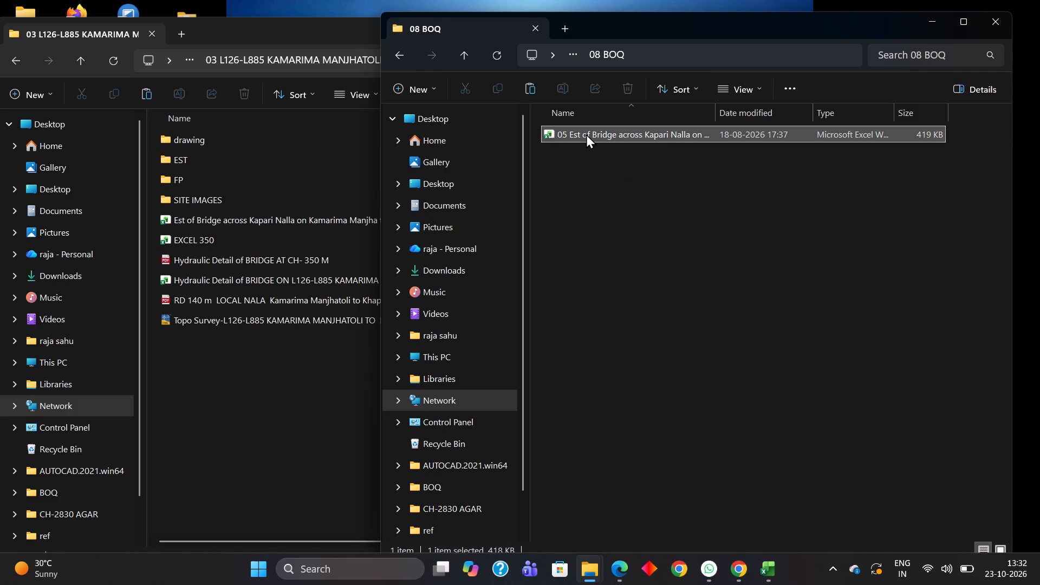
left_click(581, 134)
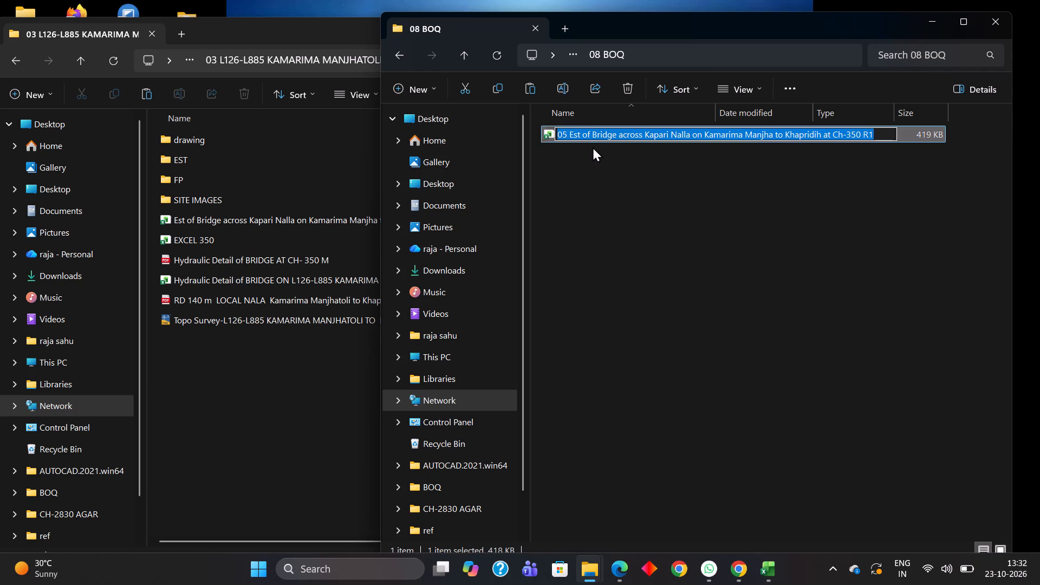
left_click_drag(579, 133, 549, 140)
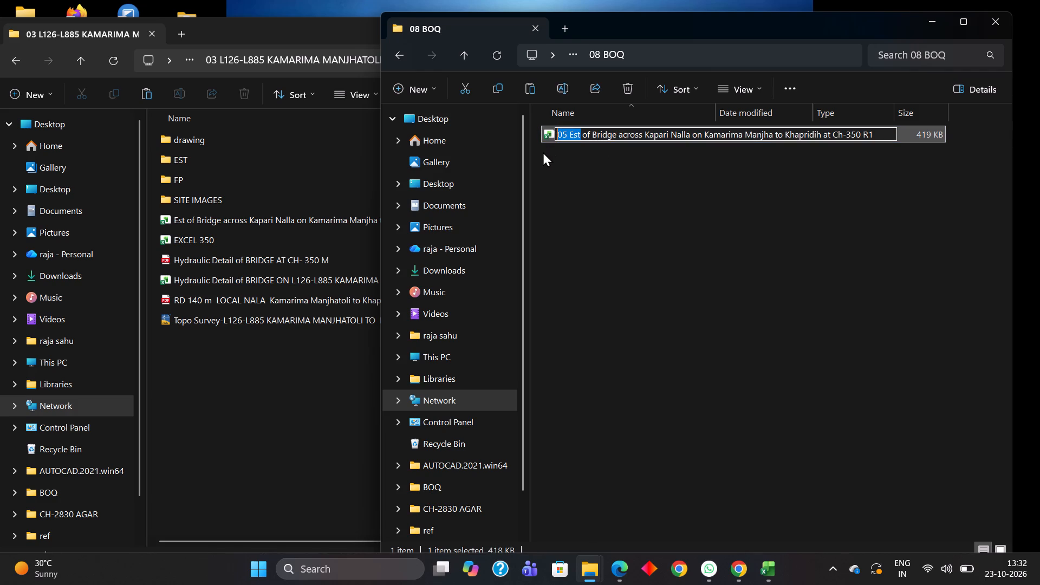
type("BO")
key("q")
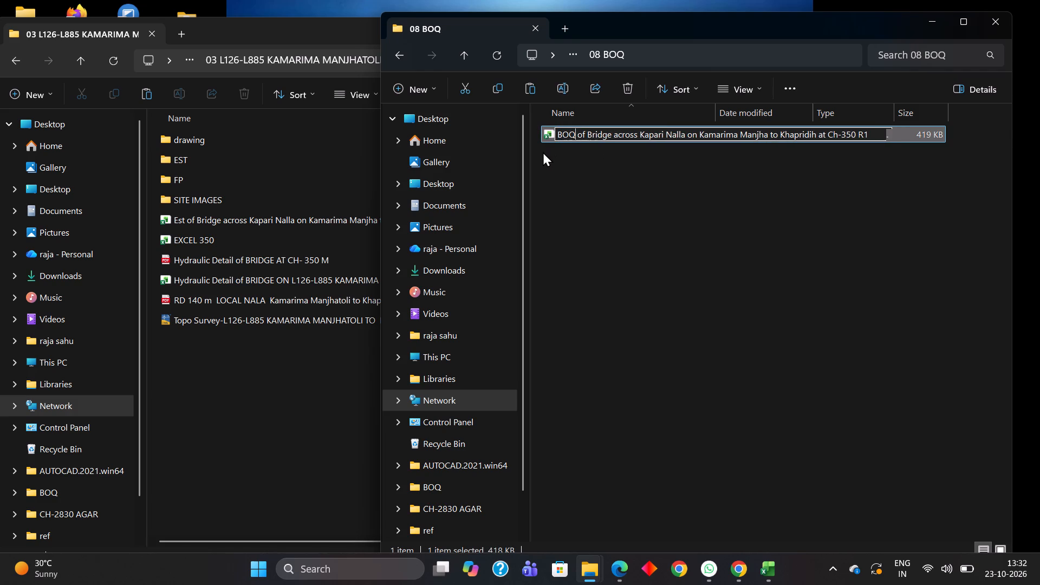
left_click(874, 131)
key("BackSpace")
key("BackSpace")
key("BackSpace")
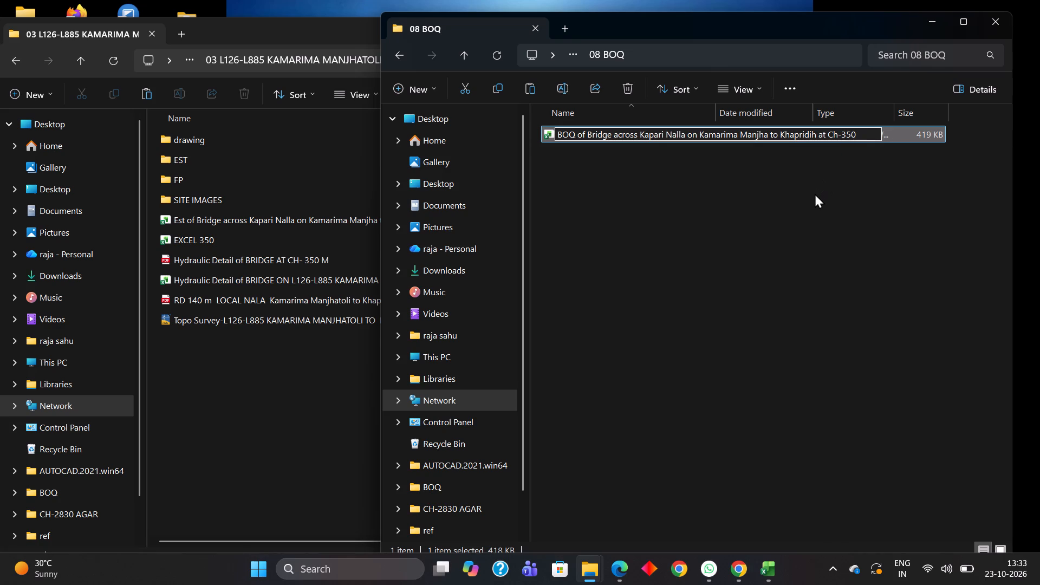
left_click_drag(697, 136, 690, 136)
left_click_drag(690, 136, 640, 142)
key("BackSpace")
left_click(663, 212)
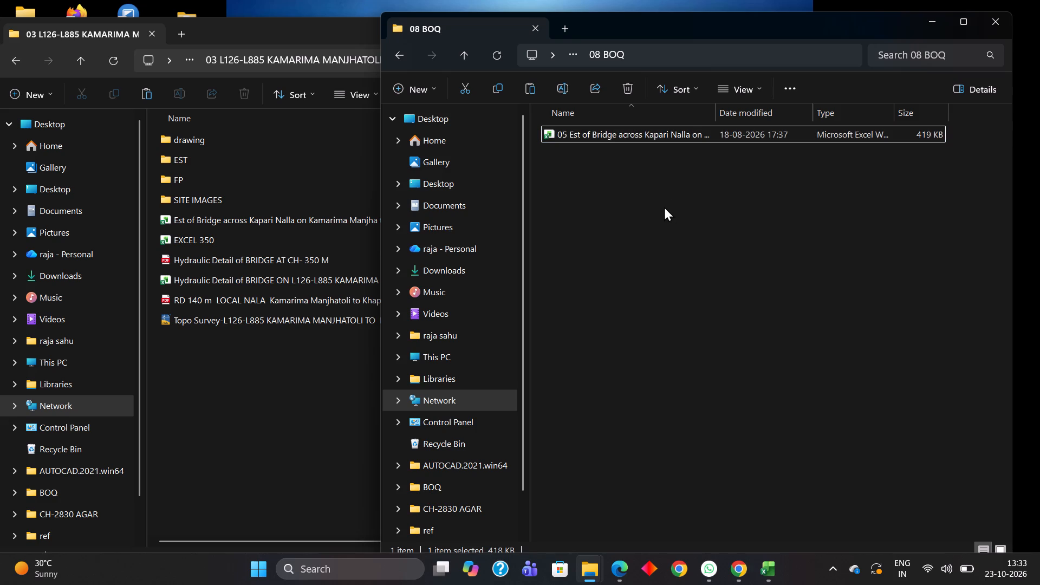
Widen the Name column in 08 BOQ to fit the workbook's full file name.
left_click_drag(718, 110, 942, 159)
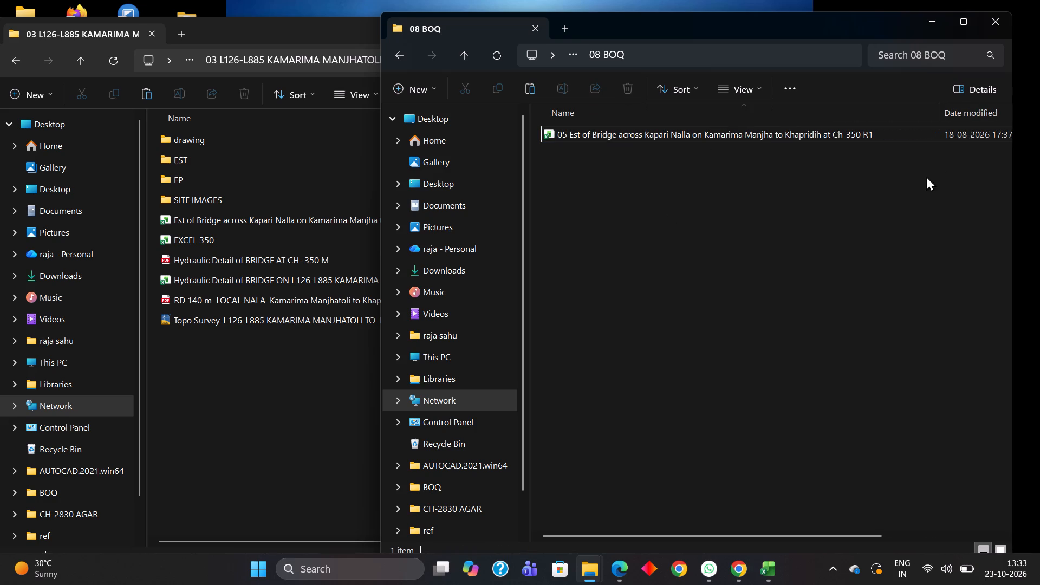
left_click(838, 309)
left_click(678, 278)
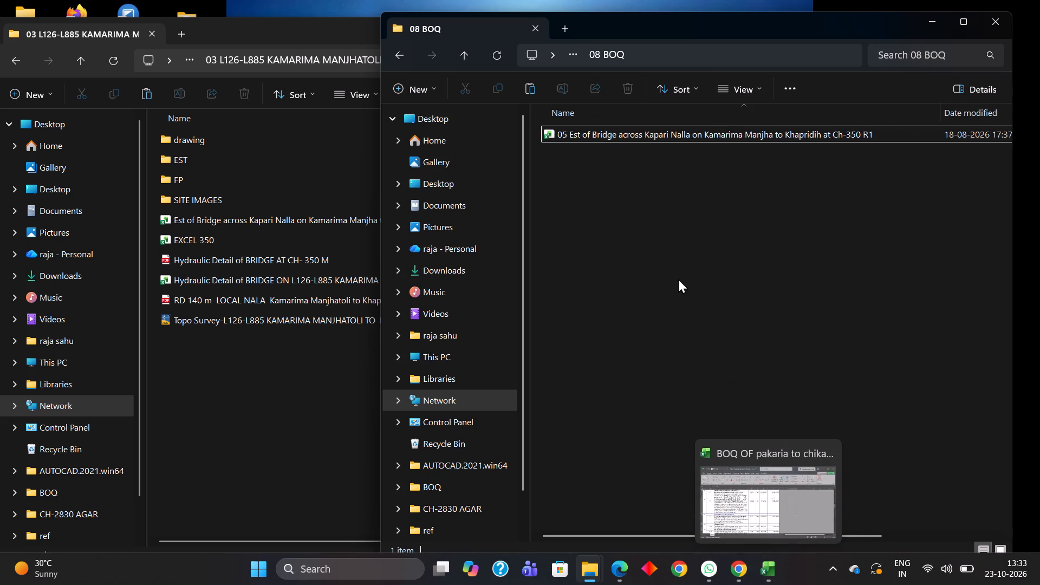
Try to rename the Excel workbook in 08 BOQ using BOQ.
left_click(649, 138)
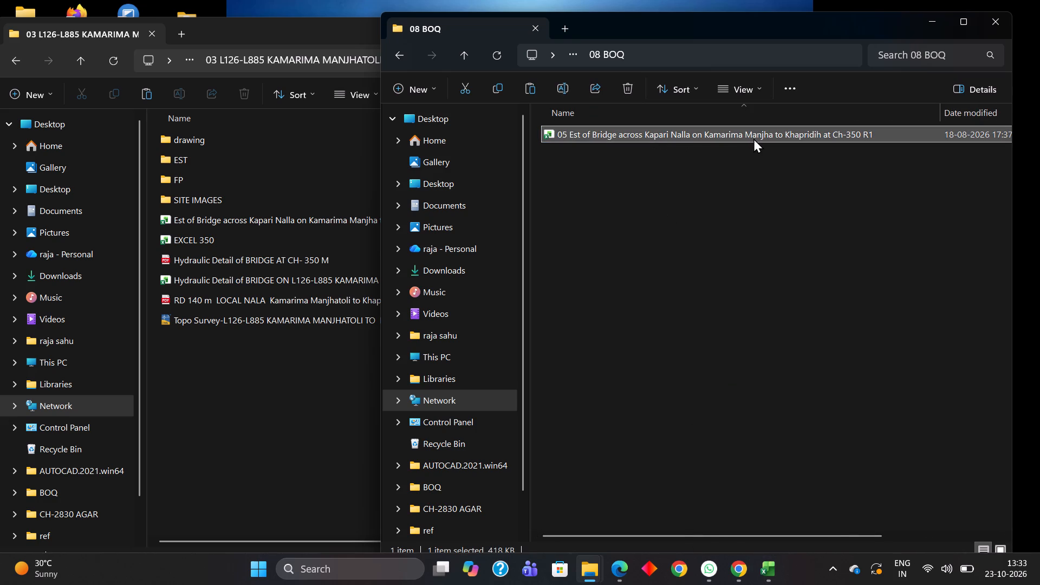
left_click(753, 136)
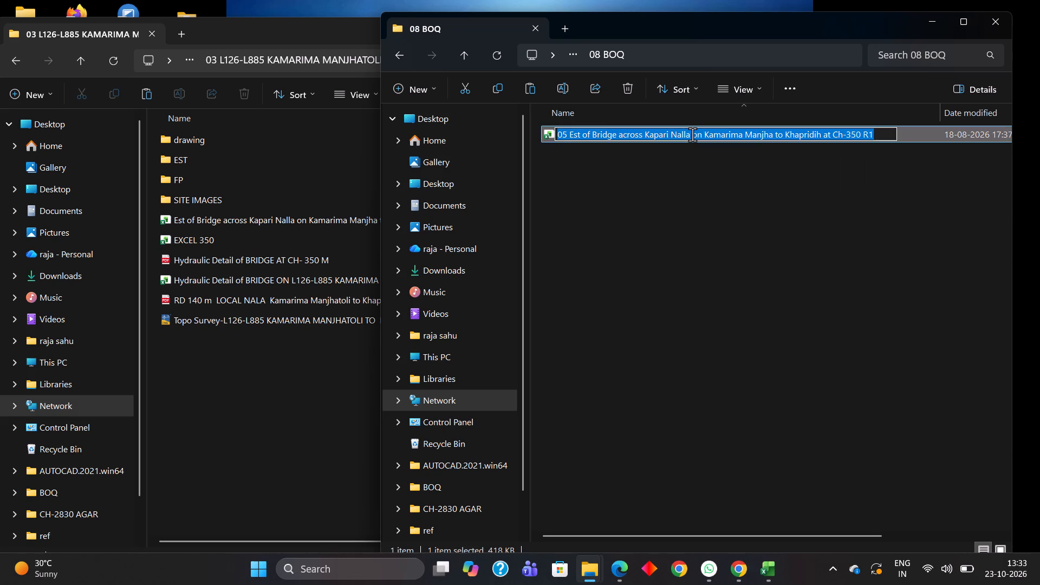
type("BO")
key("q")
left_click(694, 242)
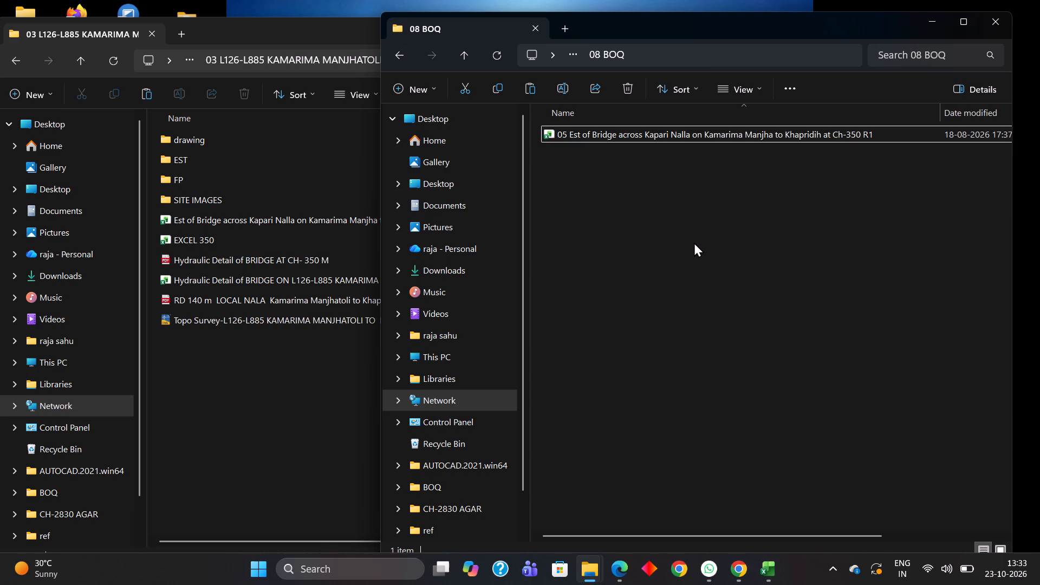
Delete the 05 Est of Bridge across Kapari Nalla Excel workbook from 08 BOQ.
left_click(637, 131)
key("Delete")
left_click(572, 322)
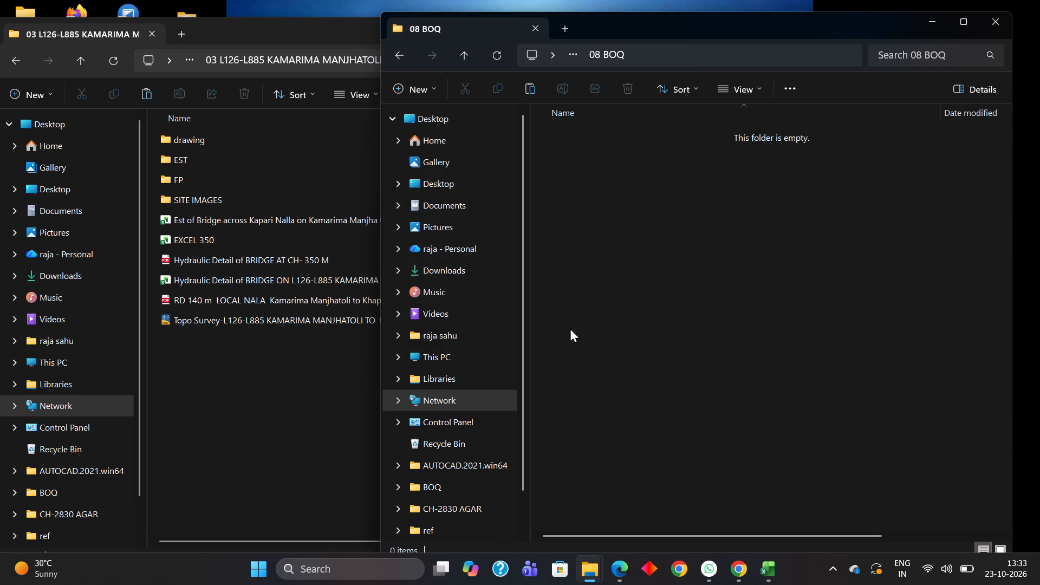
Copy the 05 Est of Bridge across Kapari Nalla Excel workbook from the source EST > COST OPTIMIZED folder into 08 BOQ.
left_click(196, 405)
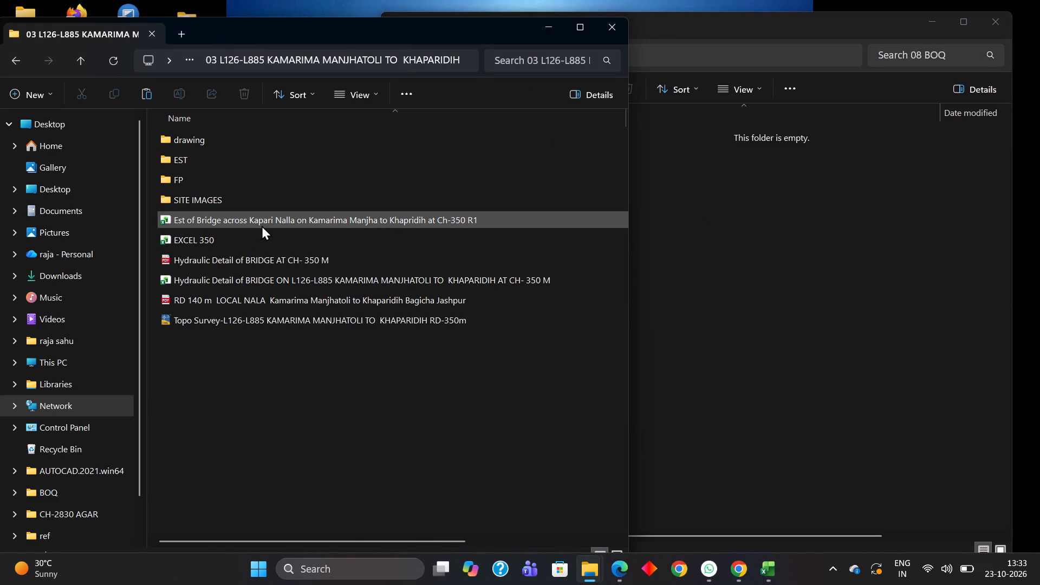
double_click(264, 159)
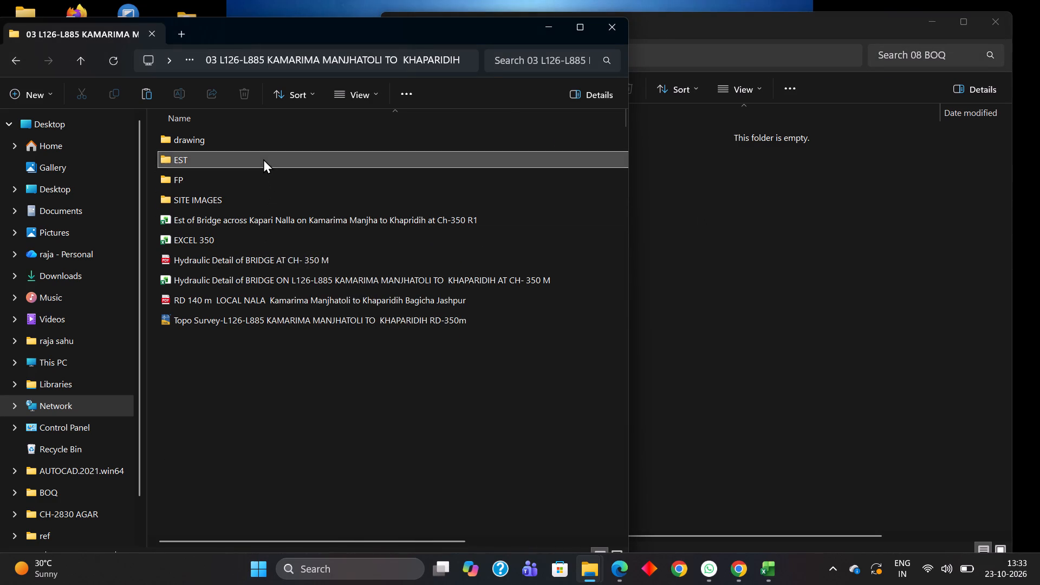
double_click(243, 141)
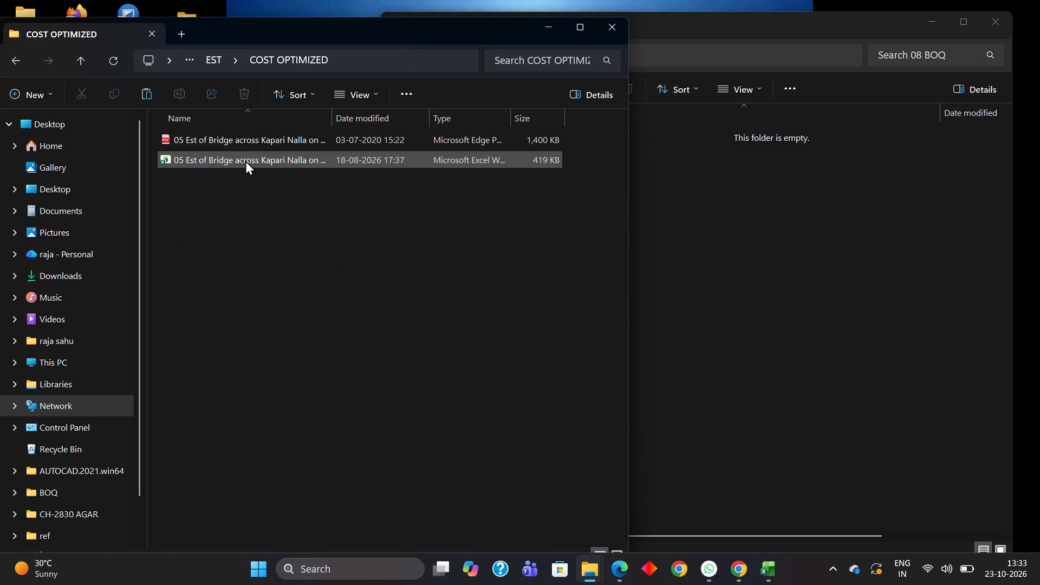
left_click(245, 160)
key("ctrl+c")
left_click(724, 227)
key("ctrl+v")
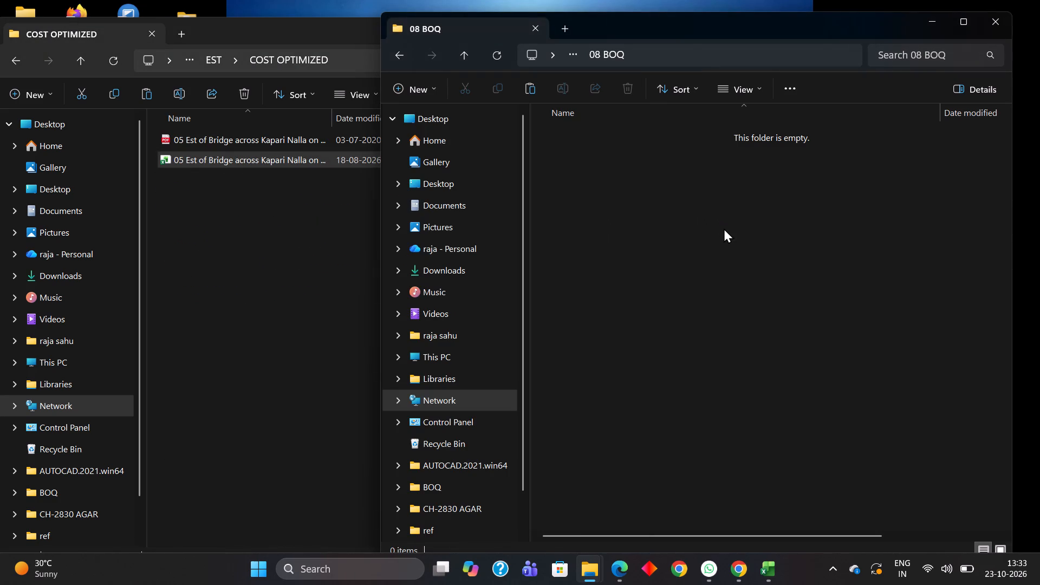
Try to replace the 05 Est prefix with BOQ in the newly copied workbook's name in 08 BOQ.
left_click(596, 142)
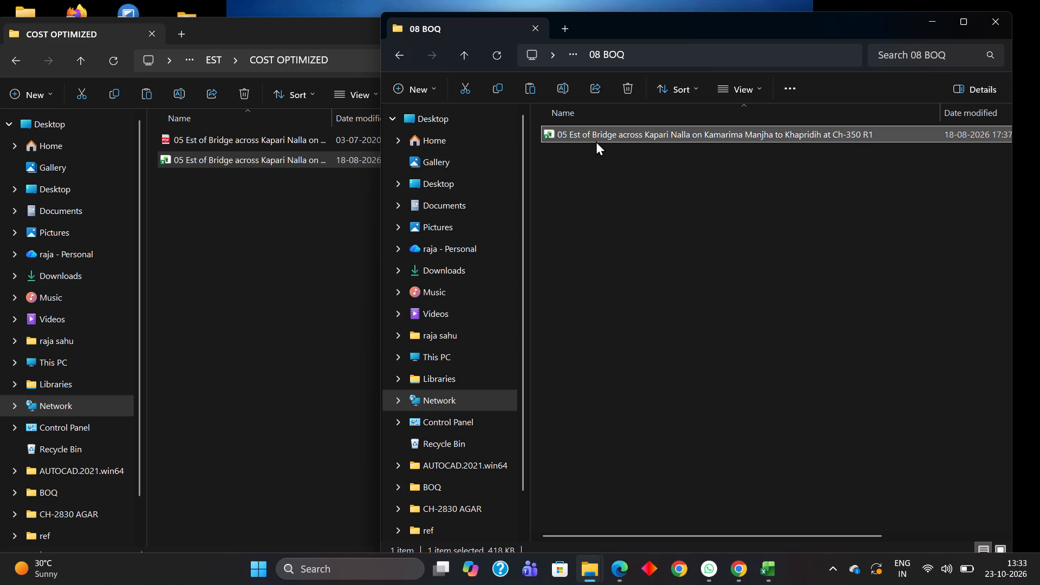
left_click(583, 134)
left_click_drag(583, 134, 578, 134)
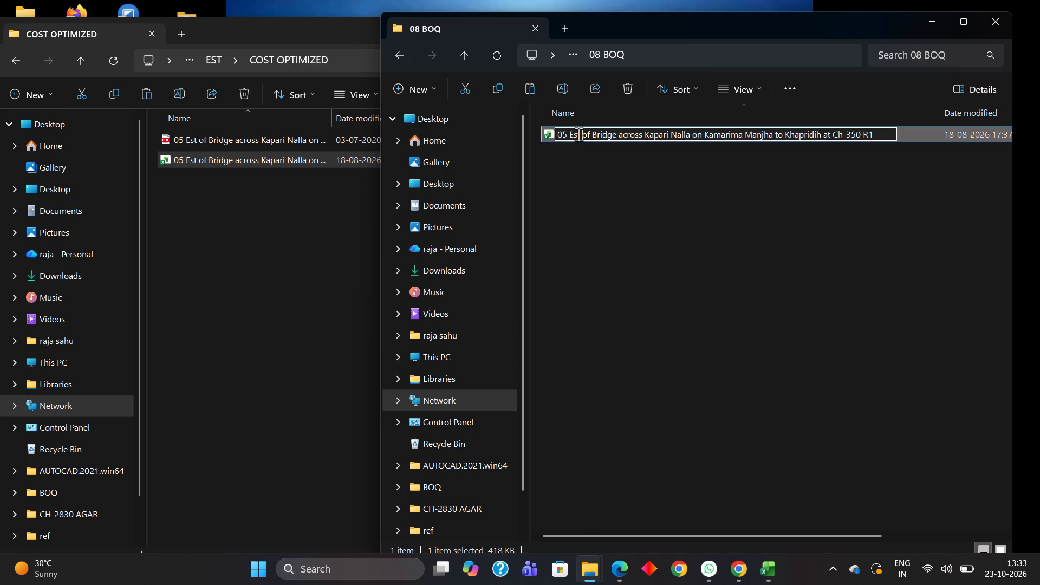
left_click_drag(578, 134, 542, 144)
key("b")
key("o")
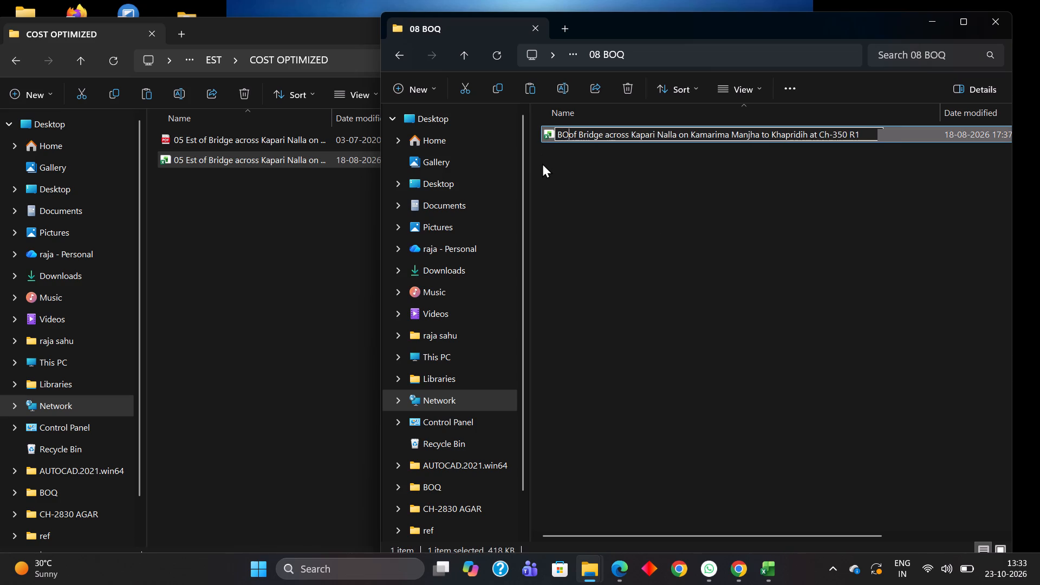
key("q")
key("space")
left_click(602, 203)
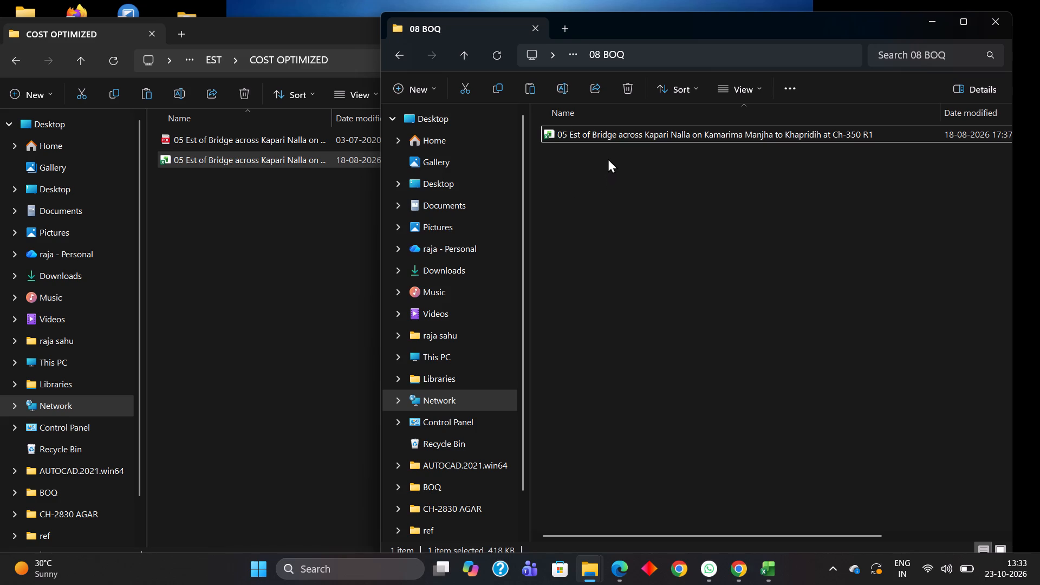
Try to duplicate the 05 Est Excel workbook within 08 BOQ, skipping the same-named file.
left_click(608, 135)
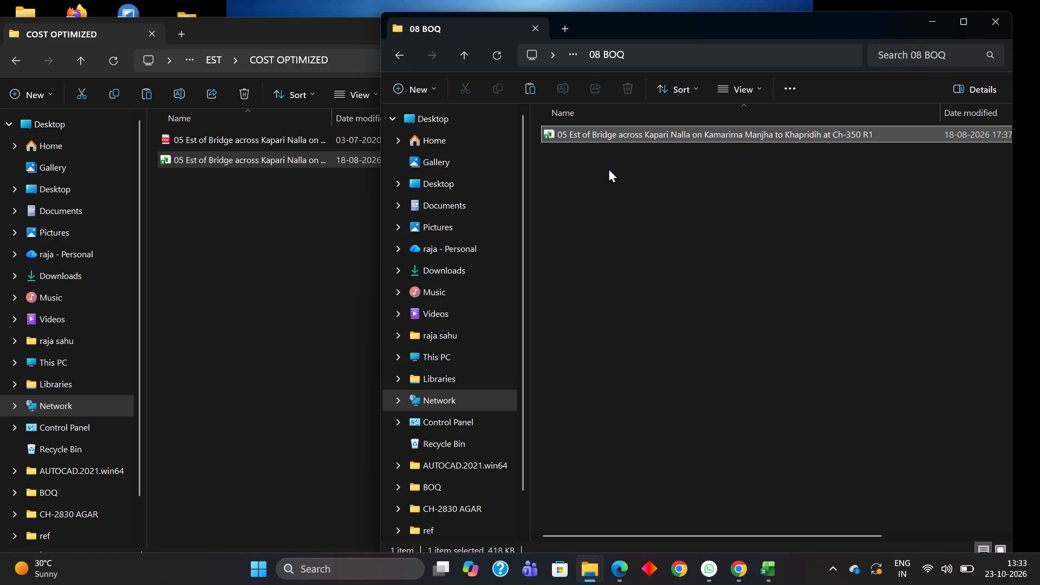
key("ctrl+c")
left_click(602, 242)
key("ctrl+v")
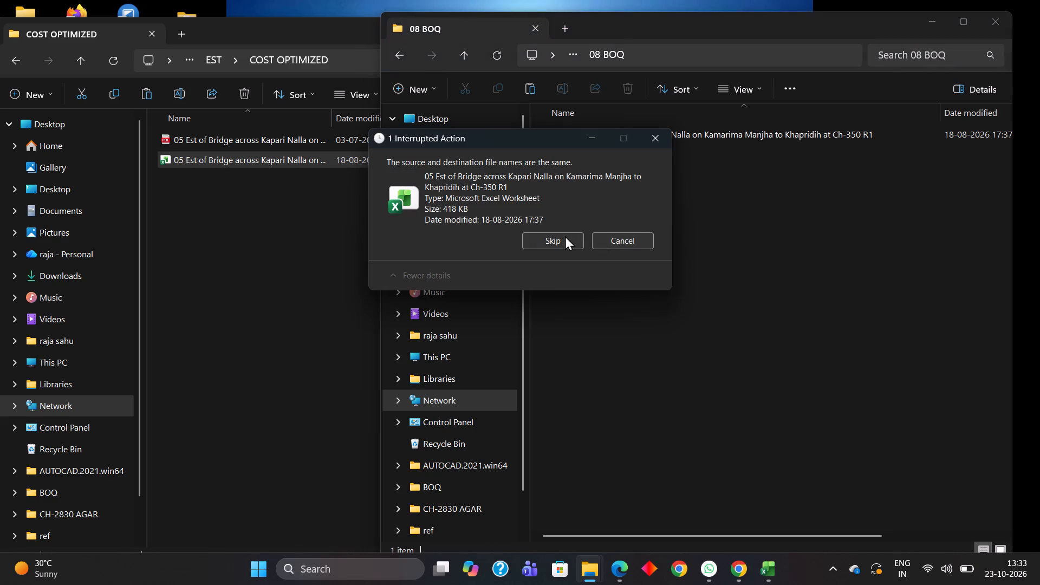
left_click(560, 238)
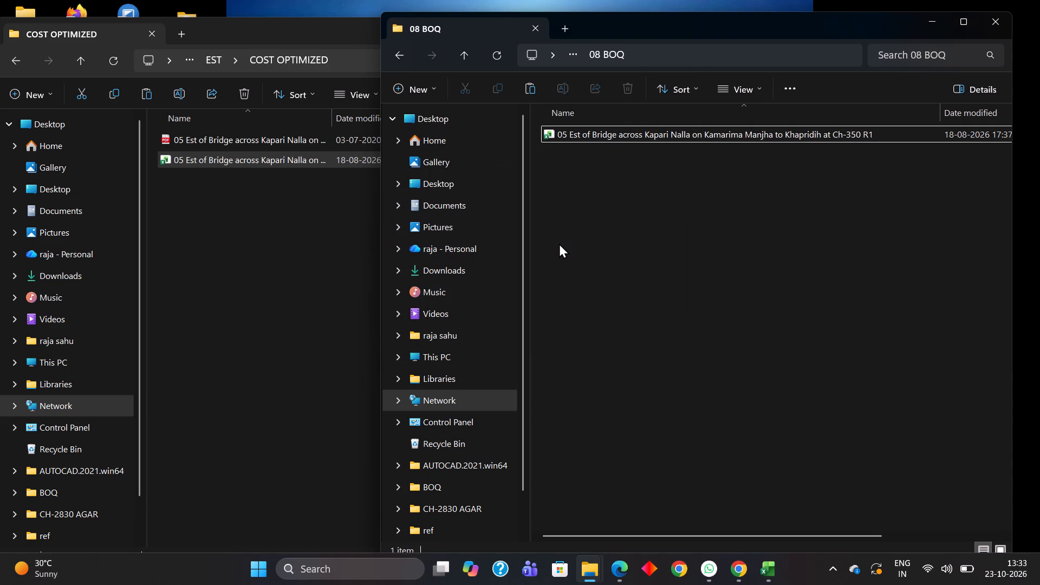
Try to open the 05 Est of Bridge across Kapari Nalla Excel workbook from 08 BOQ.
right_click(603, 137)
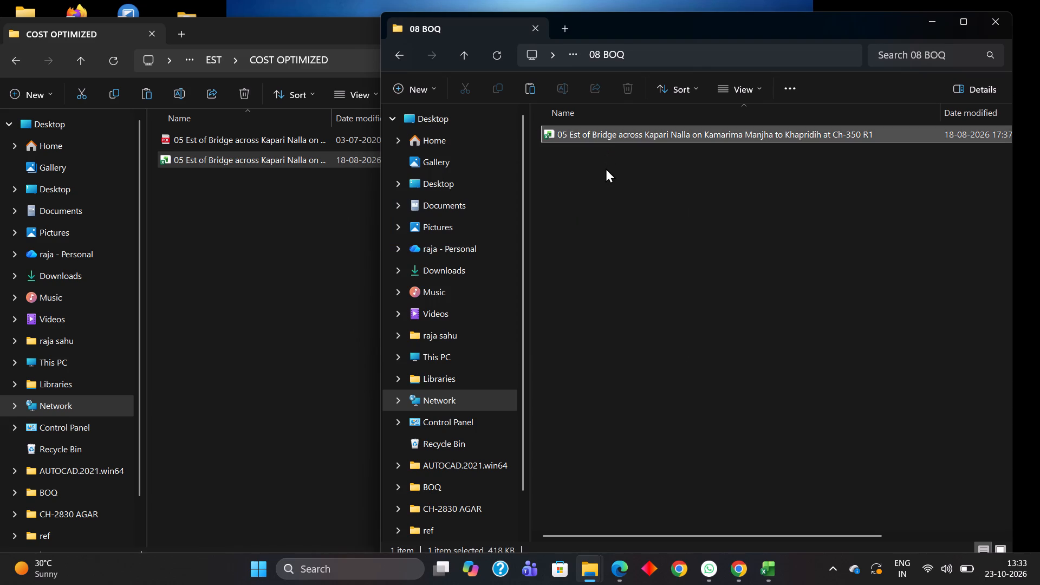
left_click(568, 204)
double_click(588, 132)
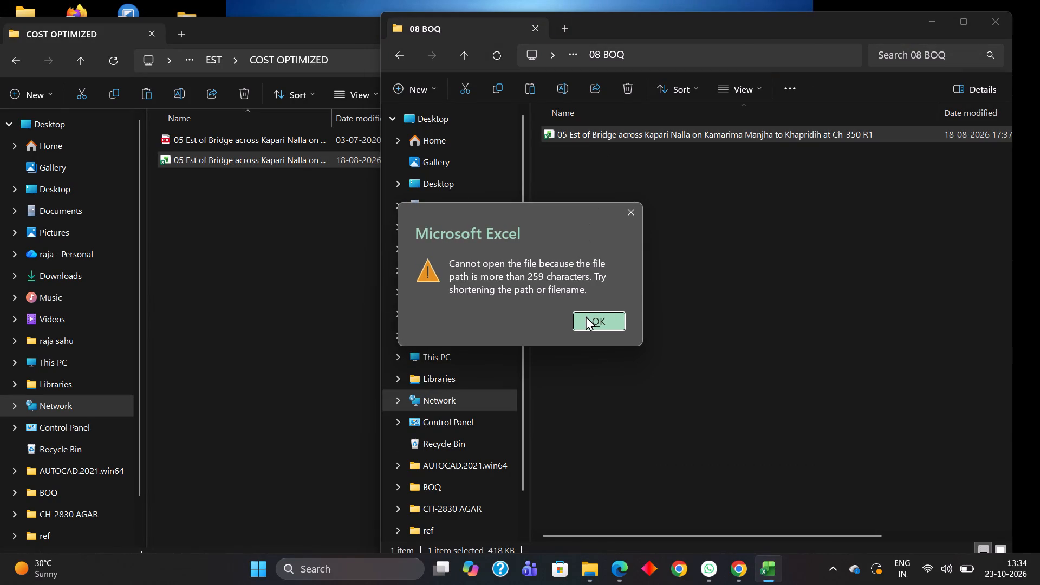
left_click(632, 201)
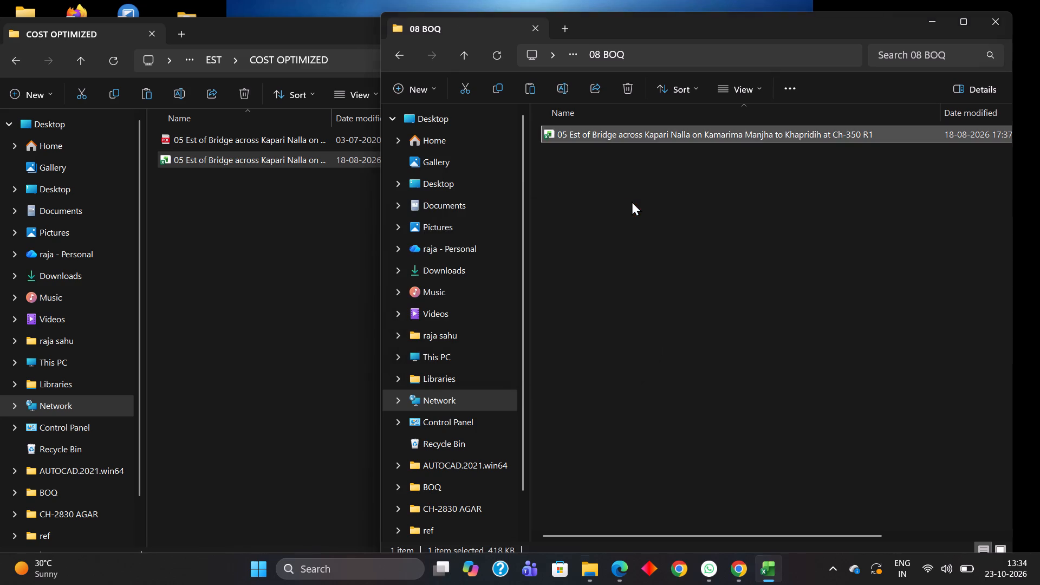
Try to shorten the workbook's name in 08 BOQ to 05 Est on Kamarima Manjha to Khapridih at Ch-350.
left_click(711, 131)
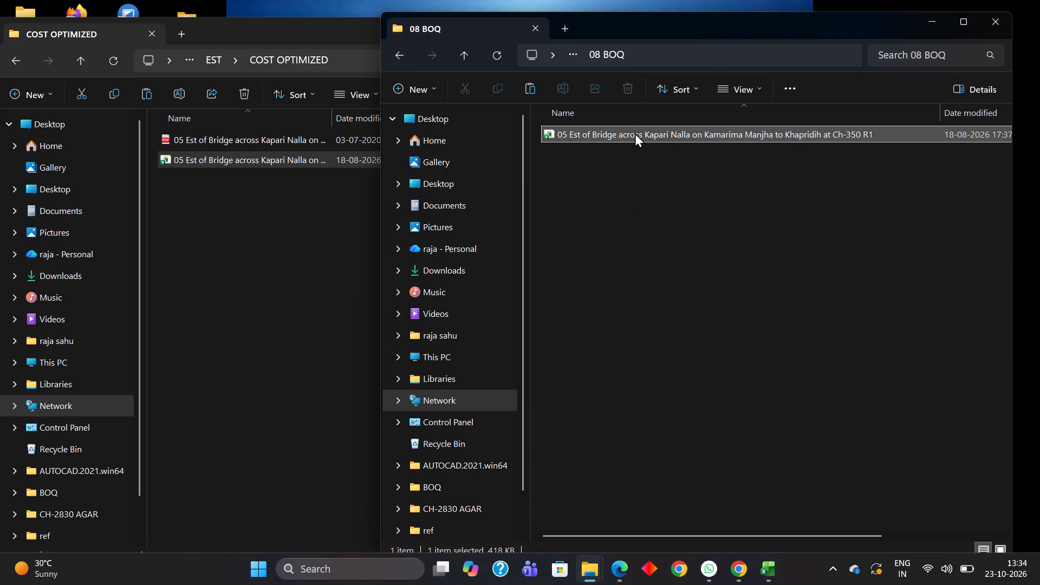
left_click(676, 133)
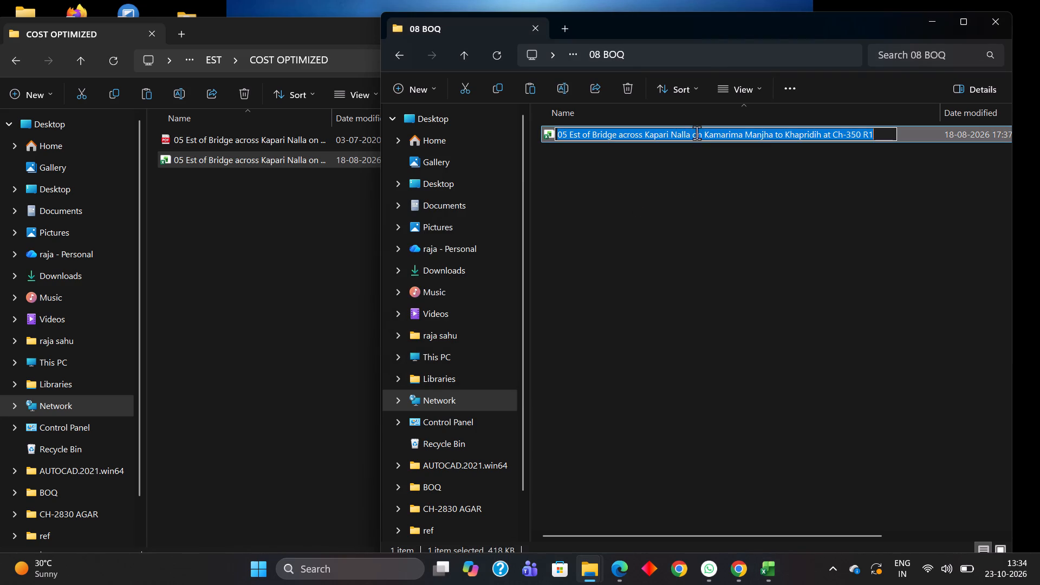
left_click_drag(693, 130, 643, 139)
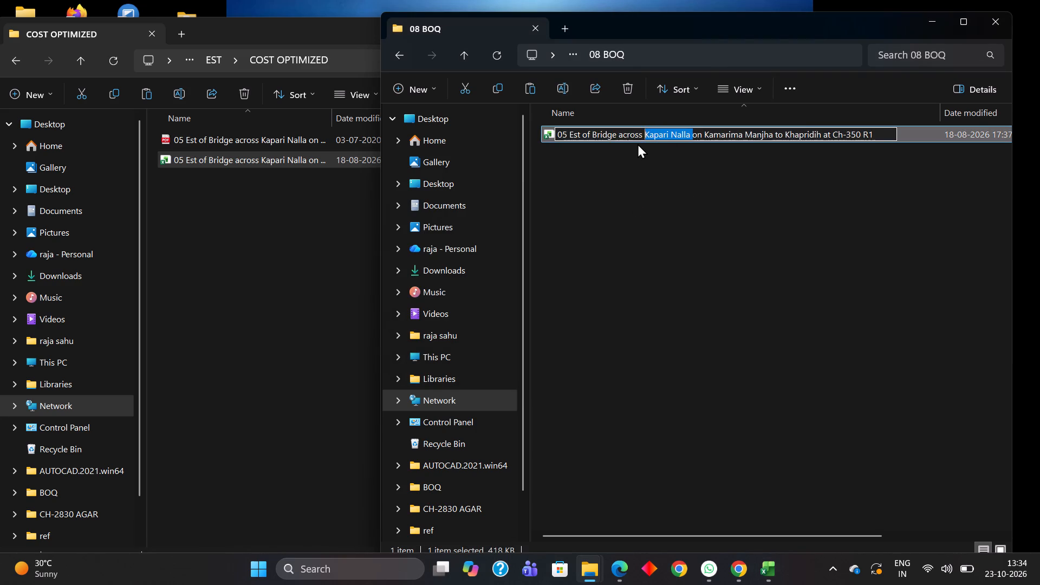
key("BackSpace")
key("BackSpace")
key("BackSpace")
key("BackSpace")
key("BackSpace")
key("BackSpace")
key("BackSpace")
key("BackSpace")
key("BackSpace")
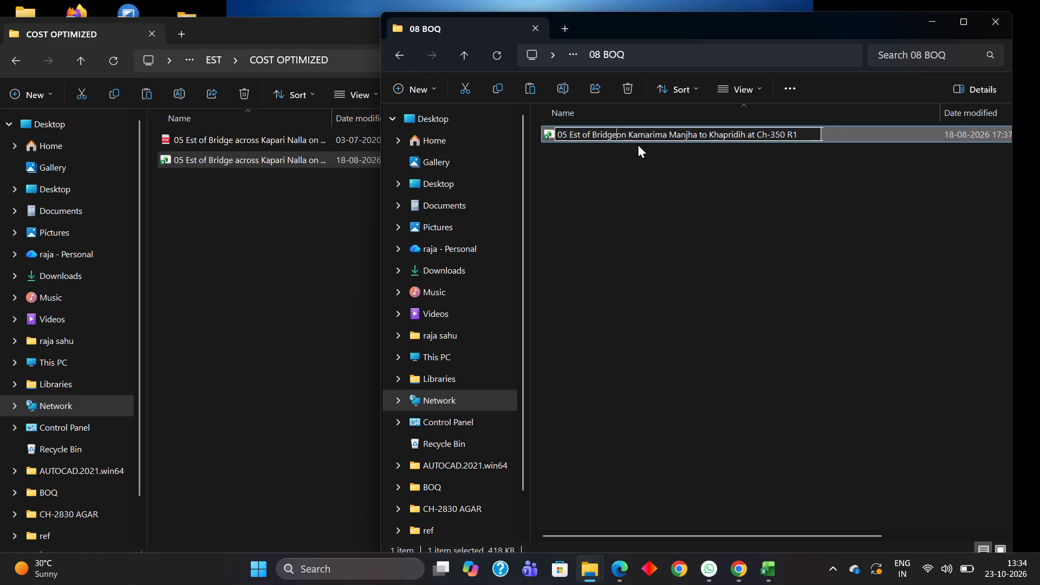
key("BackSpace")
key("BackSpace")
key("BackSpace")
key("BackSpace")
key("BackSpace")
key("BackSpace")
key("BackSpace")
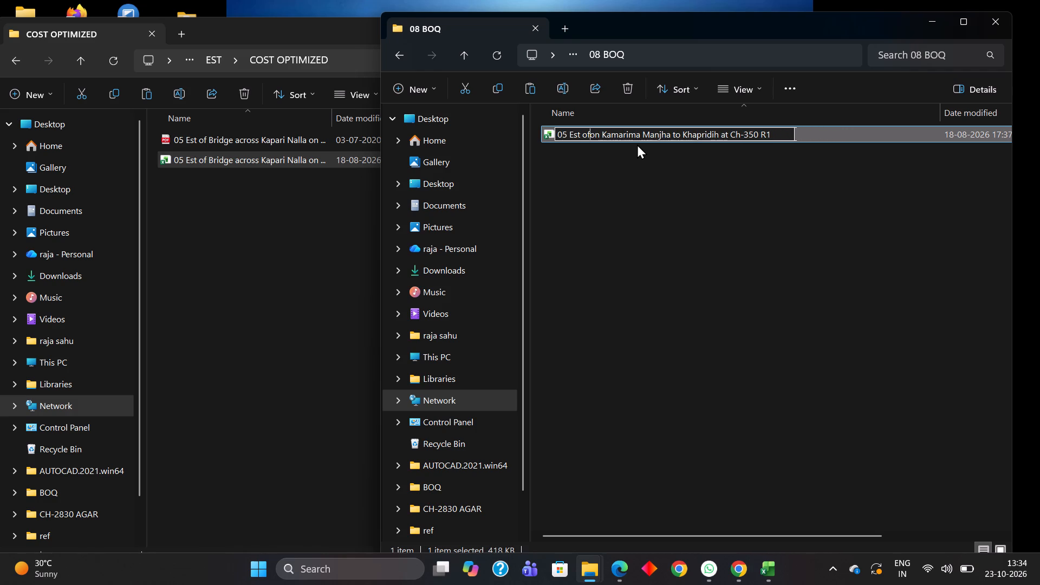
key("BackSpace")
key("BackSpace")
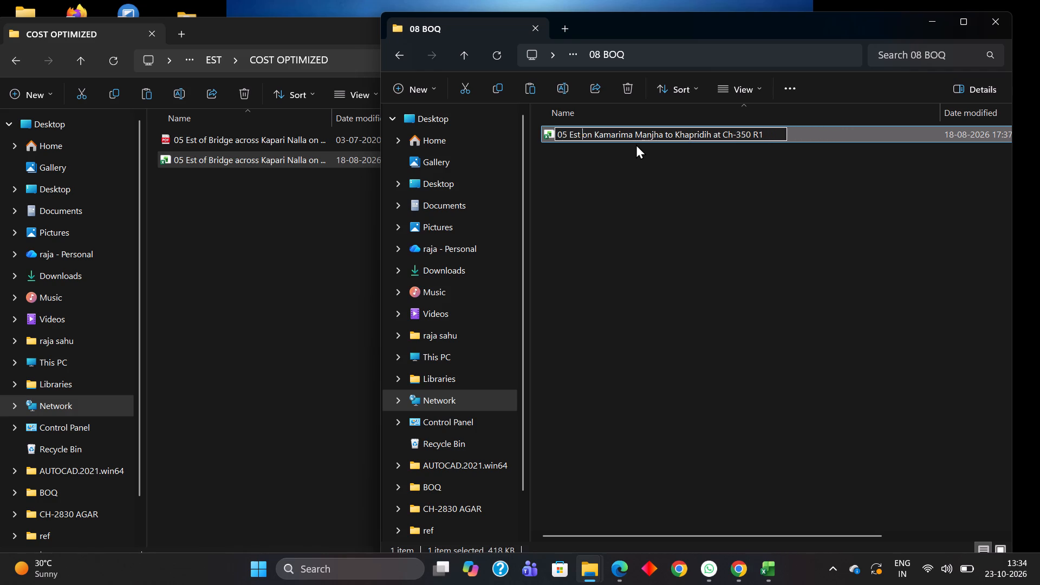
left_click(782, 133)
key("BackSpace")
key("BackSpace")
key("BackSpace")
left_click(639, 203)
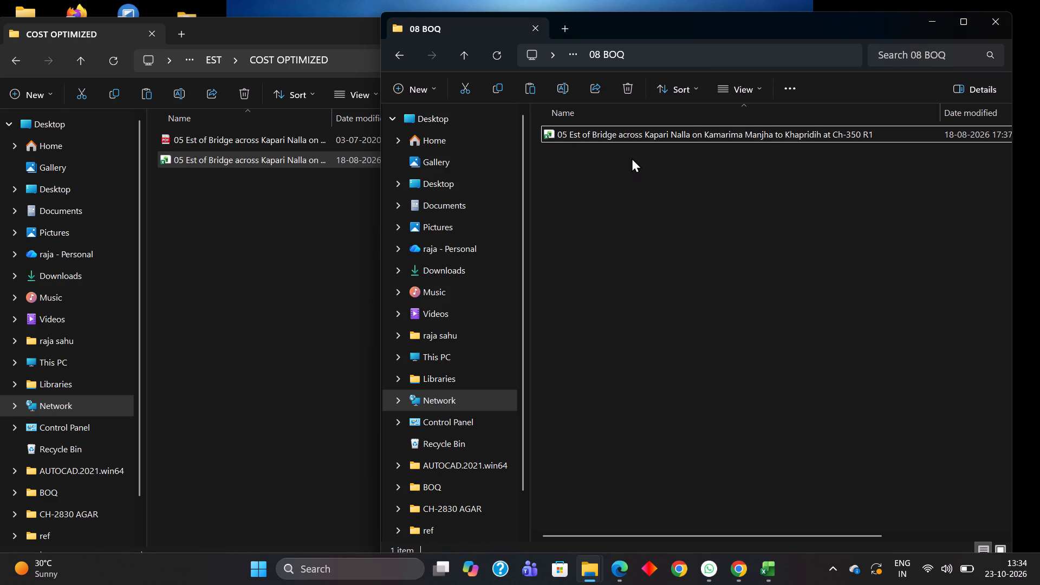
Copy the 05 Est of Bridge across Kapari Nalla Excel workbook from 08 BOQ onto the desktop.
left_click(632, 134)
key("ctrl+c")
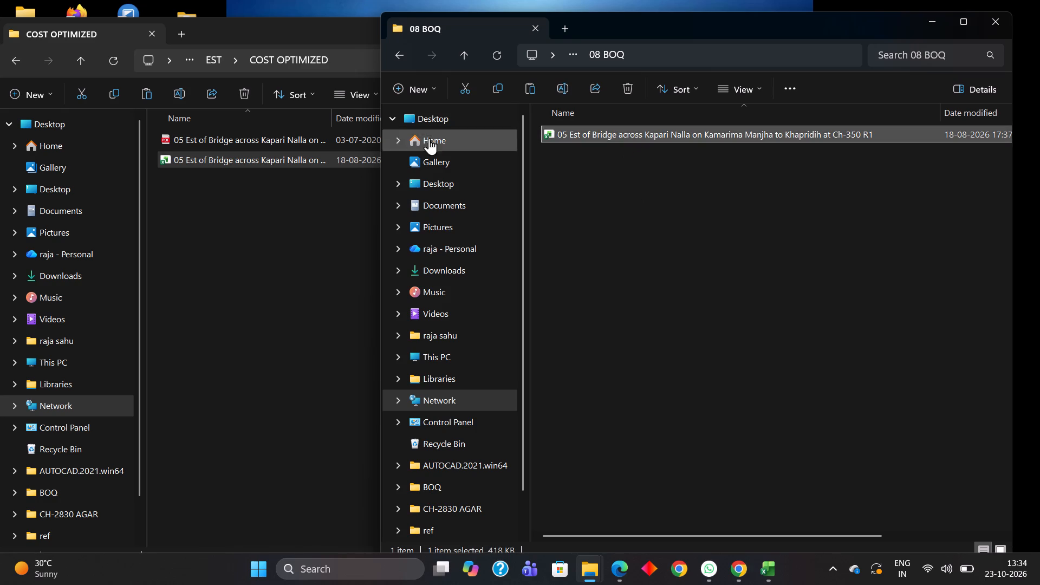
left_click_drag(301, 30, 287, 119)
left_click(287, 44)
key("ctrl+v")
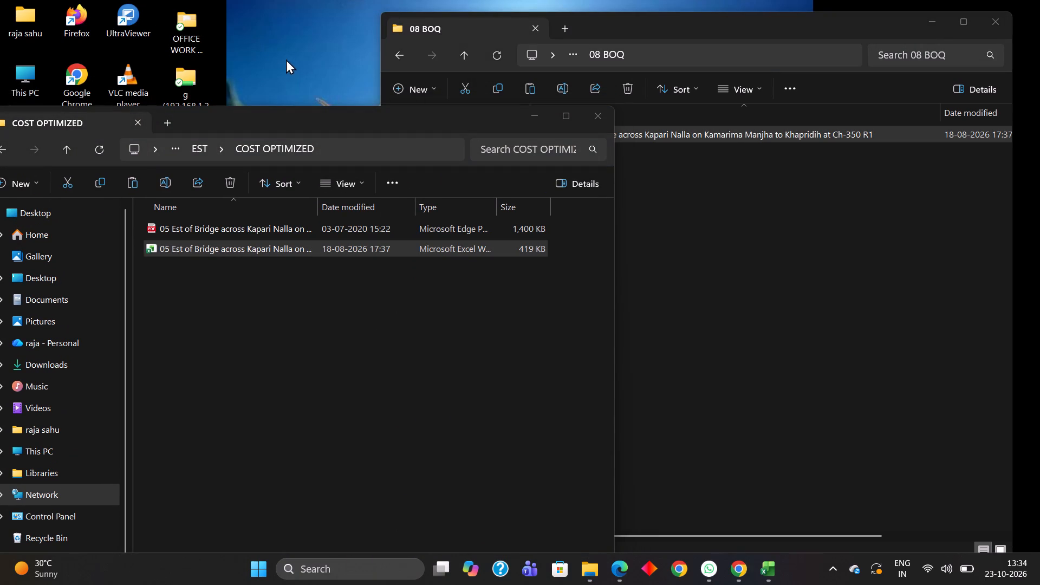
Rename the desktop copy of the 05 Est workbook as 05 BOQ OF Kamarima Manjha to Khapridih at Ch-350.
left_click_drag(290, 120, 774, 164)
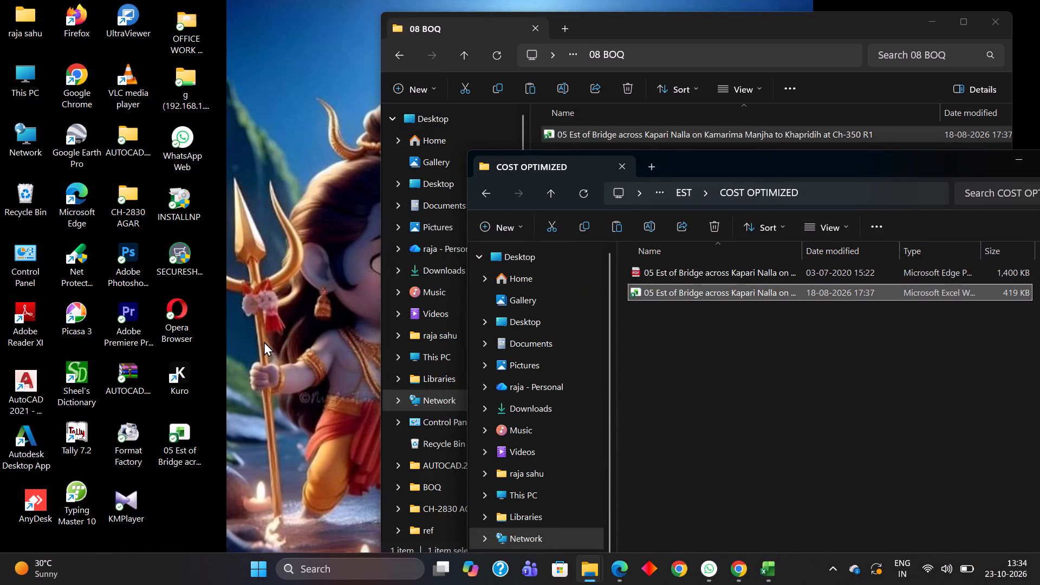
left_click(190, 434)
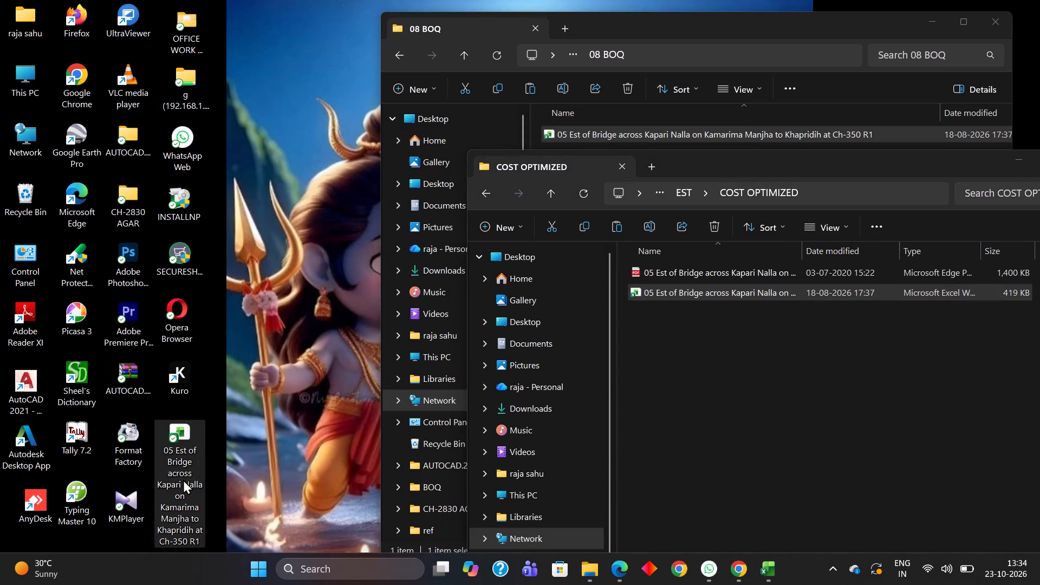
left_click(183, 479)
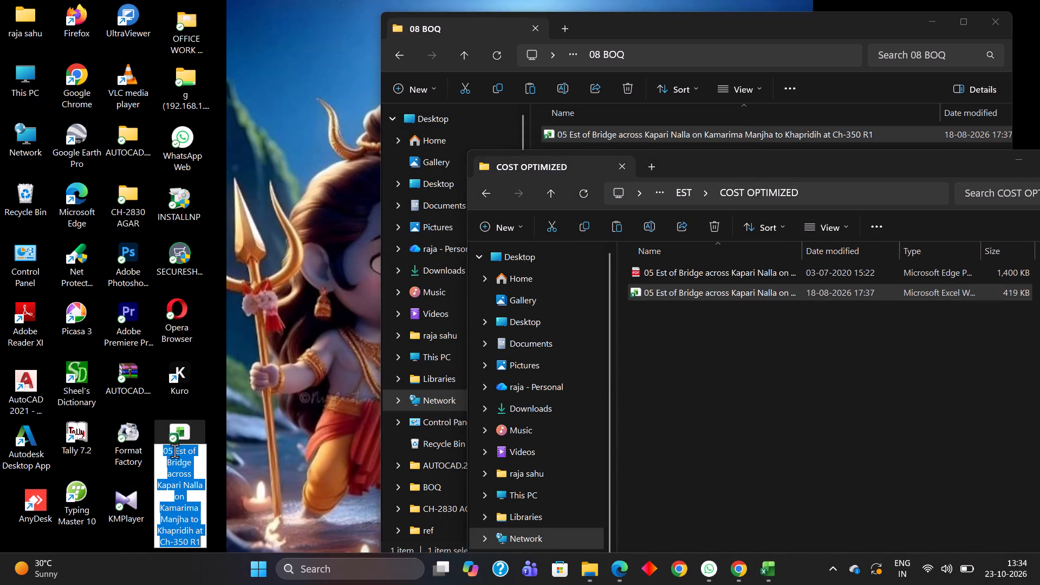
left_click_drag(174, 451, 192, 452)
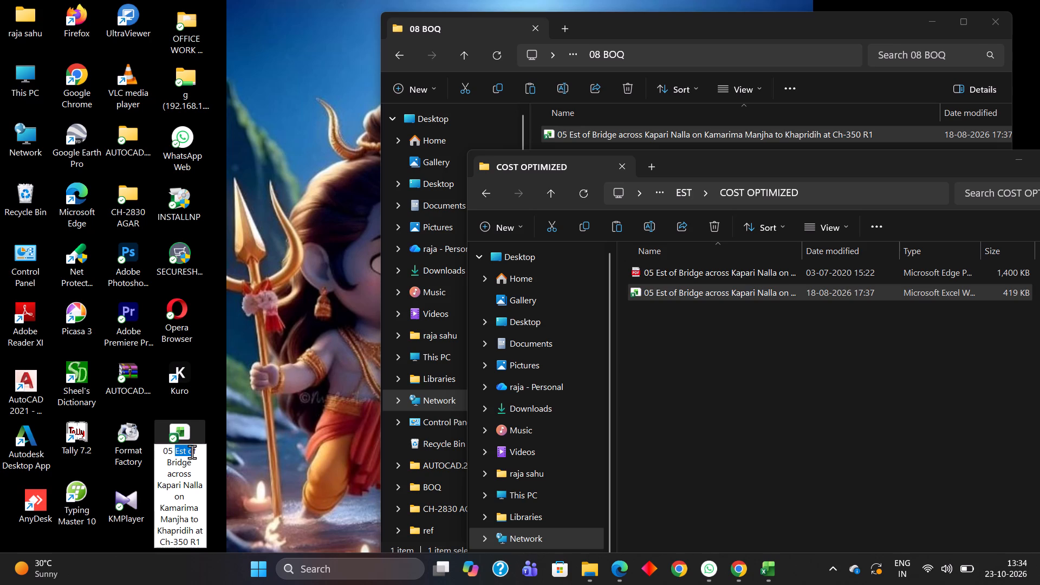
left_click_drag(192, 452, 194, 452)
type("BO")
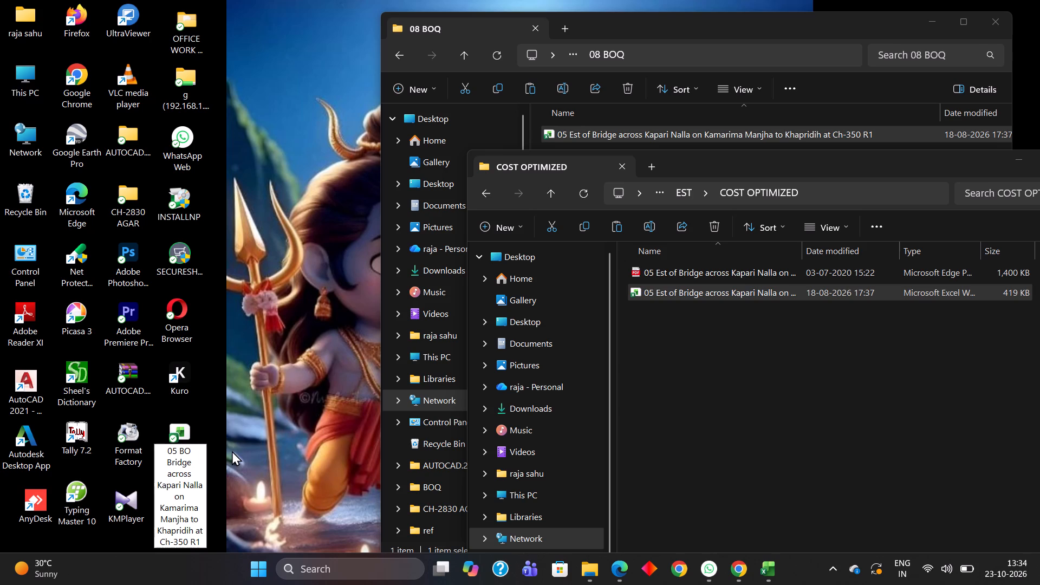
key("q")
left_click_drag(165, 465, 173, 467)
left_click_drag(173, 467, 201, 489)
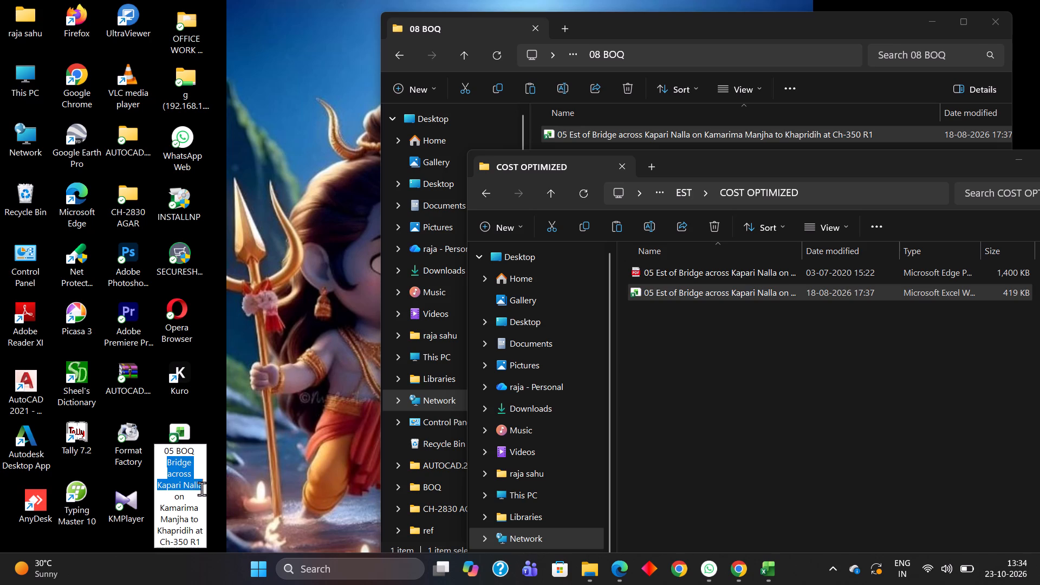
left_click_drag(201, 489, 202, 489)
key("BackSpace")
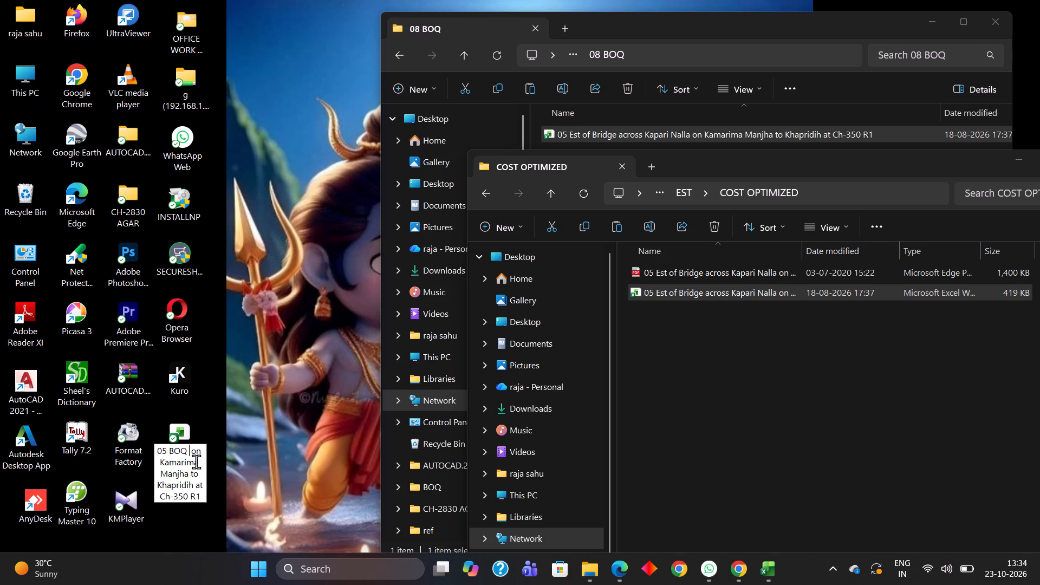
left_click_drag(191, 451, 201, 455)
key("o")
key("f")
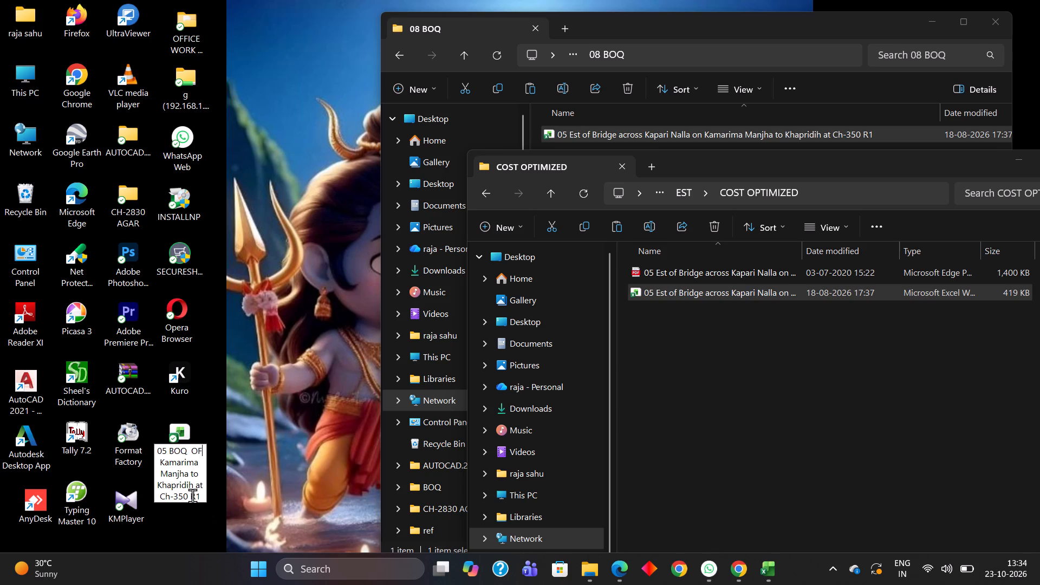
left_click_drag(190, 496, 206, 498)
key("BackSpace")
left_click(276, 486)
Copy the 05 BOQ OF Kamarima Manjha to Khapridih workbook from the desktop into 08 BOQ.
left_click(180, 435)
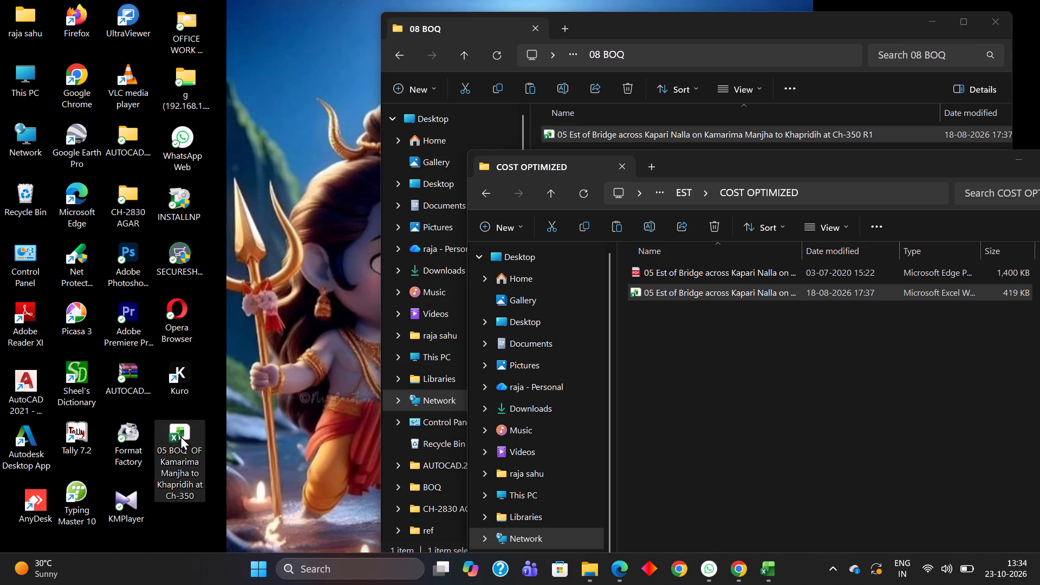
key("ctrl+c")
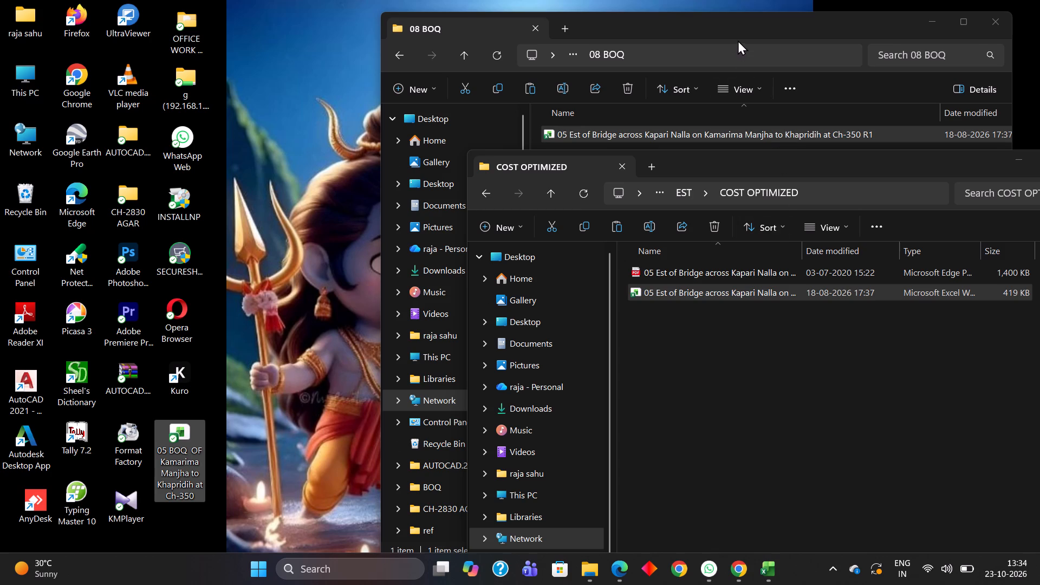
left_click(738, 22)
left_click(701, 203)
key("ctrl+v")
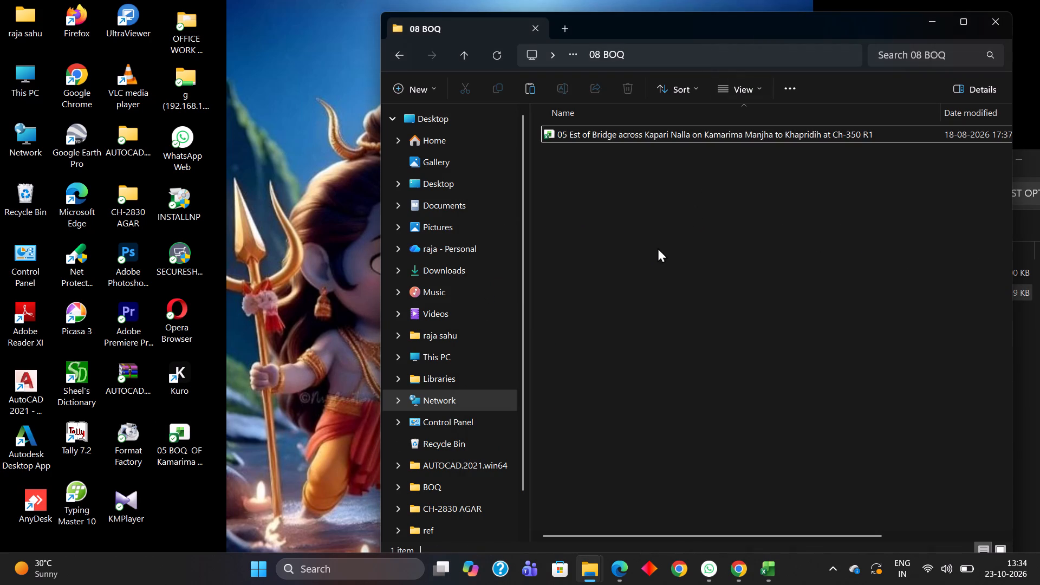
Delete the 05 Est of Bridge across Kapari Nalla Excel workbook from 08 BOQ.
left_click(646, 128)
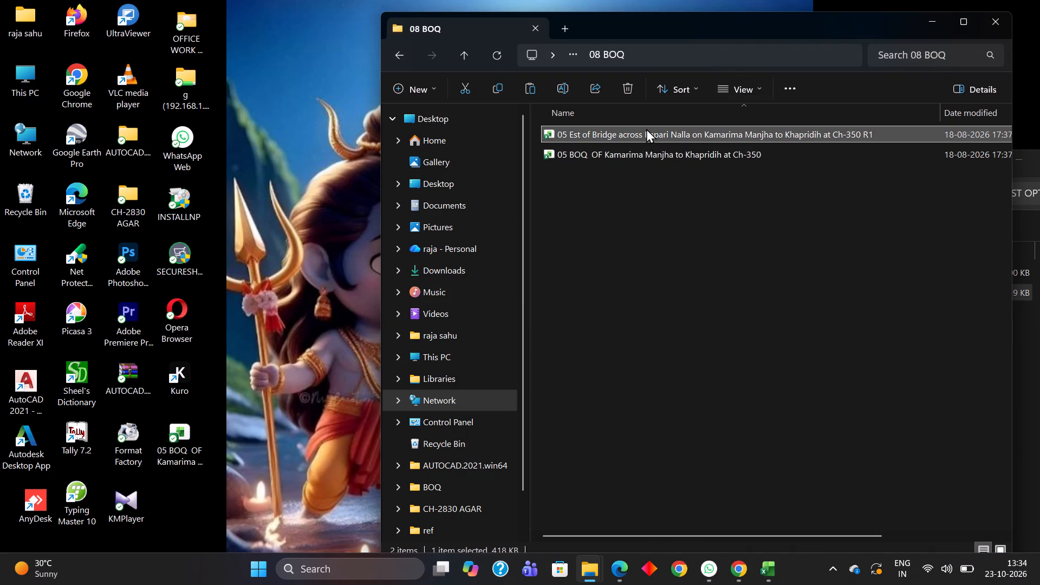
key("Delete")
left_click(569, 335)
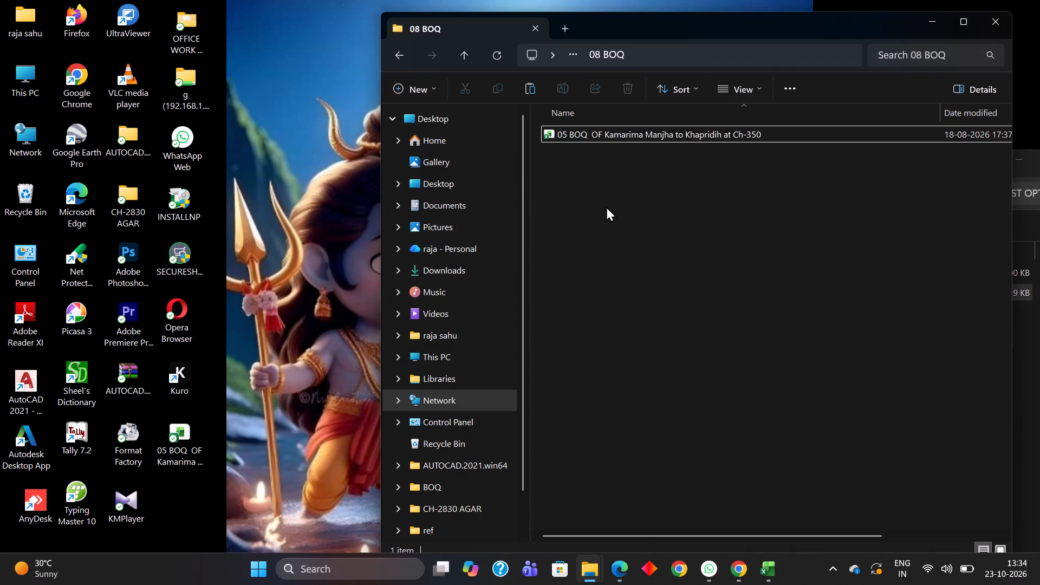
Open the 05 BOQ workbook from 08 BOQ and examine the general data and cost abstract on its Summary sheet.
left_click(606, 206)
double_click(614, 133)
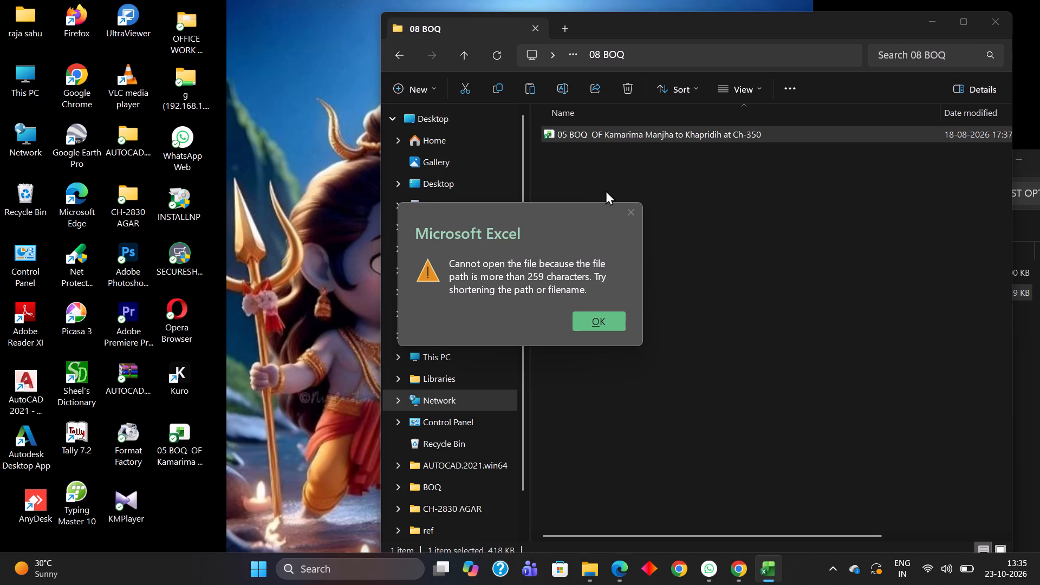
left_click(630, 211)
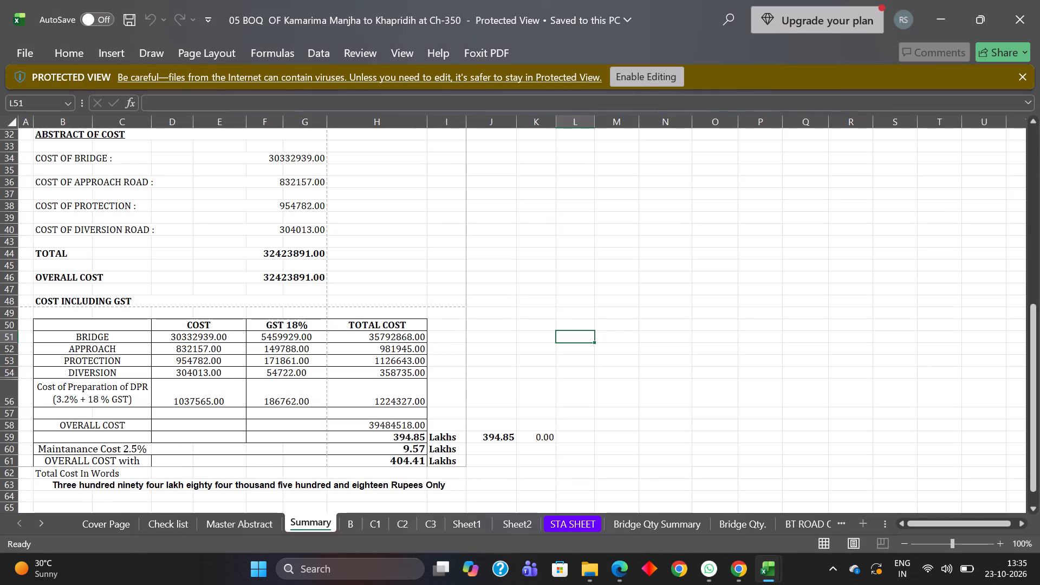
scroll(357, 333, "up", 12)
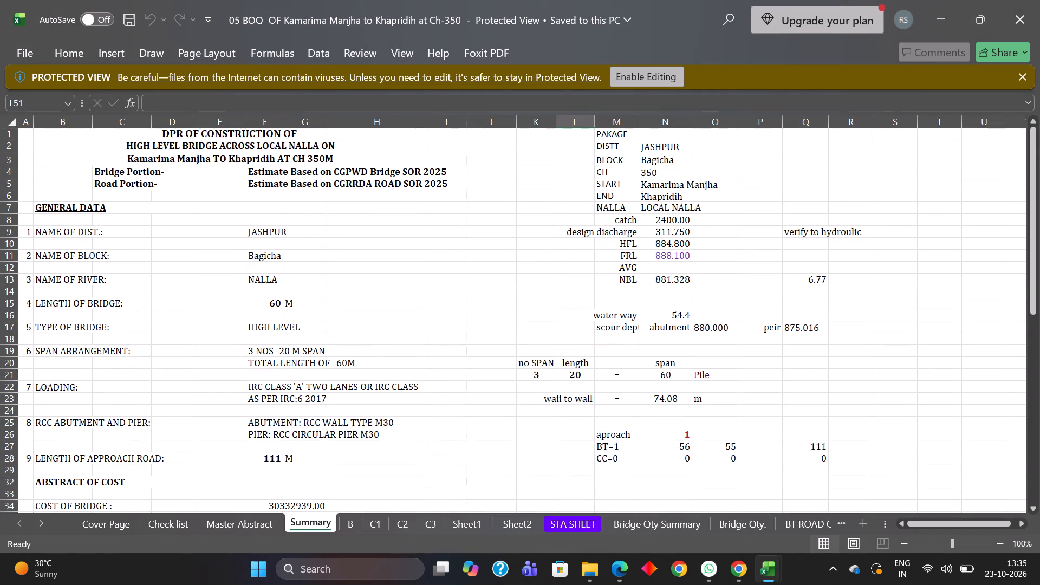
scroll(357, 333, "up", 1)
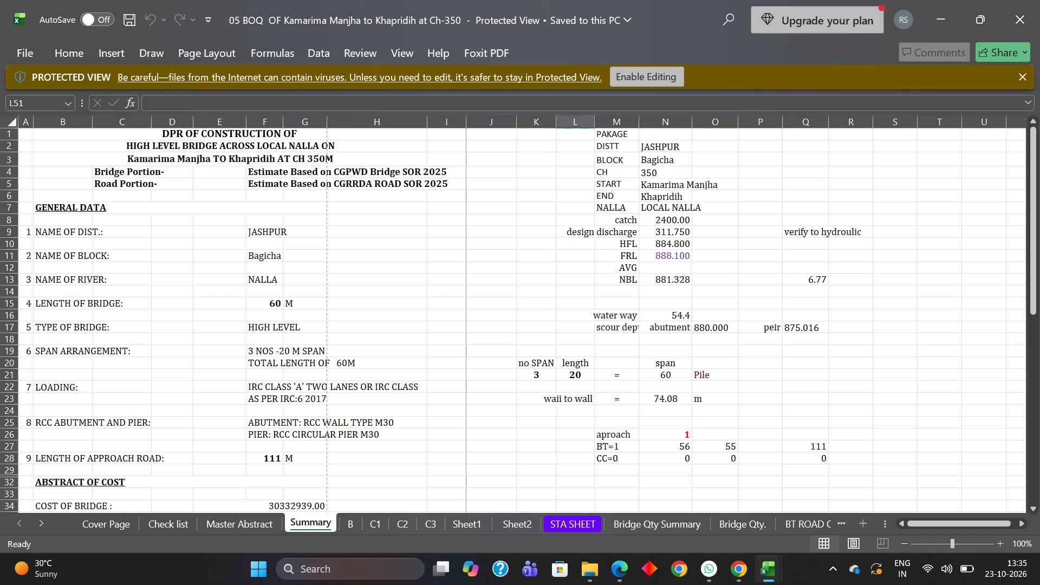
scroll(334, 306, "up", 9)
scroll(311, 335, "down", 5)
scroll(311, 335, "up", 6)
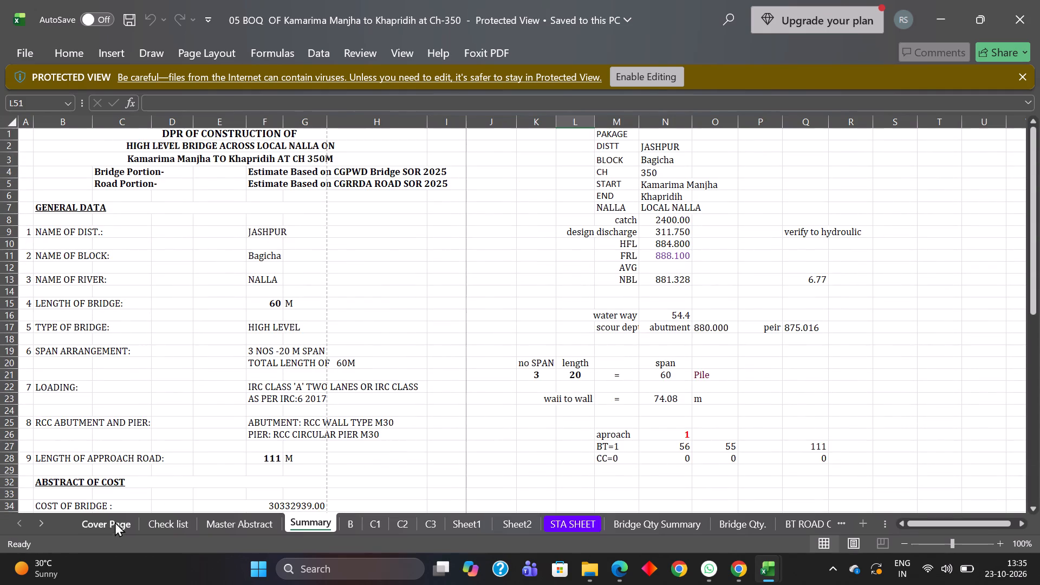
Examine the Cover Page, BT ROAD QTY SUMMARY and Bridge Qty Summary sheets of the 05 BOQ workbook.
left_click(114, 524)
scroll(180, 405, "up", 8)
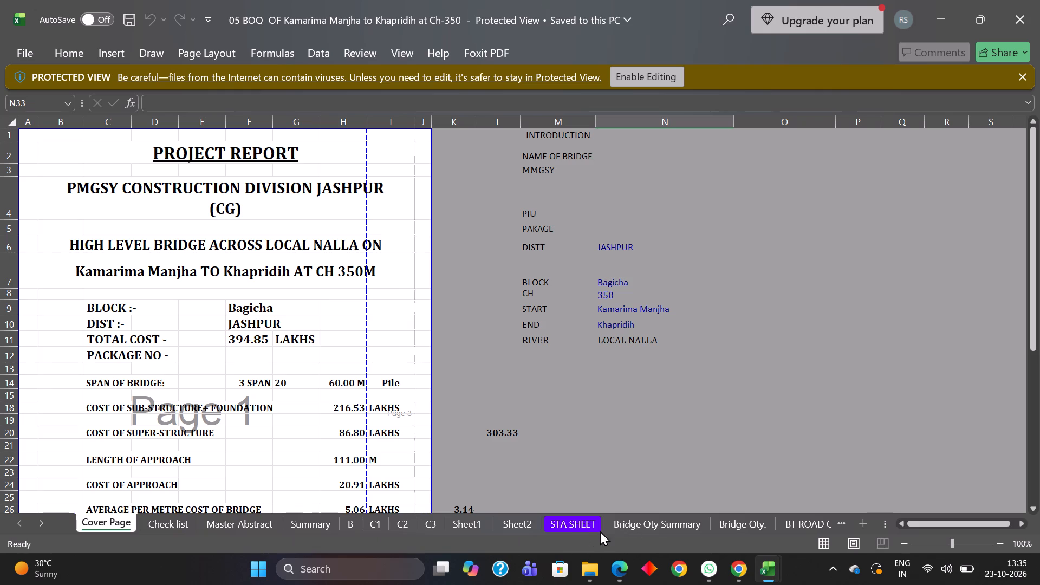
left_click(648, 526)
left_click(798, 526)
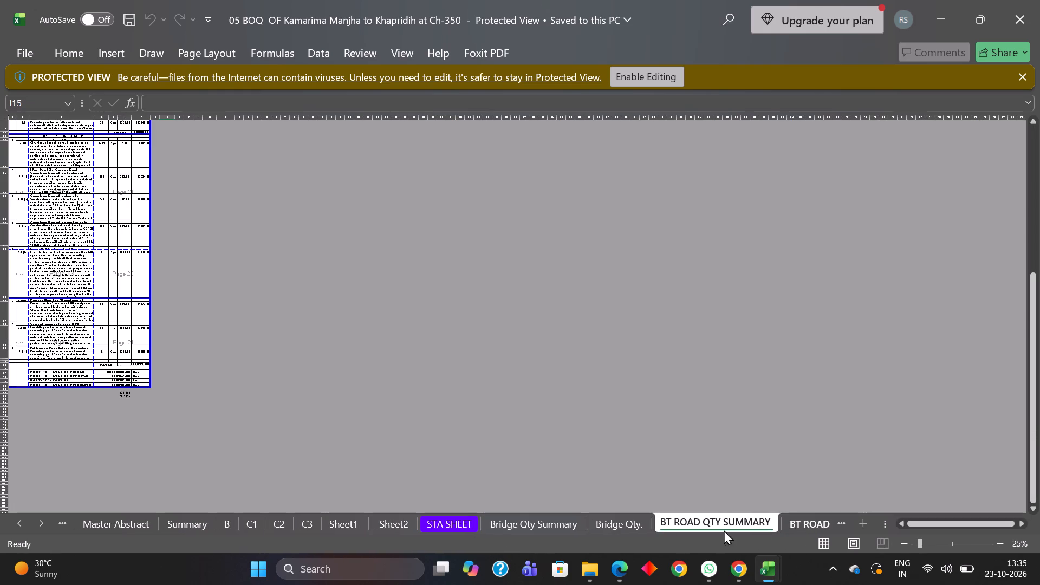
left_click(527, 528)
scroll(440, 469, "up", 10)
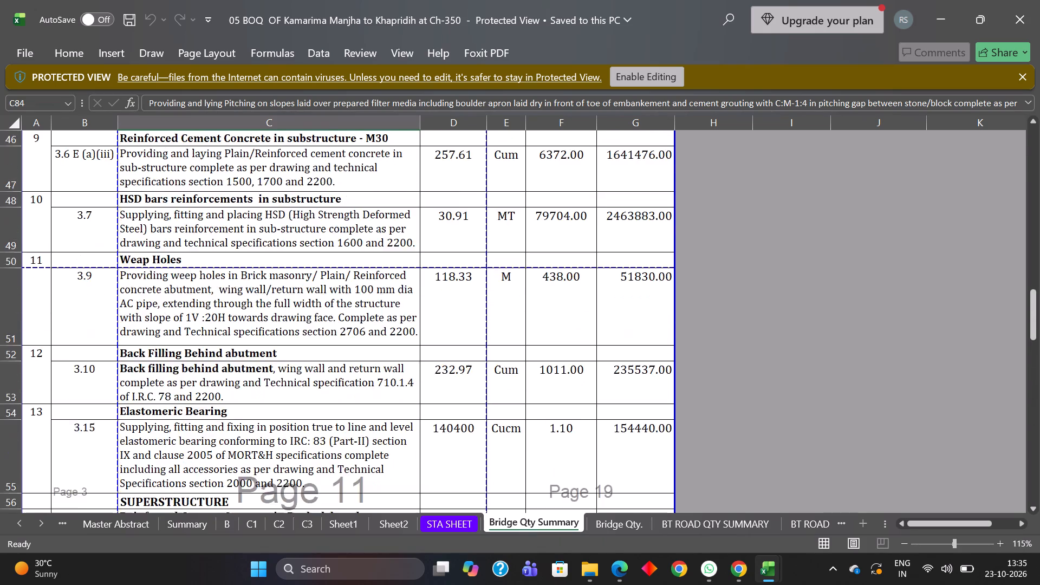
scroll(435, 458, "up", 11)
Enable editing of the protected 05 BOQ workbook.
left_click(650, 84)
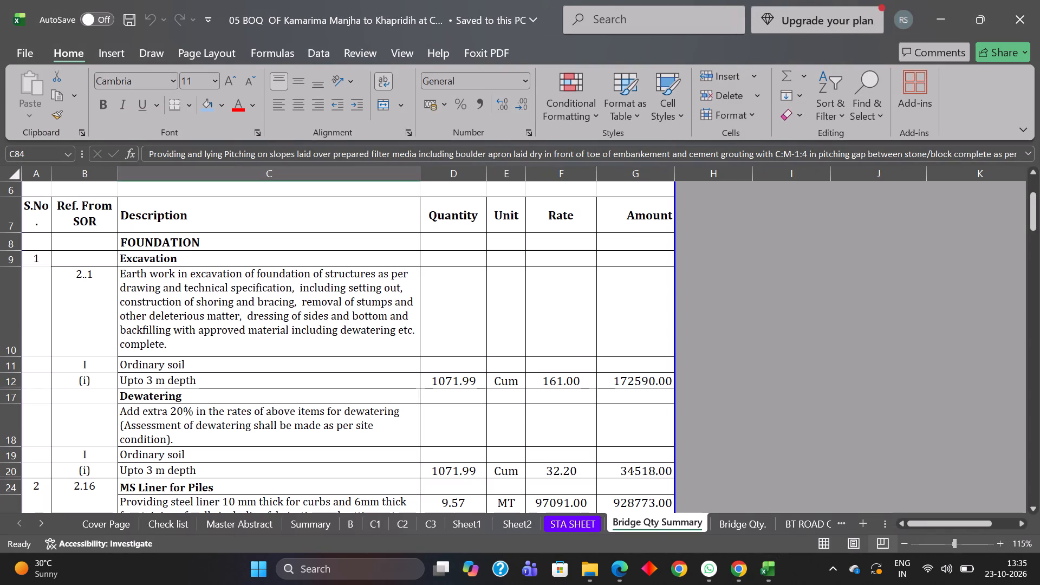
Replace the title block in rows 1 to 5 of Bridge Qty Summary with its own values, pasted as Values & Number Formatting.
scroll(575, 353, "up", 7)
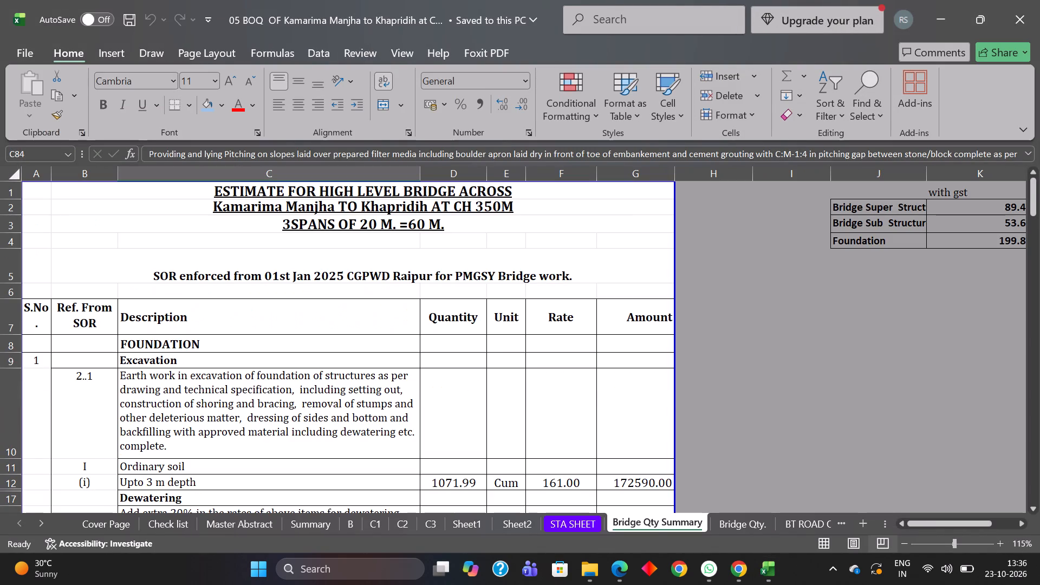
scroll(573, 354, "up", 3)
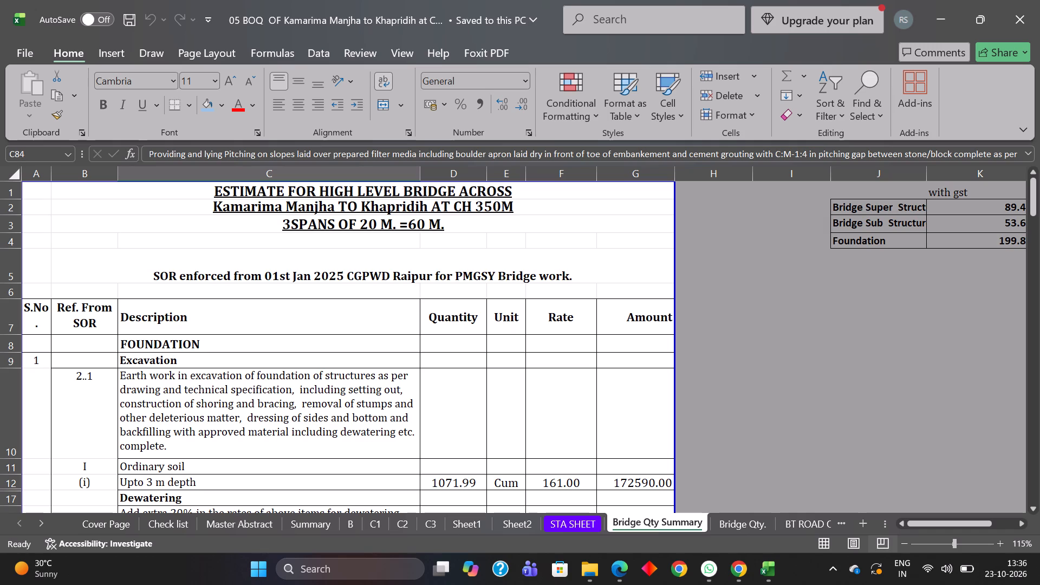
scroll(483, 400, "up", 4)
left_click_drag(66, 193, 435, 281)
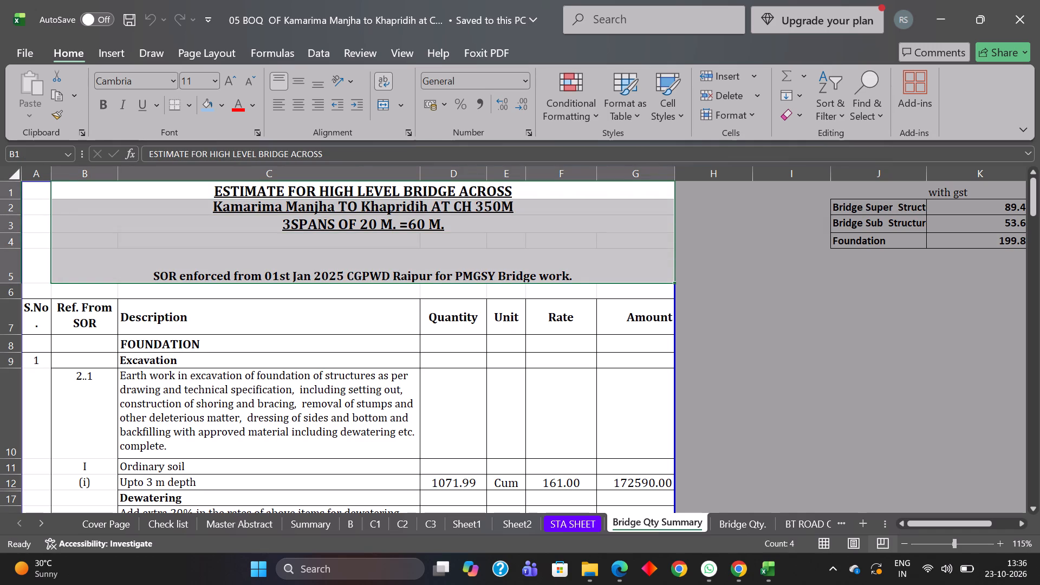
key("ctrl+c")
left_click(73, 192)
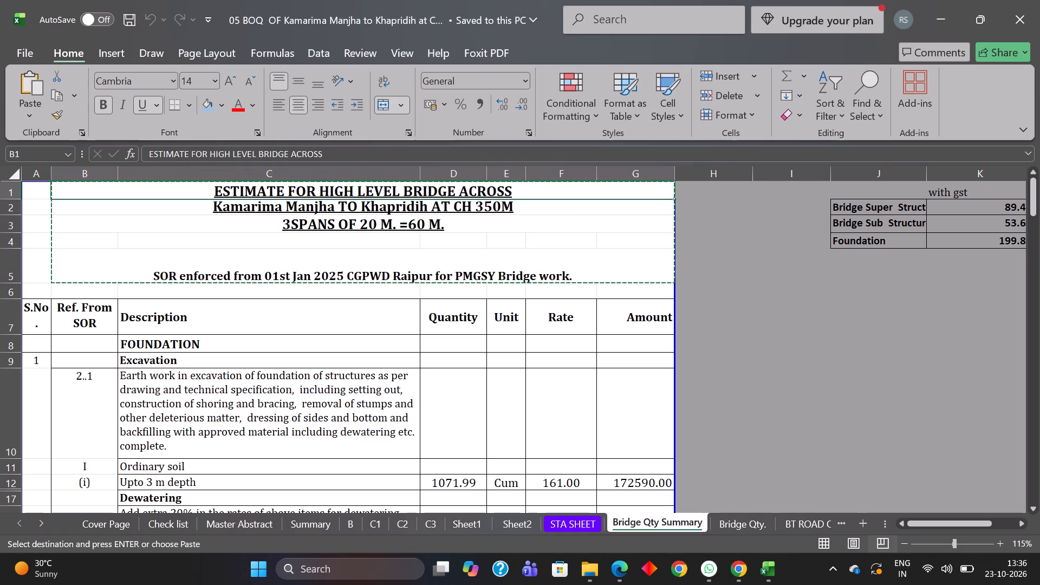
key("ctrl+v")
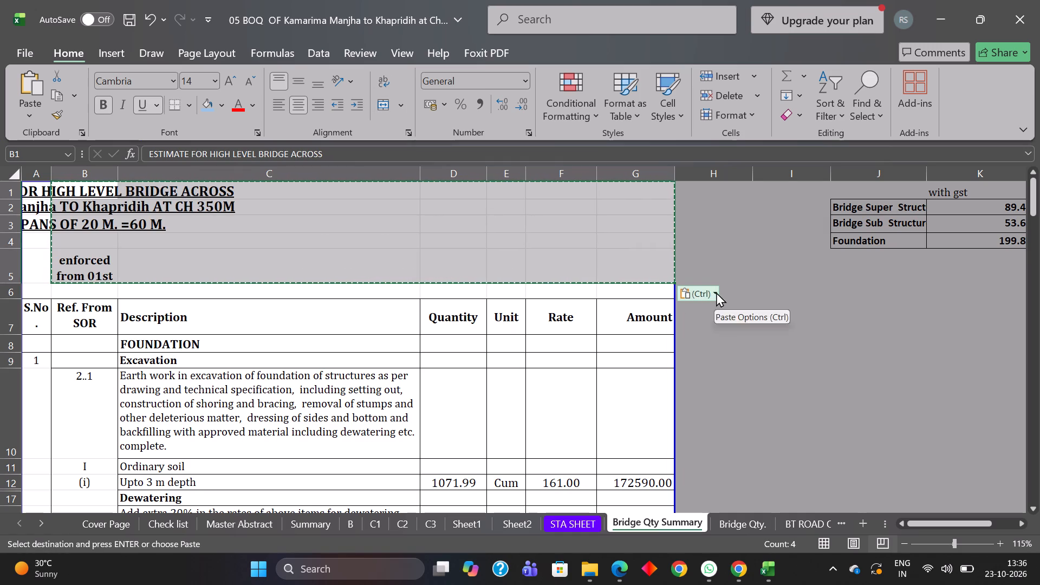
left_click(716, 292)
left_click(712, 408)
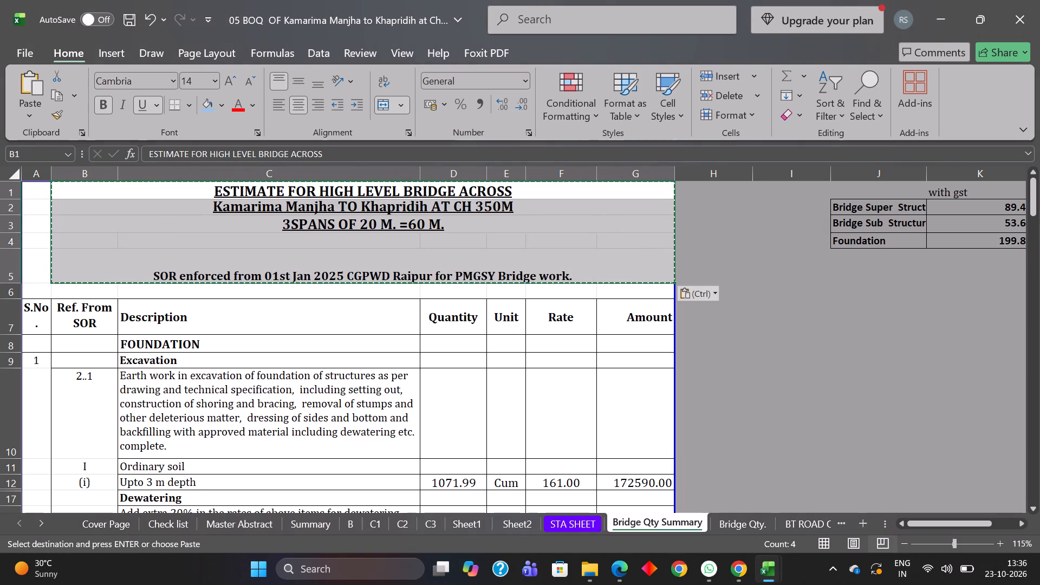
left_click(736, 364)
Replace the Bridge Qty Summary item table, B7 to G107 above the TOTAL row, with its own values, keeping number formatting.
scroll(91, 317, "down", 1, "ctrl")
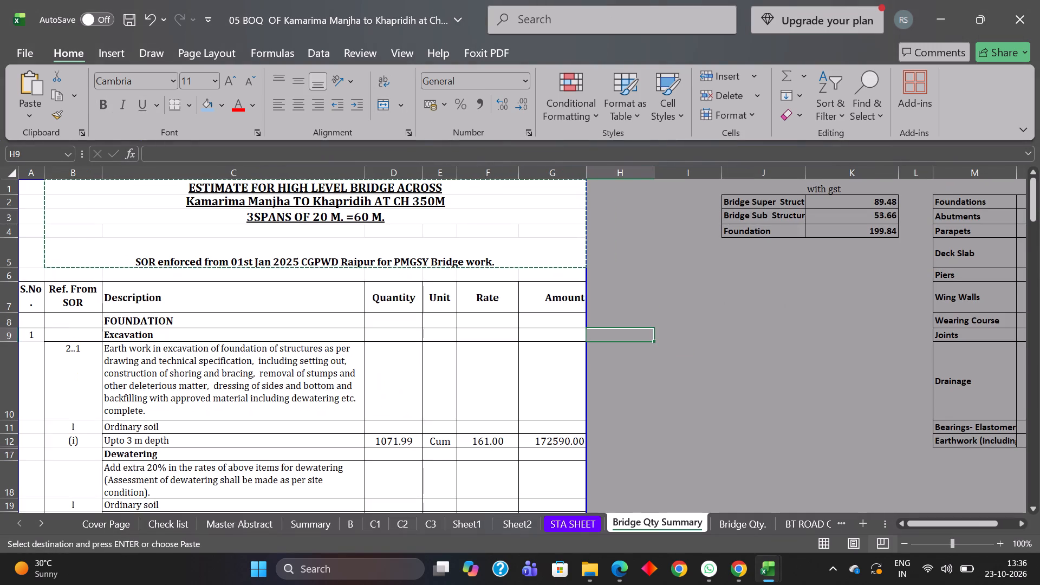
scroll(70, 303, "down", 1, "ctrl")
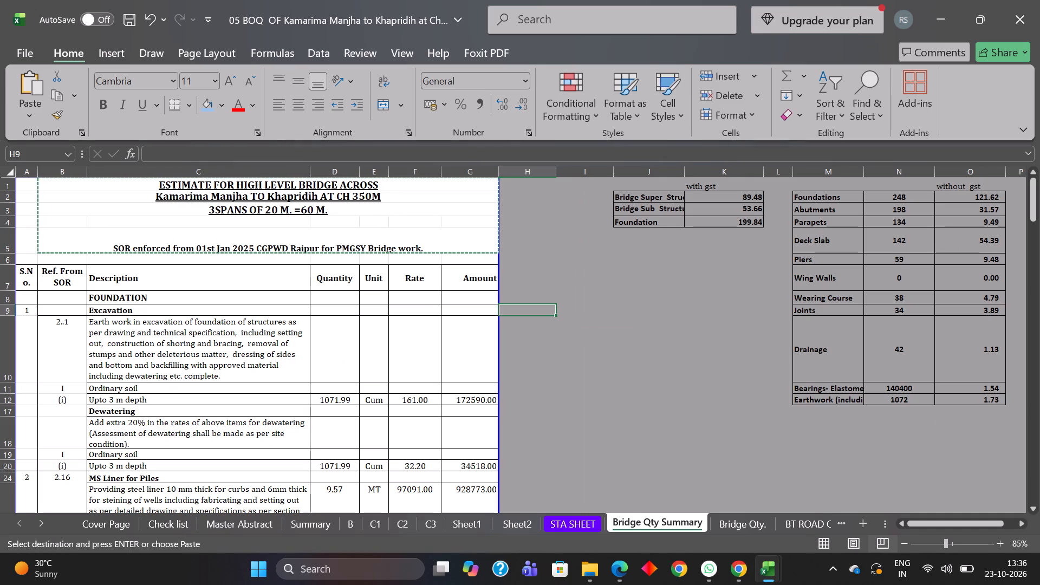
left_click_drag(55, 278, 456, 507)
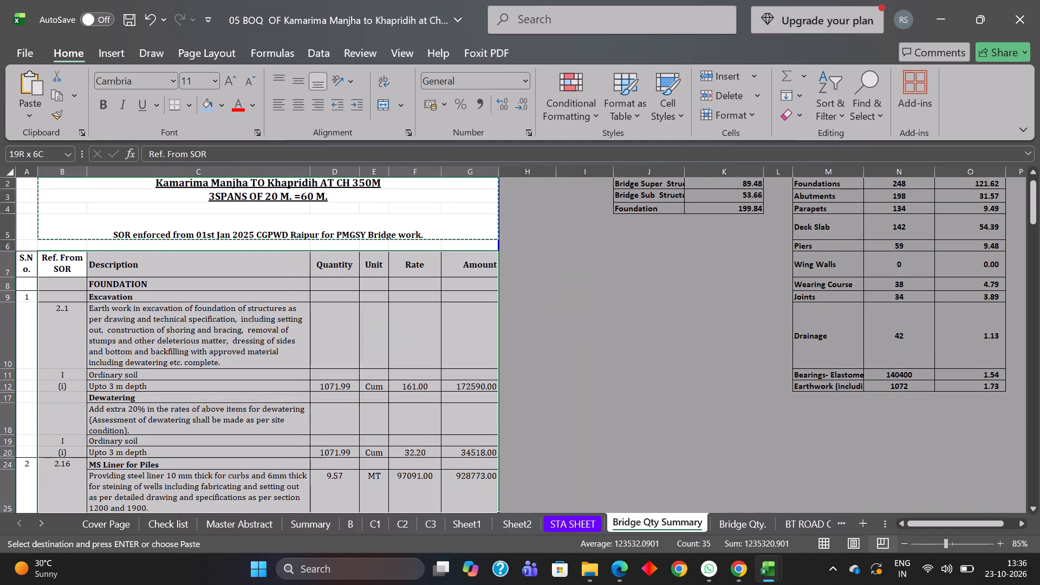
left_click_drag(456, 507, 444, 530)
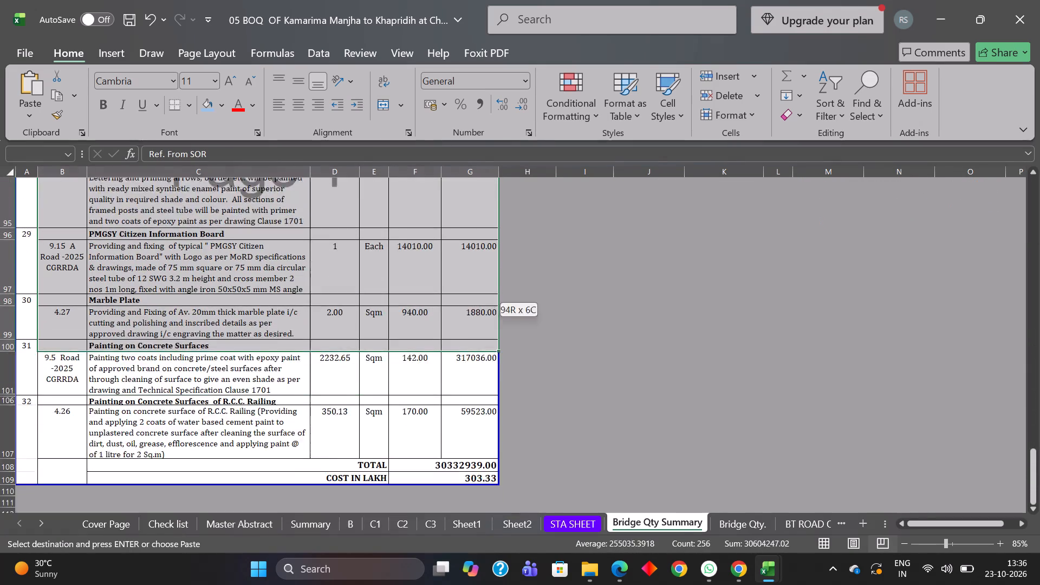
left_click_drag(444, 530, 472, 401)
key("ctrl+c")
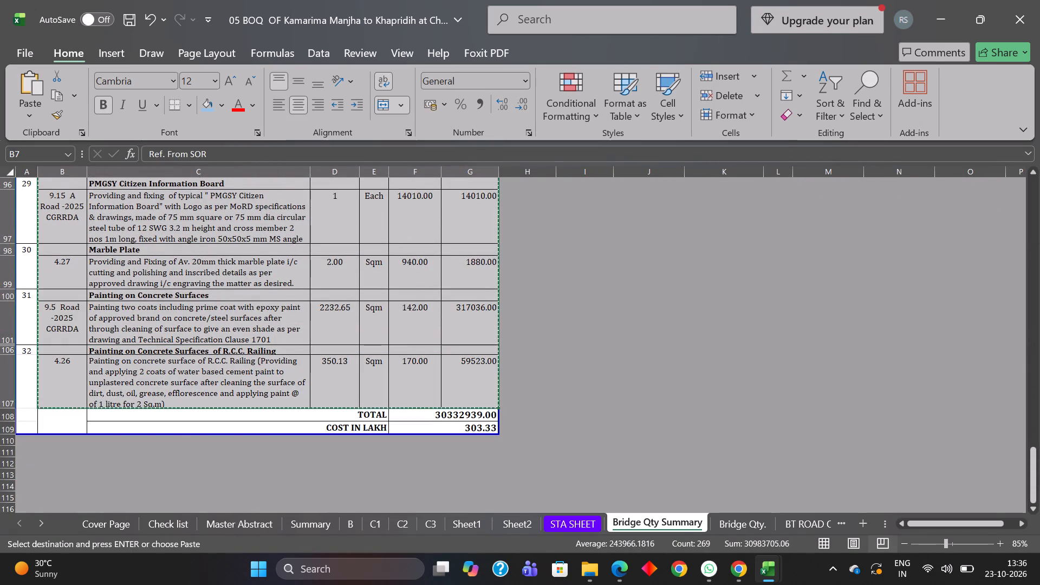
scroll(359, 412, "up", 20)
scroll(359, 412, "up", 7)
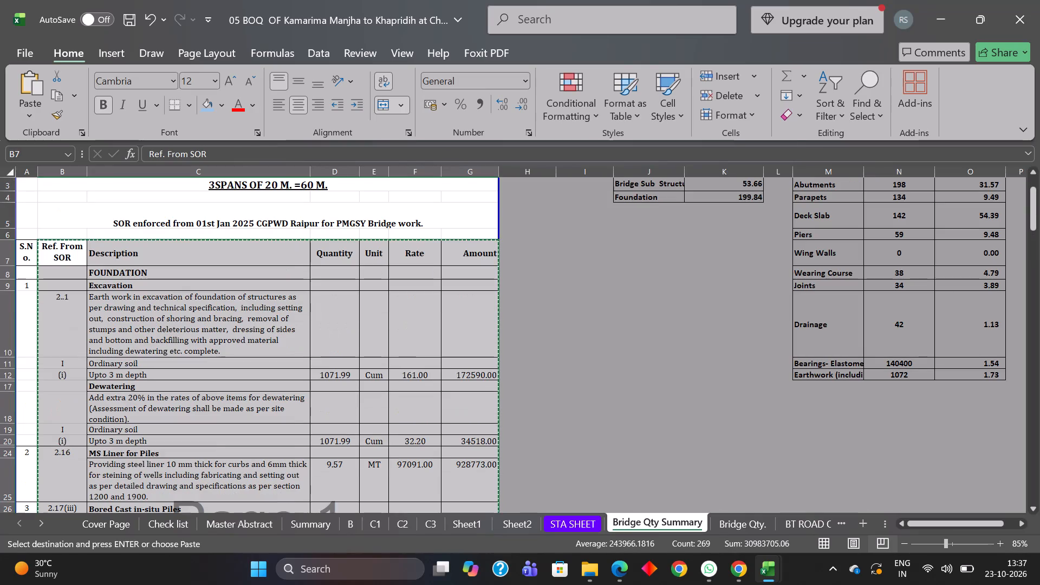
left_click(69, 258)
key("ctrl+v")
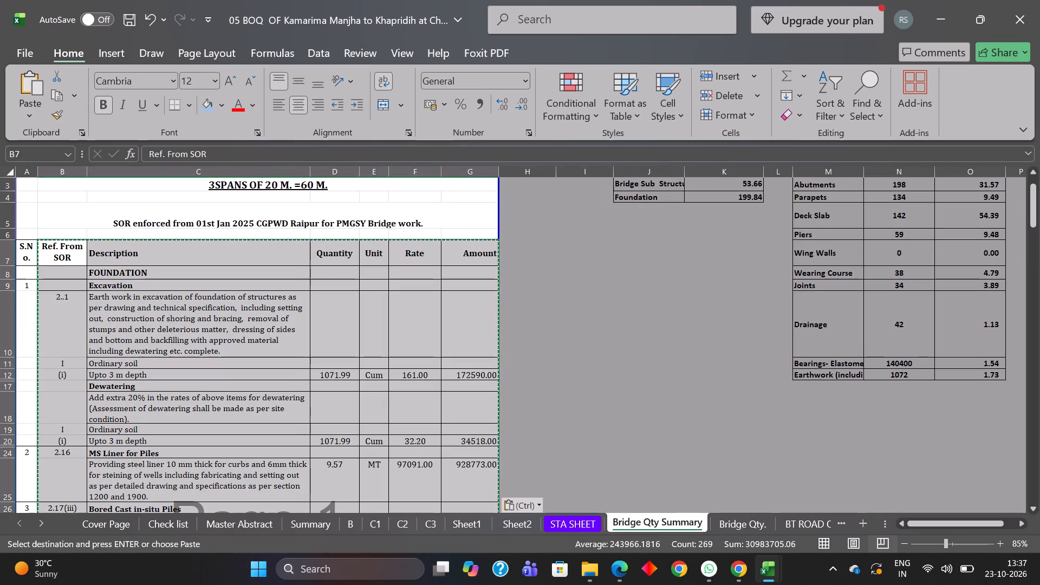
left_click(540, 502)
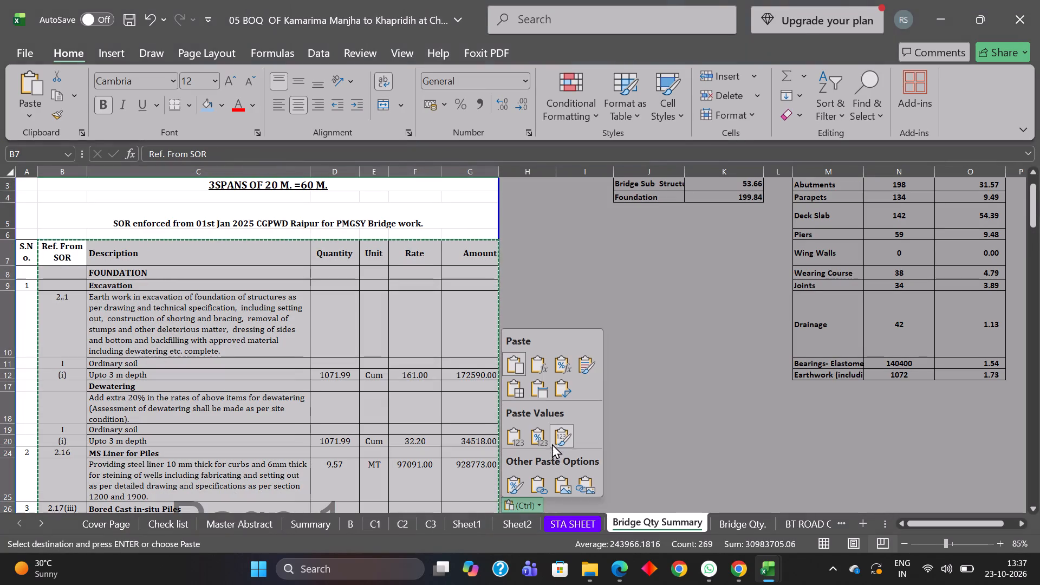
left_click(541, 434)
left_click(586, 379)
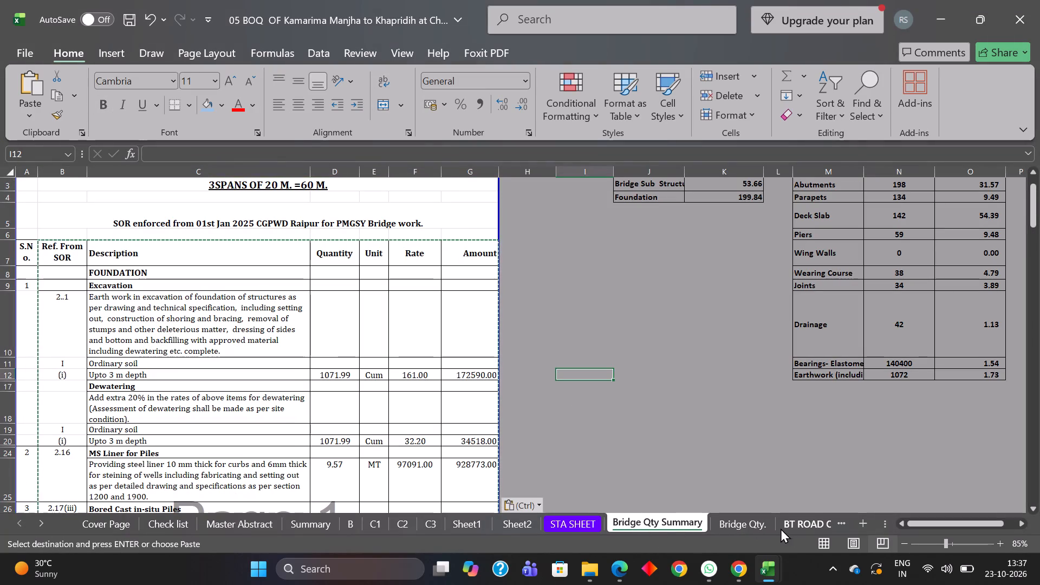
Replace the title block in rows 1 to 6 of BT ROAD QTY SUMMARY with its own values, keeping number formatting.
left_click(812, 524)
scroll(118, 342, "up", 9)
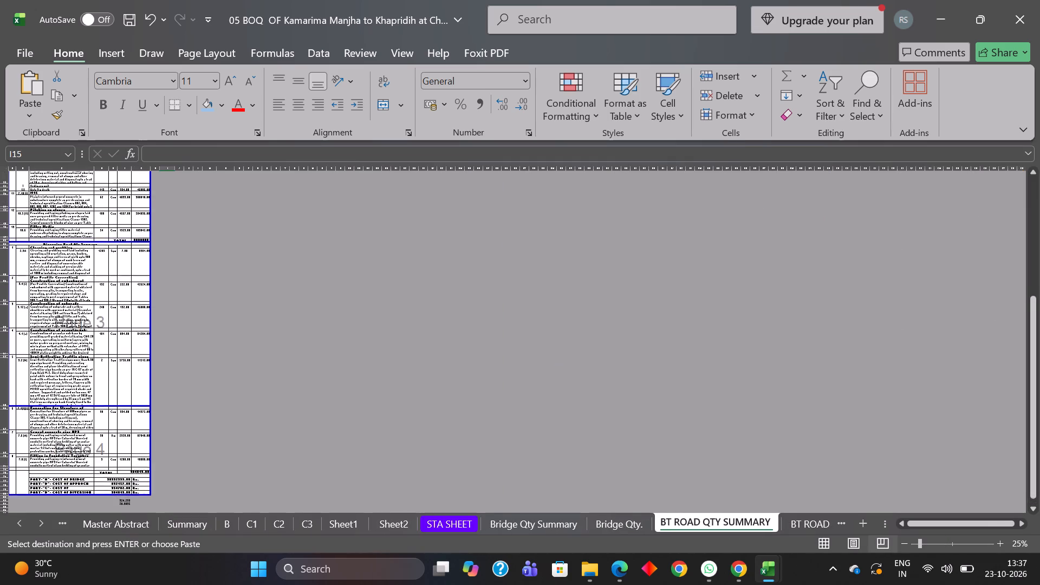
scroll(83, 338, "up", 11)
scroll(31, 292, "up", 2, "ctrl")
scroll(34, 300, "up", 9)
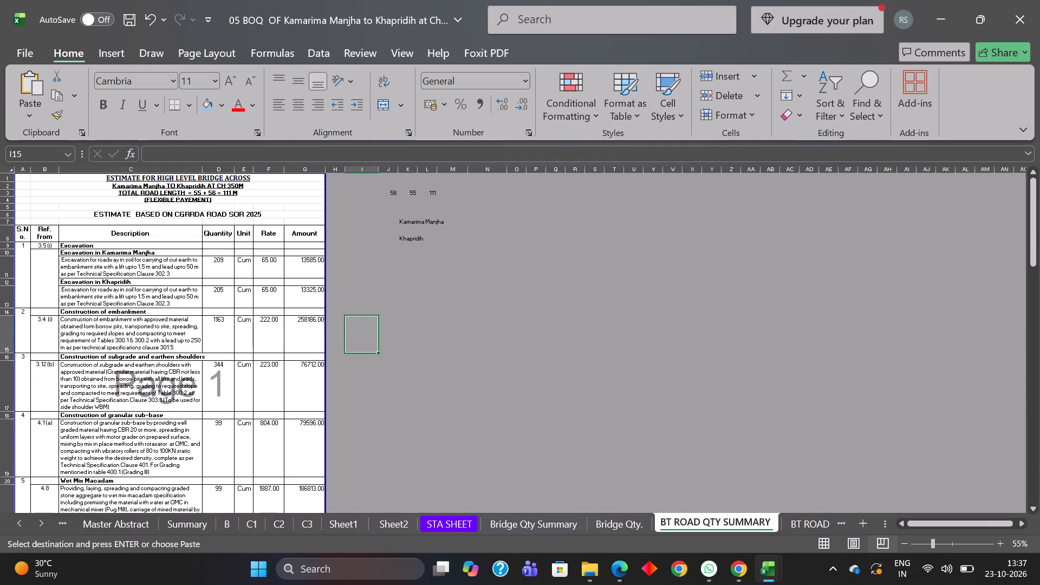
scroll(36, 301, "up", 2)
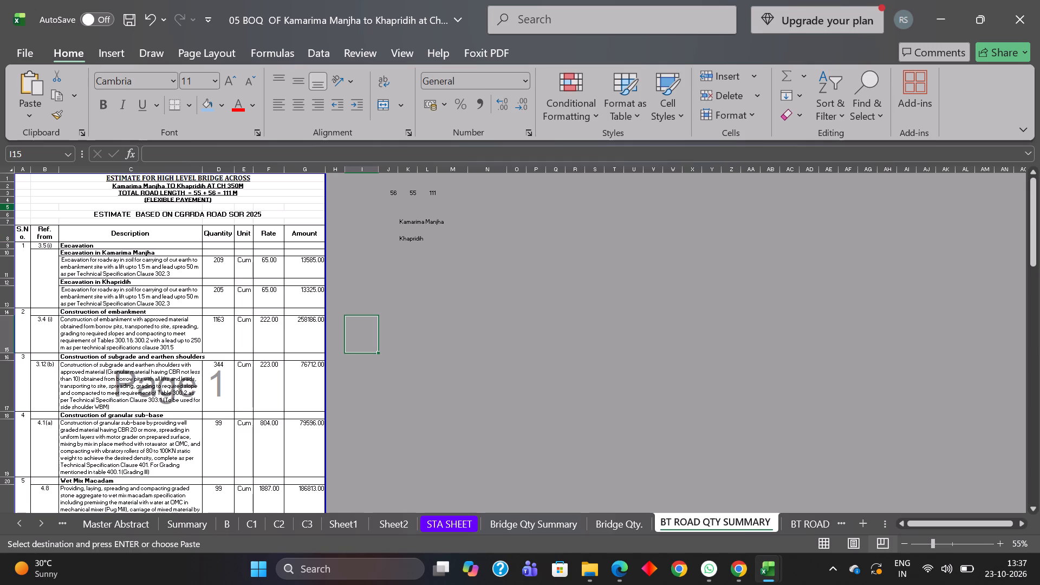
left_click_drag(40, 179, 216, 218)
key("ctrl+c")
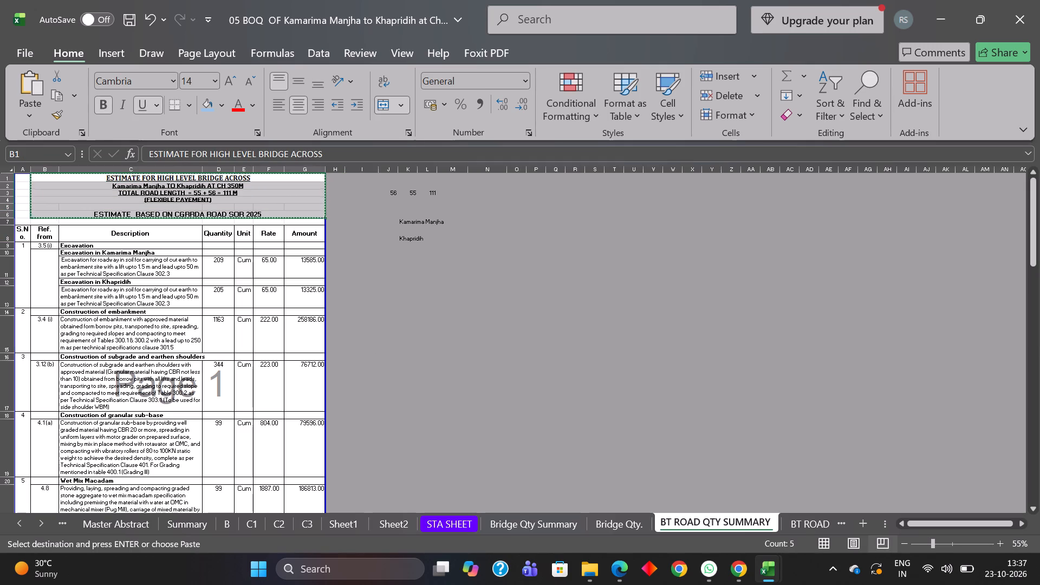
left_click(40, 179)
key("ctrl+v")
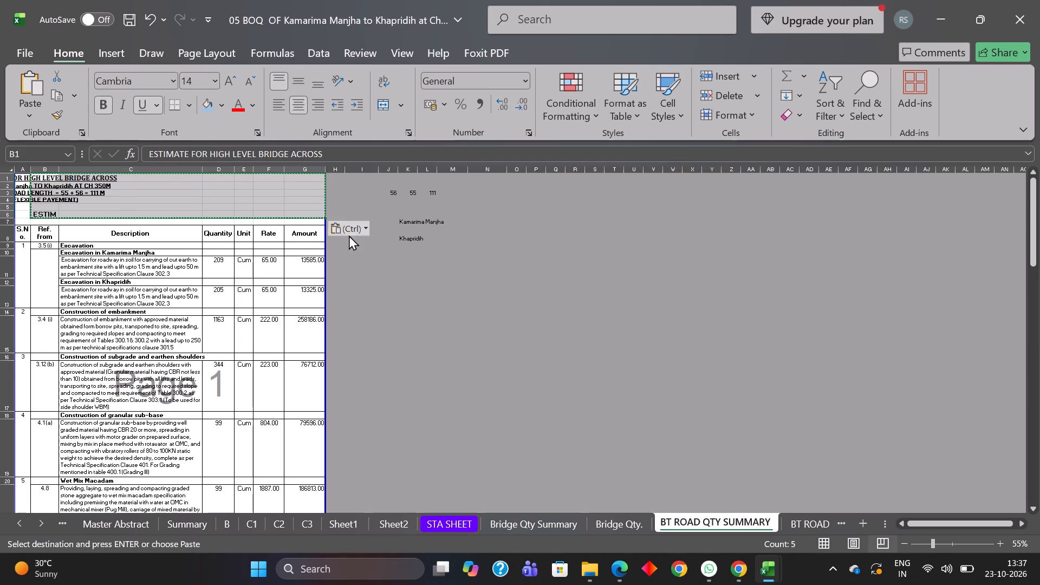
left_click(365, 228)
left_click(366, 342)
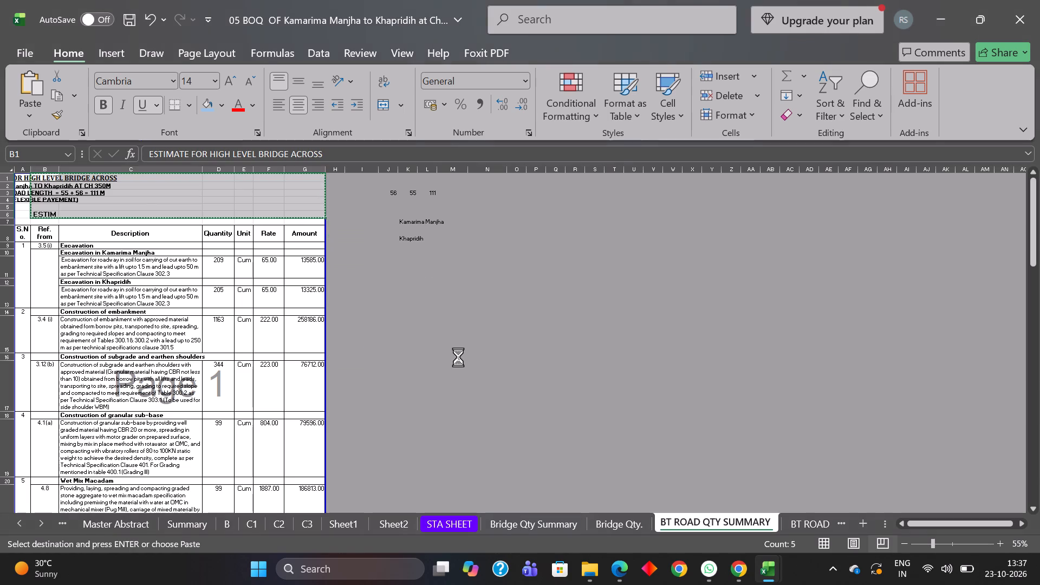
left_click(467, 361)
Replace the BT ROAD QTY SUMMARY road items, from the header row B8 through Seal Coat in row 29, with values and number formatting.
left_click_drag(43, 233, 57, 264)
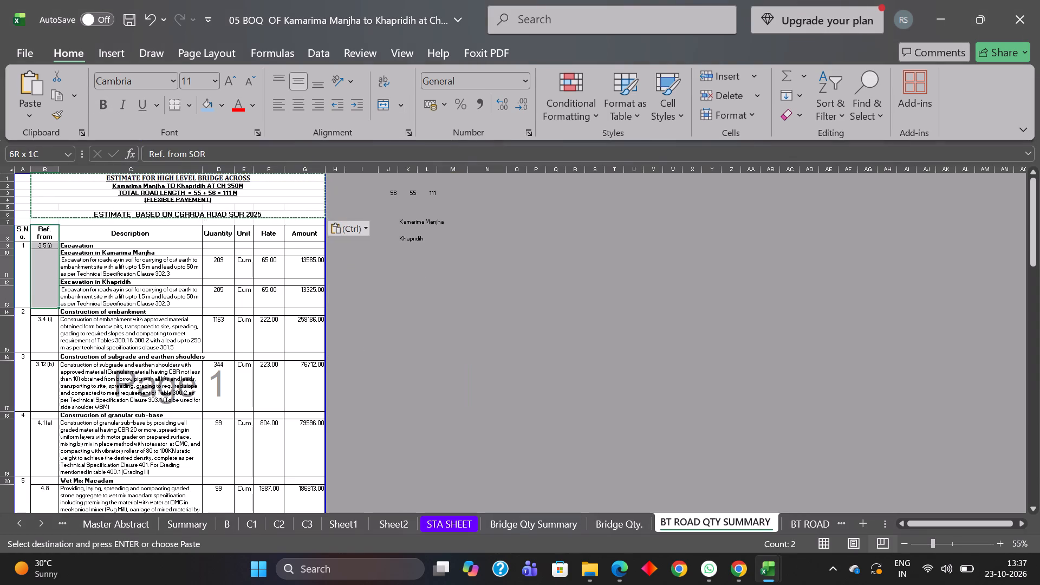
left_click_drag(57, 264, 249, 529)
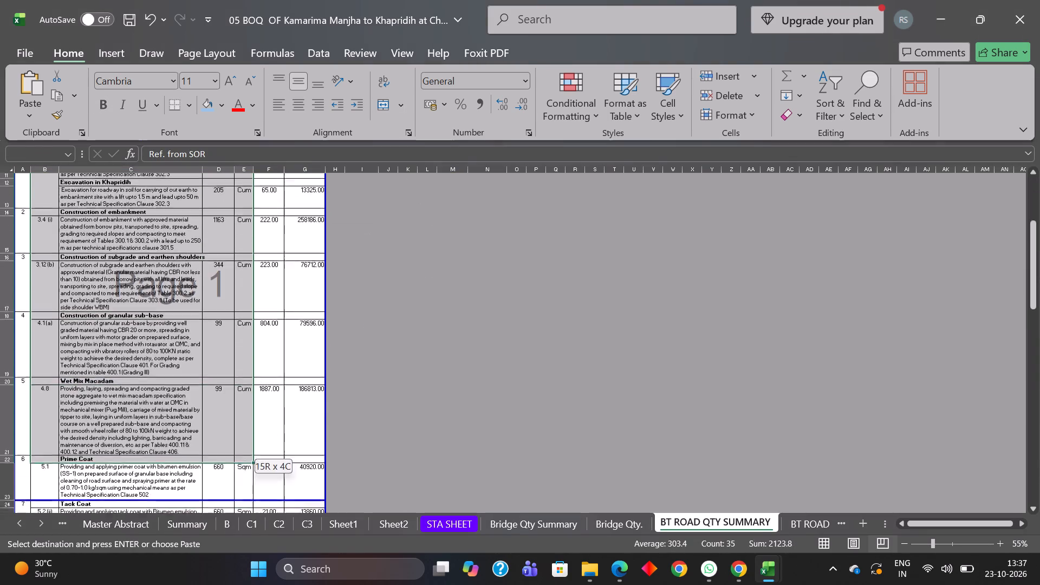
left_click_drag(249, 529, 300, 354)
key("ctrl+c")
scroll(152, 369, "up", 6)
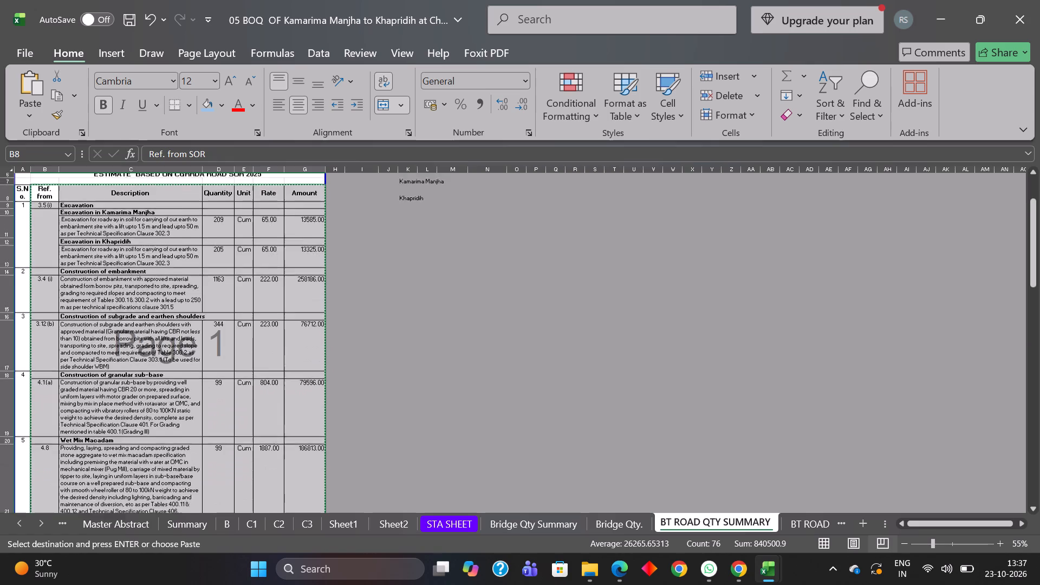
scroll(134, 367, "up", 1)
left_click(45, 233)
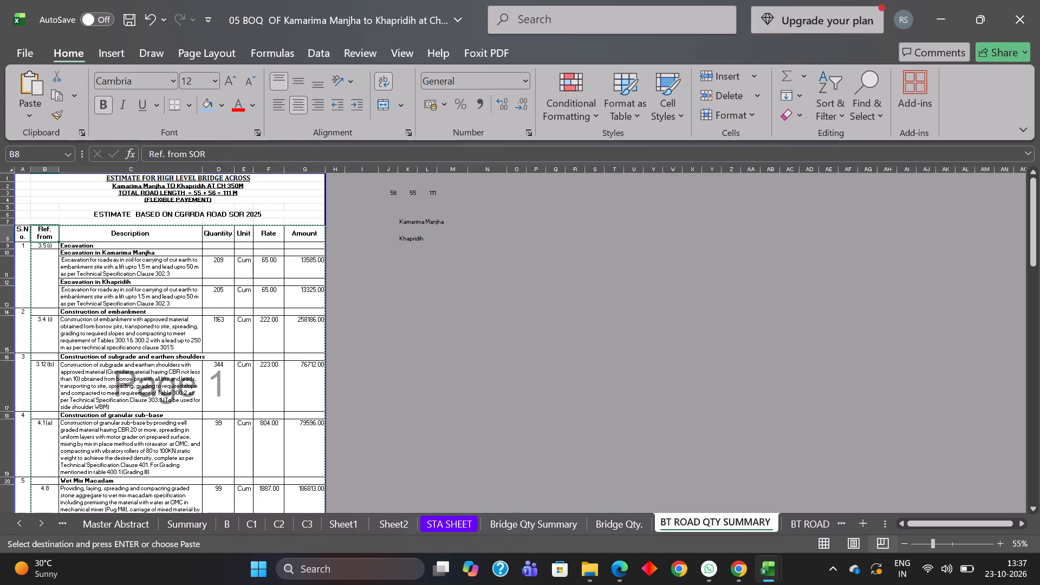
key("ctrl+v")
left_click(365, 503)
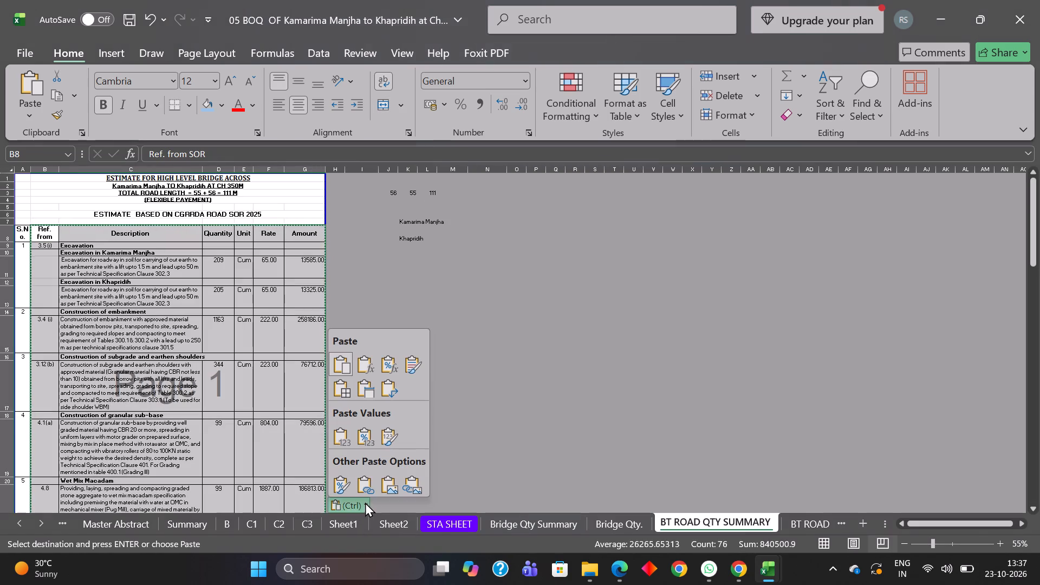
left_click(370, 436)
Replace the Protection work items on BT ROAD QTY SUMMARY, B32 through Filter Media in row 47, with their own values and number formatting.
scroll(434, 367, "down", 5)
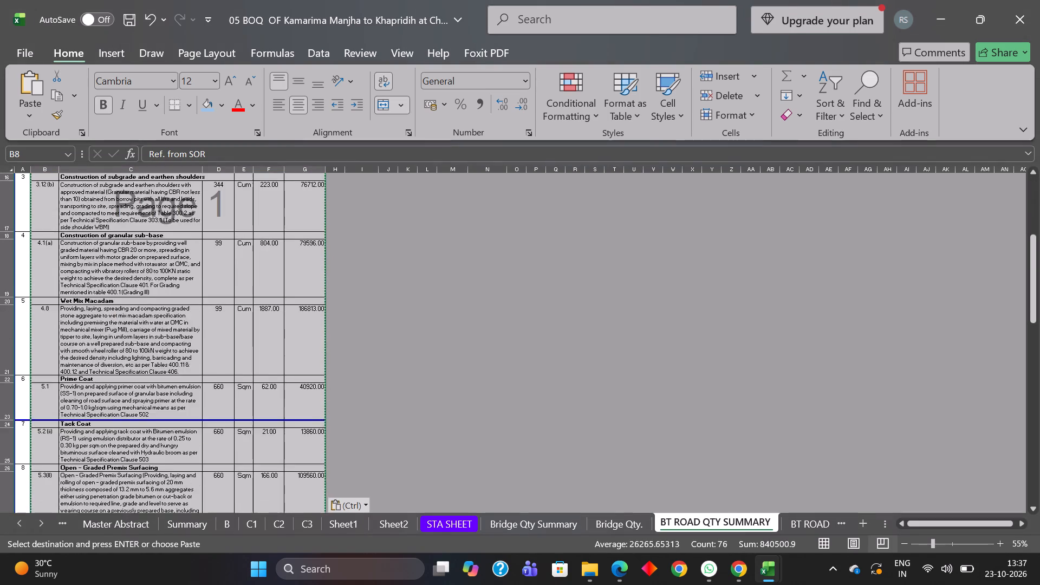
scroll(430, 373, "down", 4)
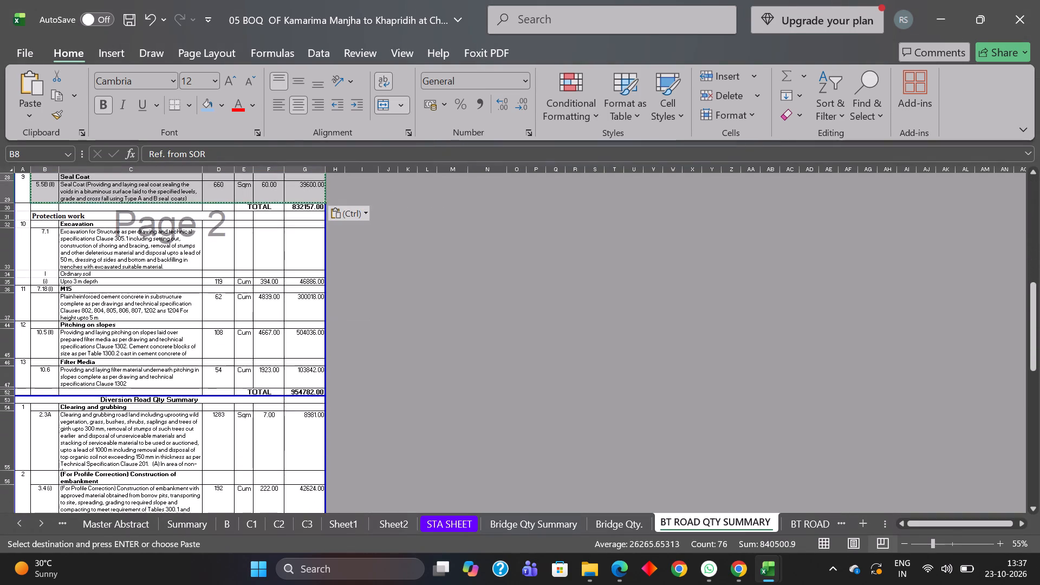
left_click(425, 381)
left_click_drag(40, 224, 151, 309)
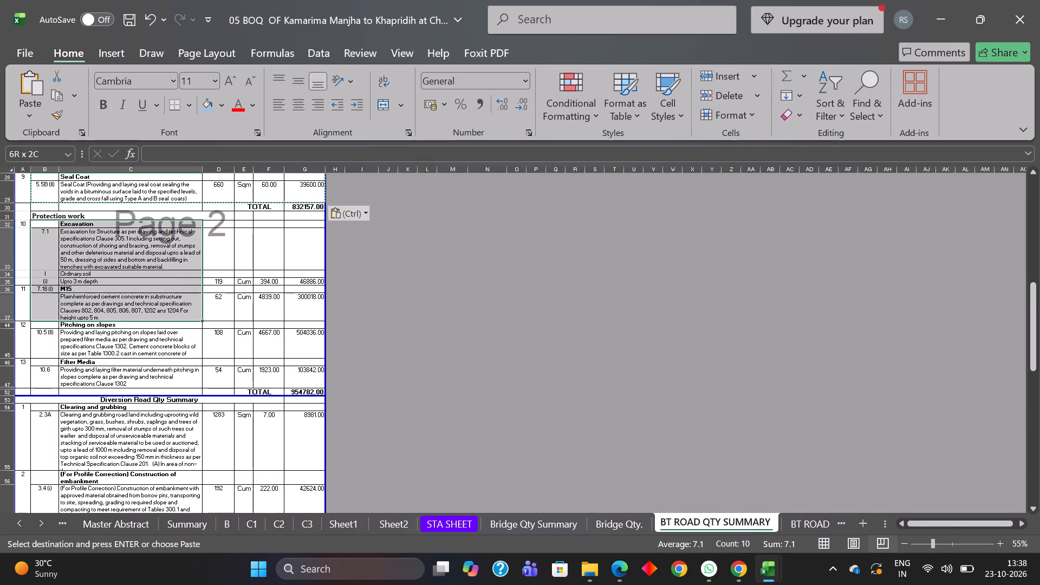
left_click_drag(151, 309, 290, 375)
key("ctrl+c")
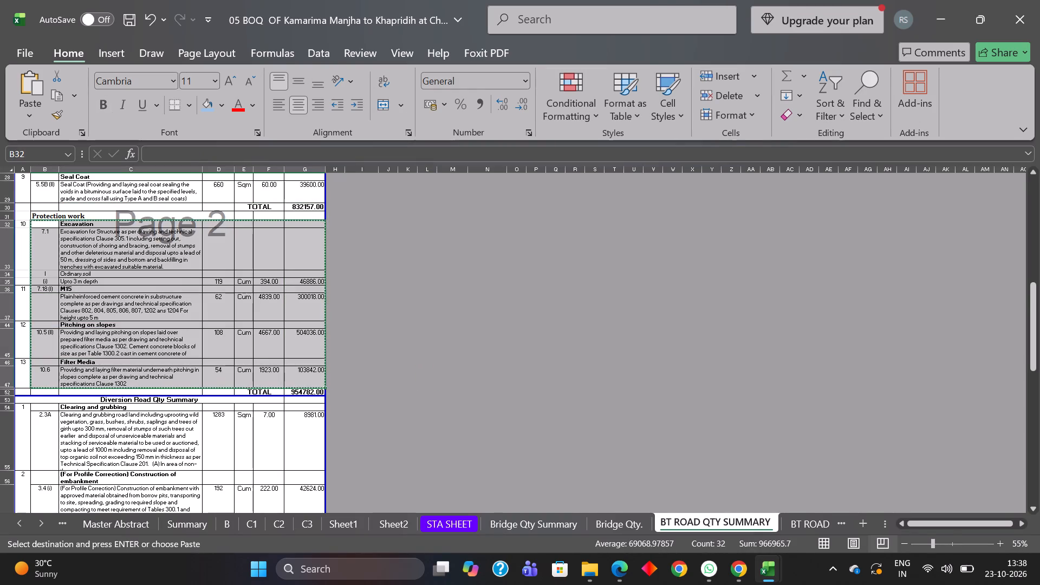
left_click(42, 225)
key("ctrl+v")
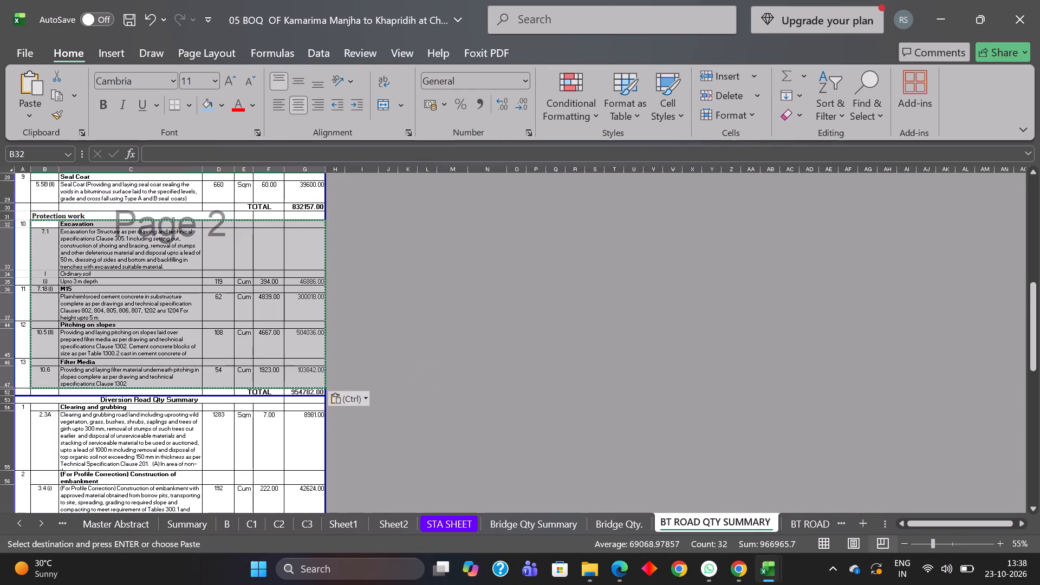
left_click(365, 397)
left_click(369, 330)
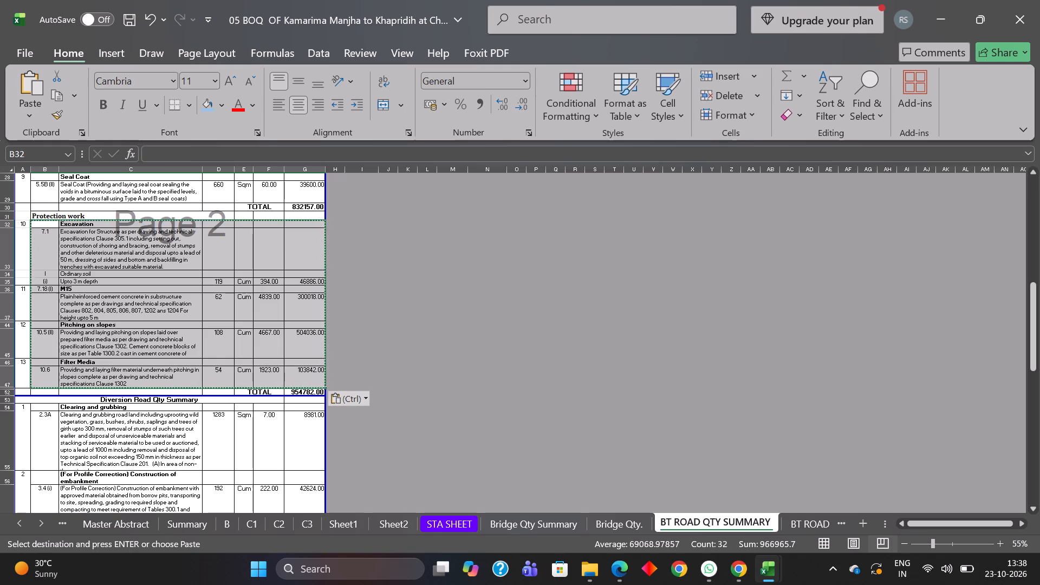
left_click(413, 428)
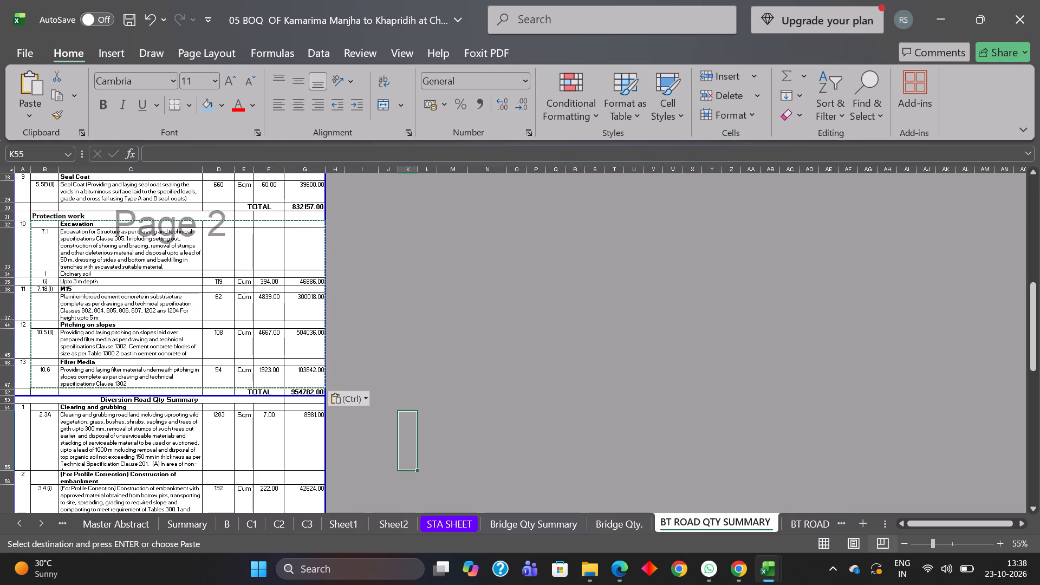
Replace the Diversion Road Qty Summary items, B55 through Filling in Foundation Trenches in row 71, with their own values, keeping number formatting.
scroll(110, 425, "down", 2)
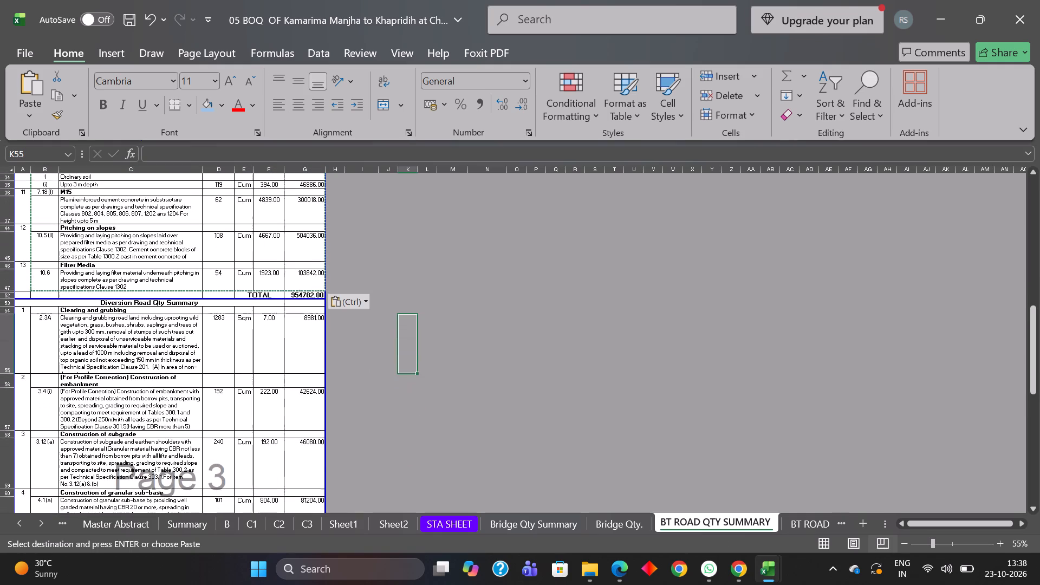
left_click_drag(42, 322, 230, 484)
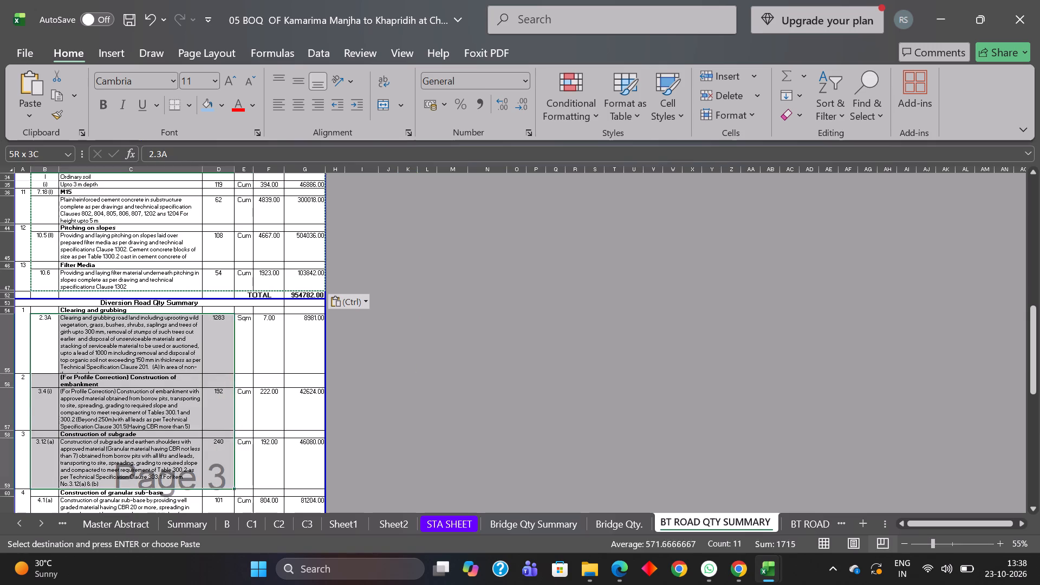
left_click_drag(230, 484, 309, 524)
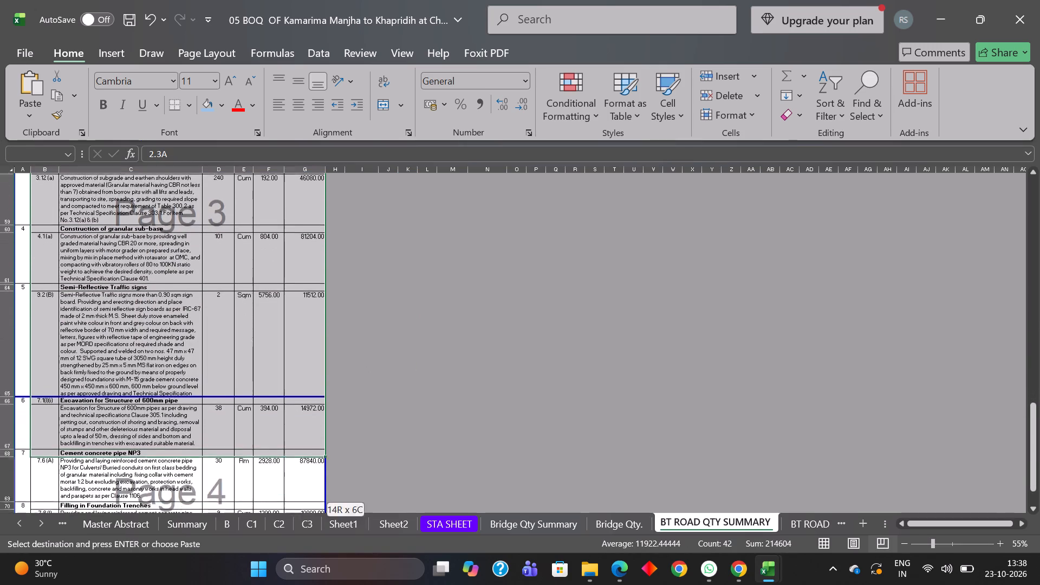
left_click_drag(309, 524, 304, 477)
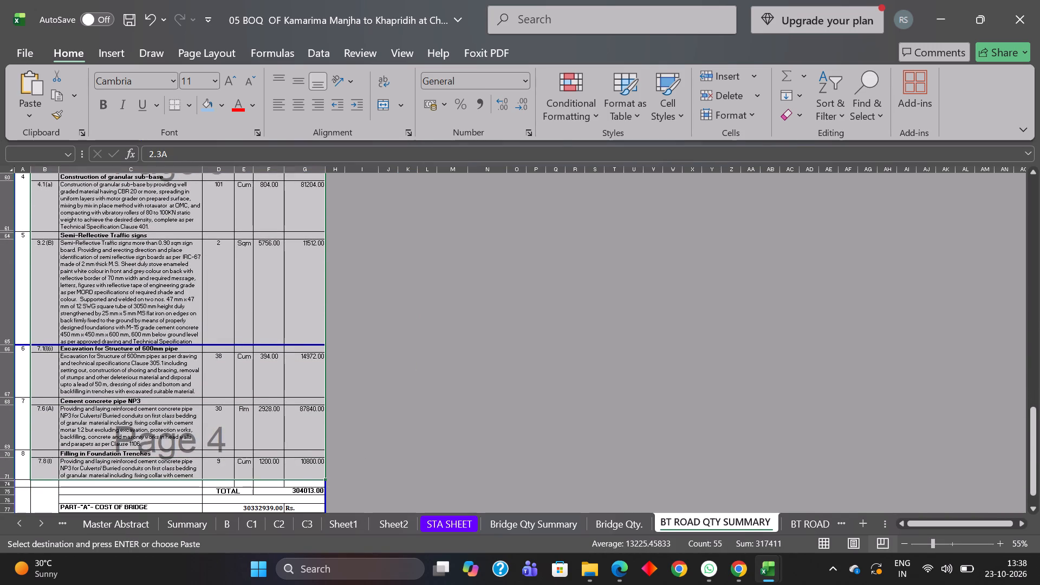
key("ctrl+c")
scroll(219, 443, "up", 3)
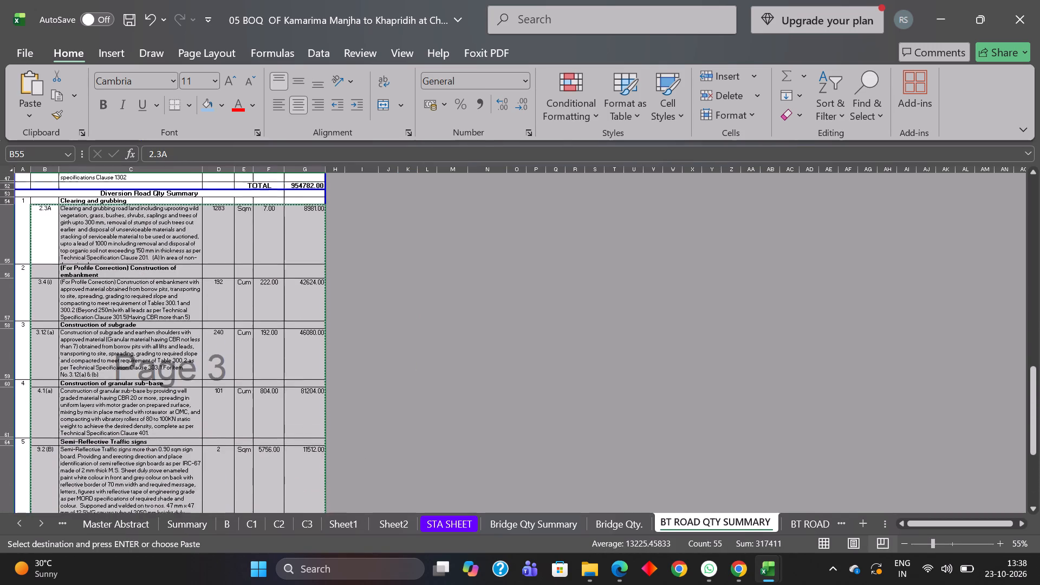
scroll(217, 443, "up", 1)
left_click(43, 277)
key("ctrl+v")
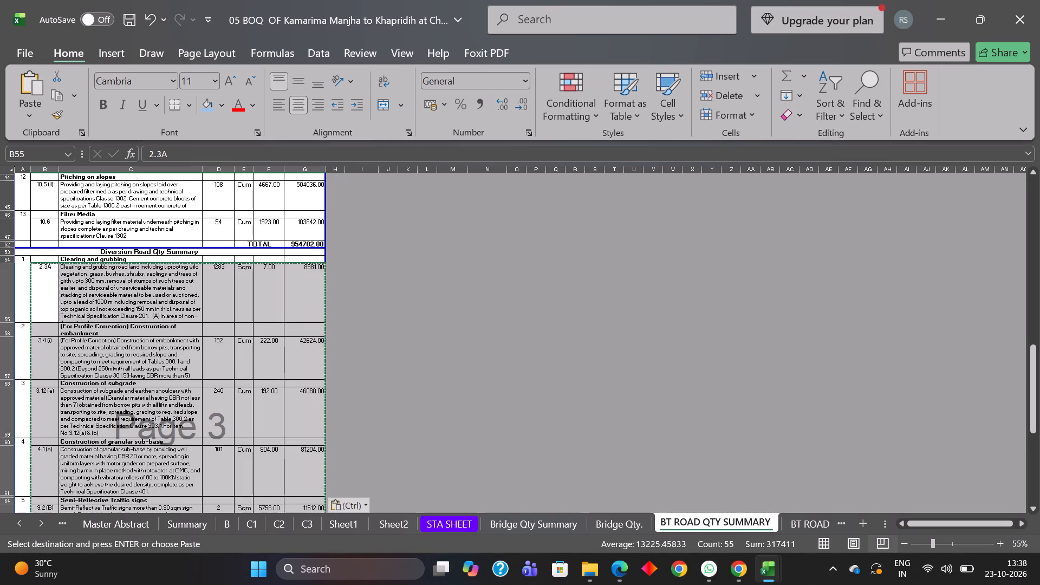
left_click(365, 506)
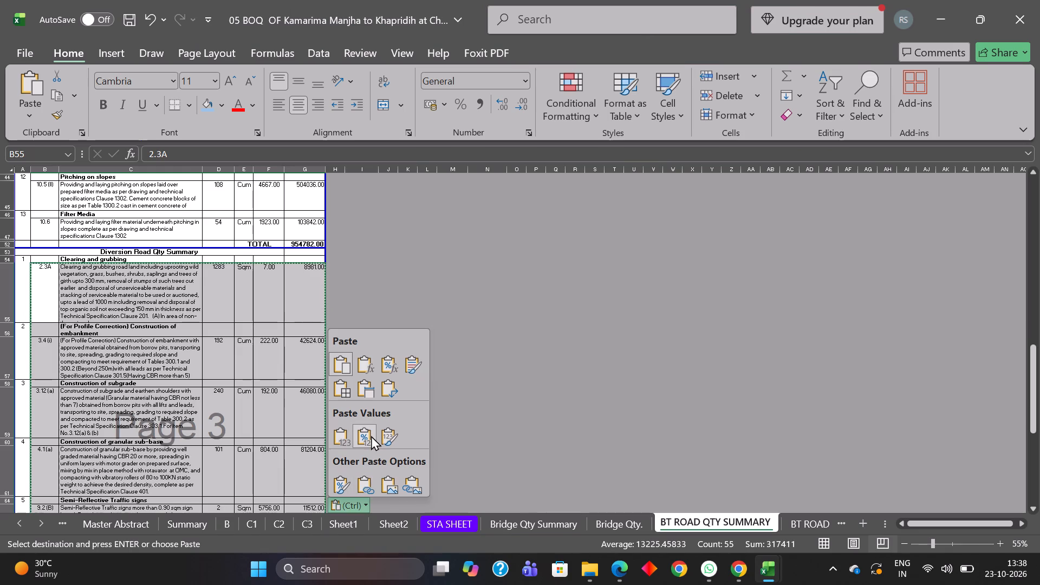
left_click(369, 433)
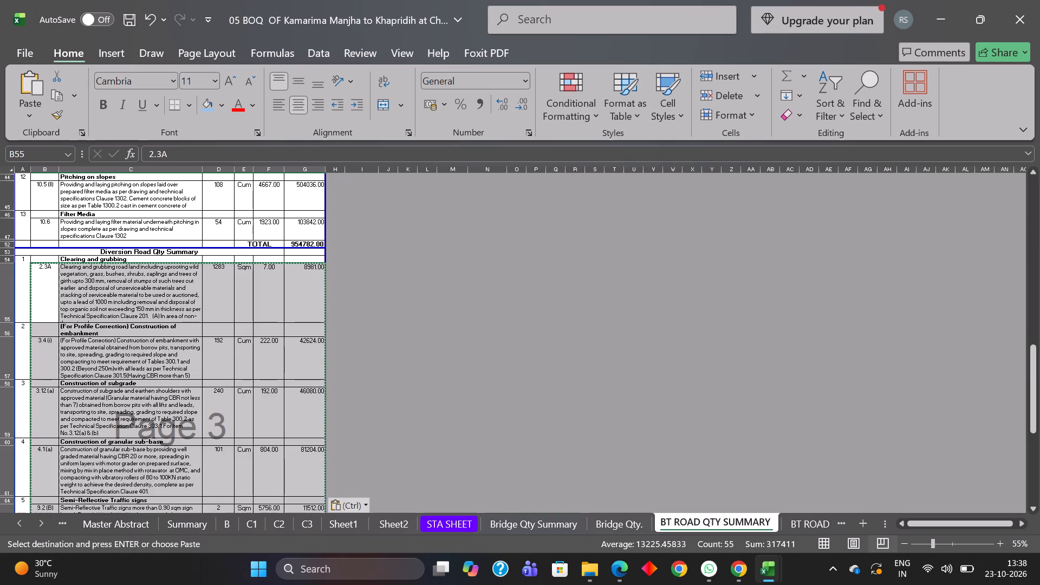
scroll(493, 397, "down", 2)
scroll(465, 430, "down", 2)
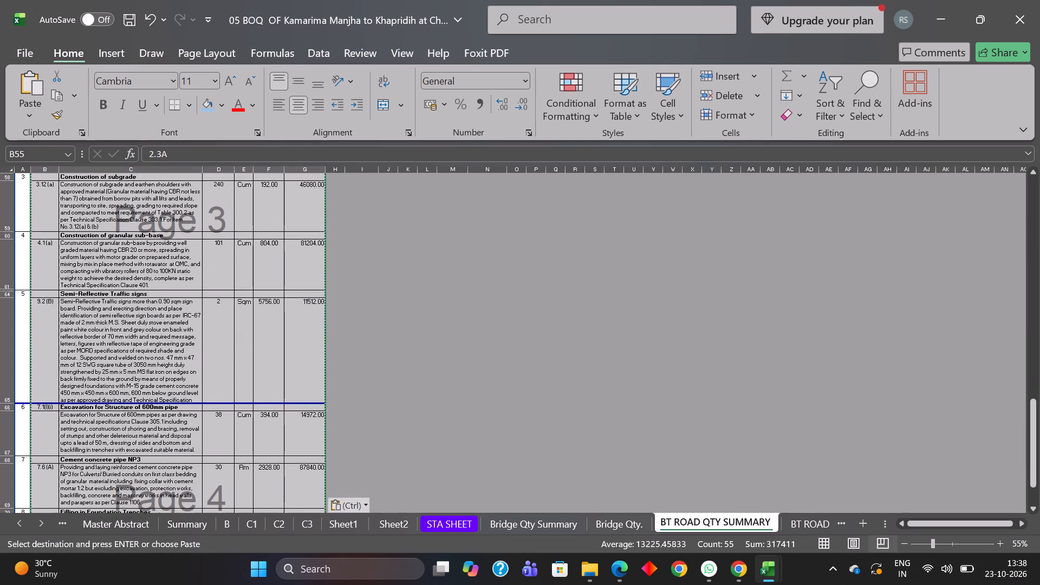
scroll(400, 445, "down", 3)
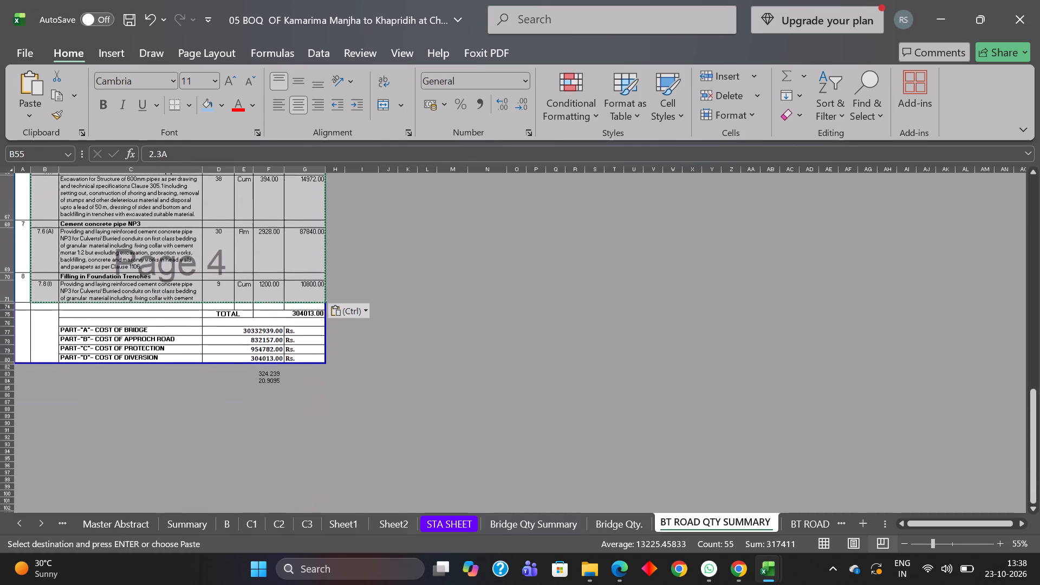
left_click(365, 427)
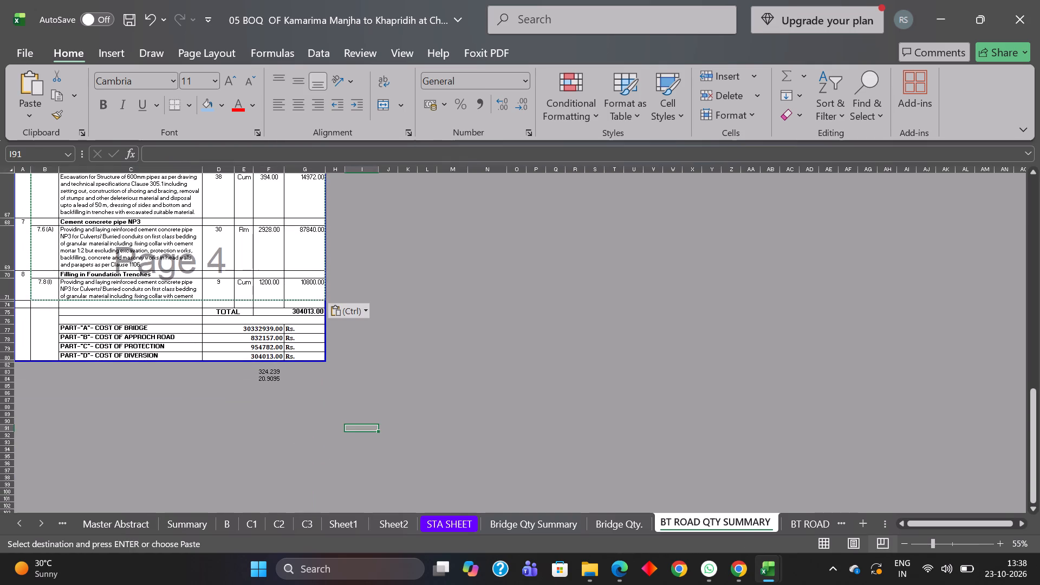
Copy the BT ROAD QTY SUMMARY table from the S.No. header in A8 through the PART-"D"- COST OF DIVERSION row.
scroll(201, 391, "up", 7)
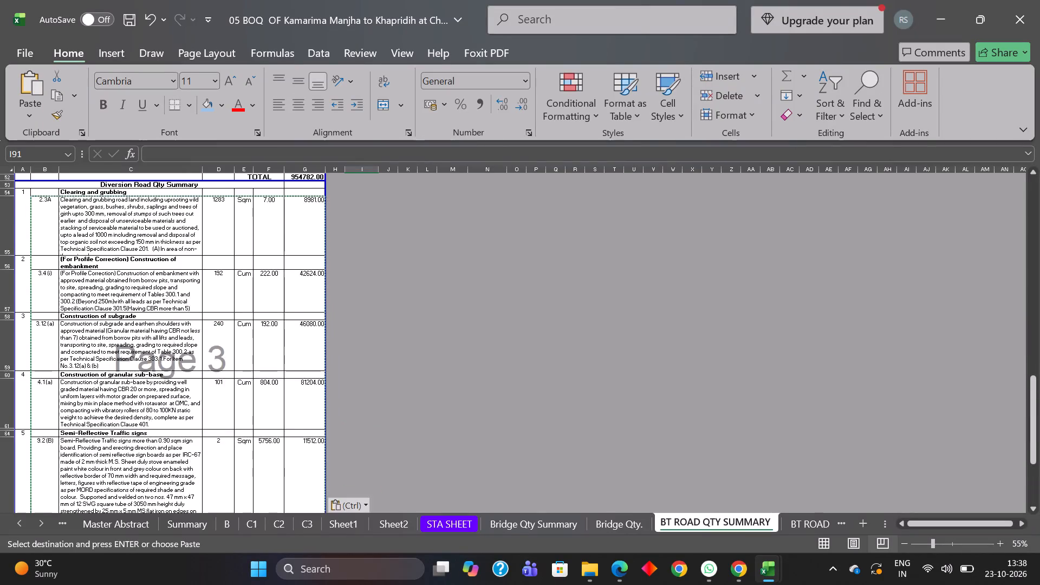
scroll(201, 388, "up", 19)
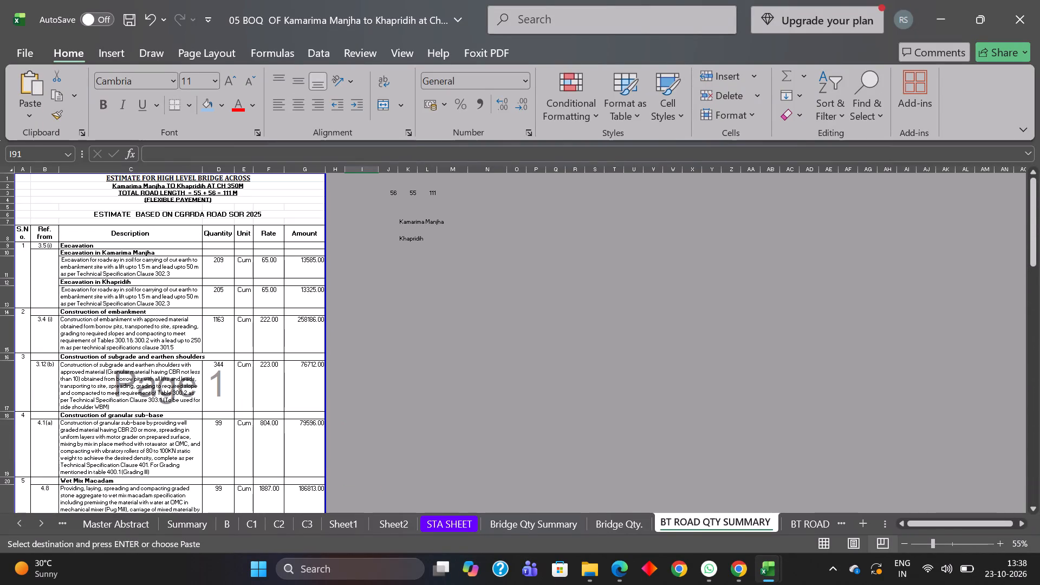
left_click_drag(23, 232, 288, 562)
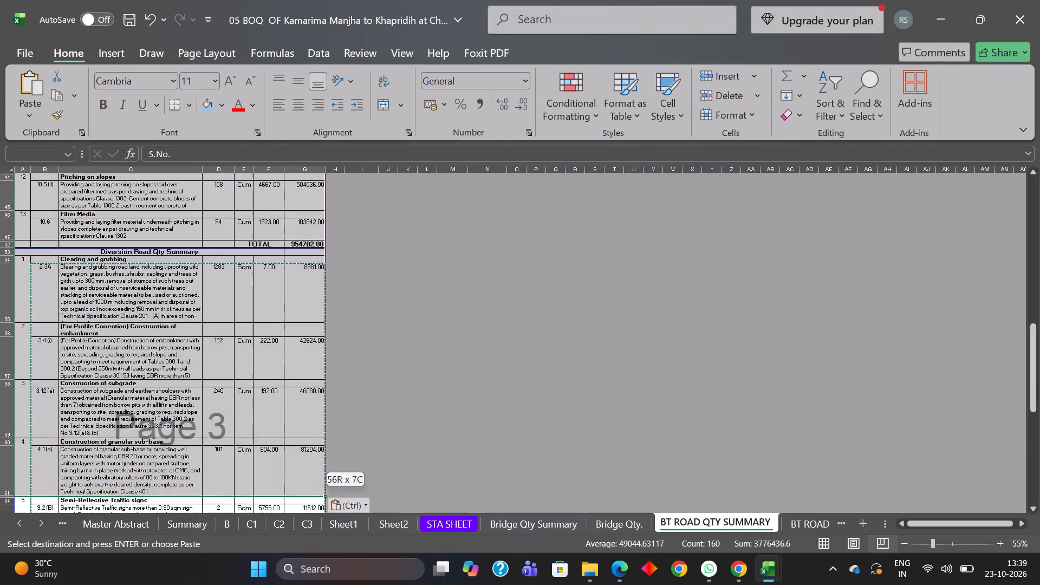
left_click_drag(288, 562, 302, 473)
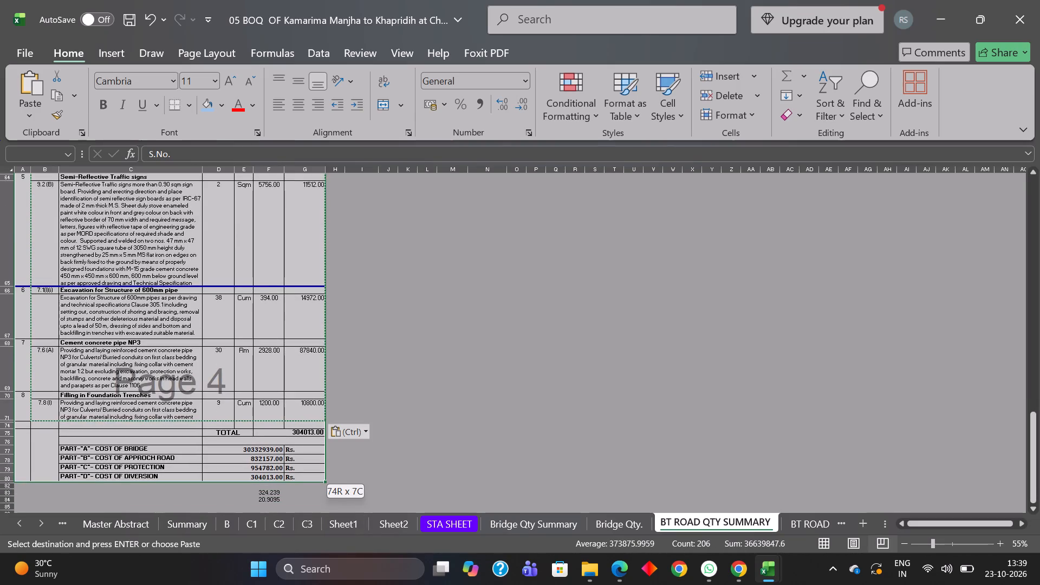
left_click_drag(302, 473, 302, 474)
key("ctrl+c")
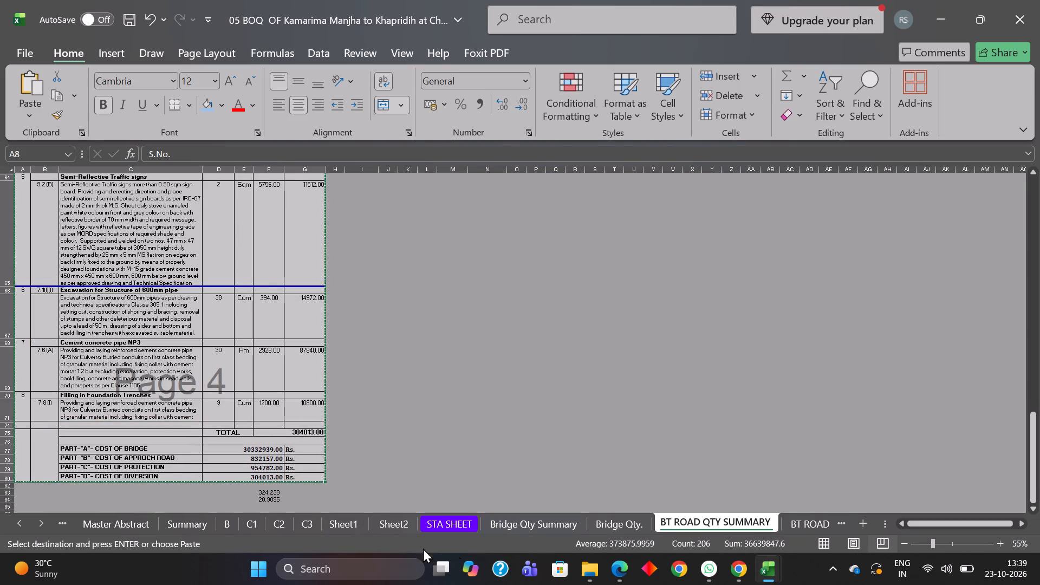
Clear the with-GST and without-GST side tables in columns I to O of Bridge Qty Summary and delete their cells, shifting cells left.
left_click(541, 521)
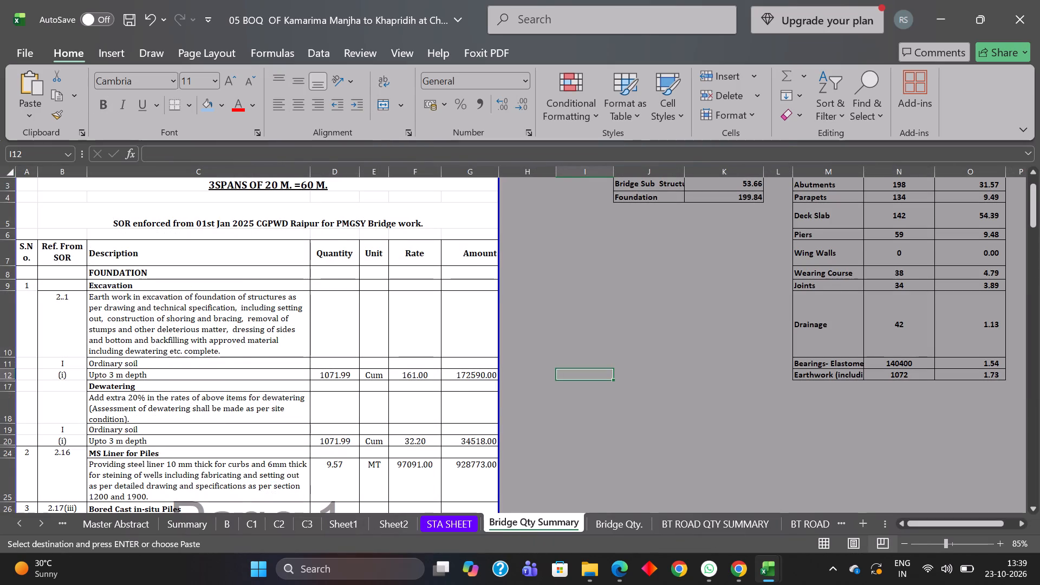
scroll(596, 403, "up", 10)
left_click_drag(599, 184, 618, 195)
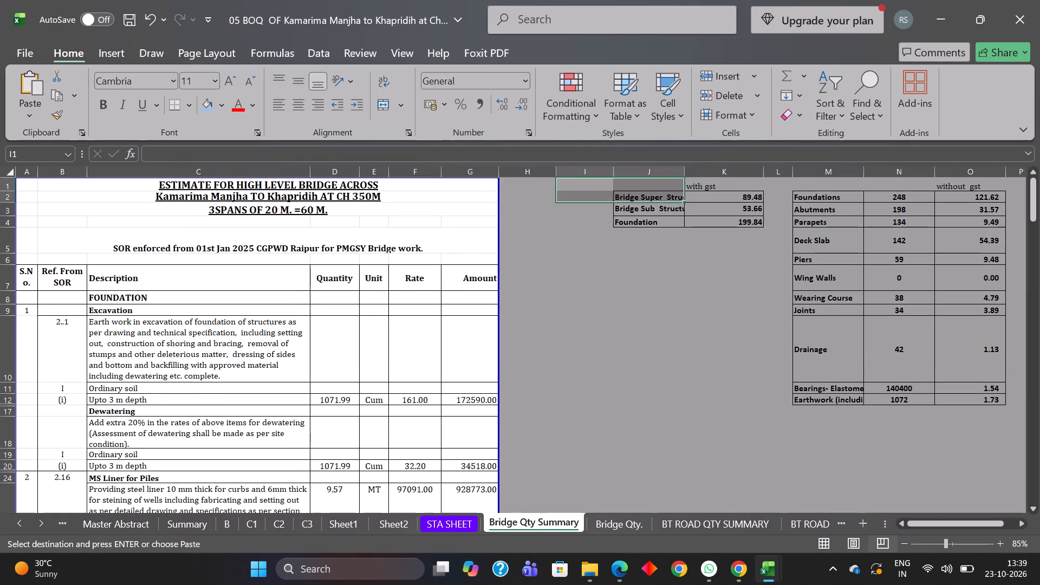
left_click_drag(618, 195, 979, 411)
key("Delete")
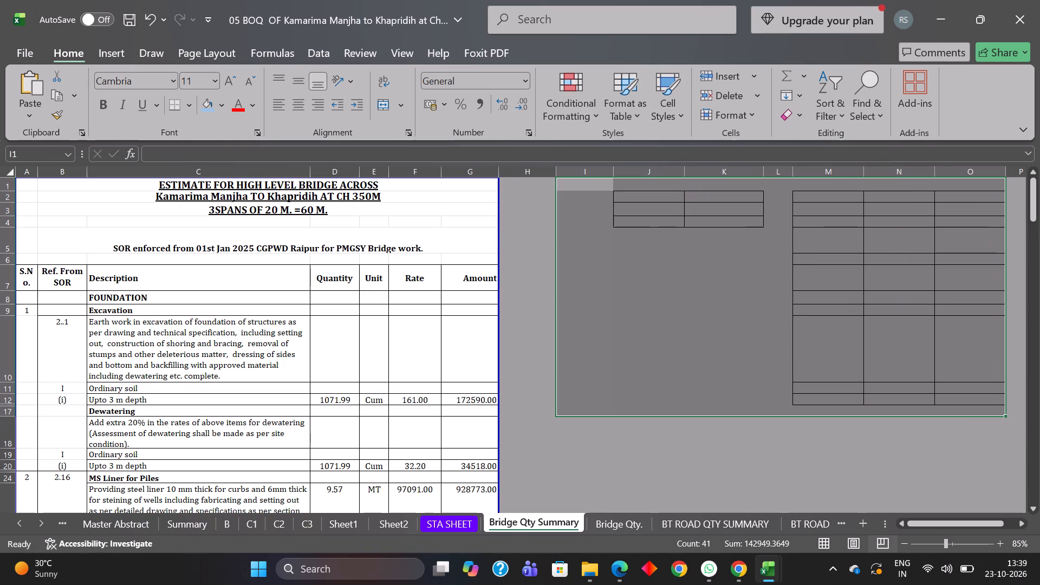
right_click(647, 215)
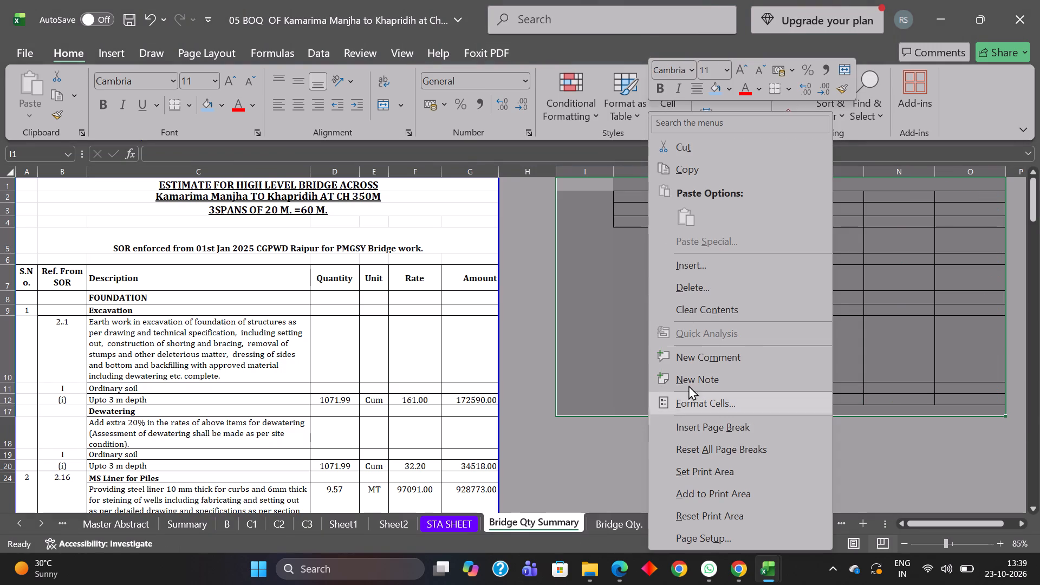
left_click(696, 289)
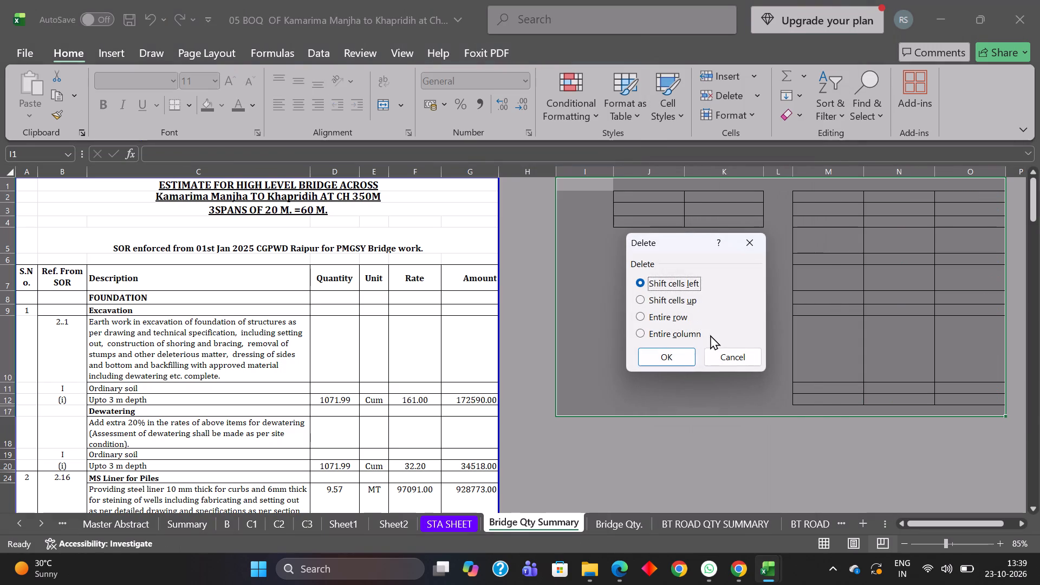
left_click(670, 355)
scroll(627, 362, "down", 2)
left_click(630, 411)
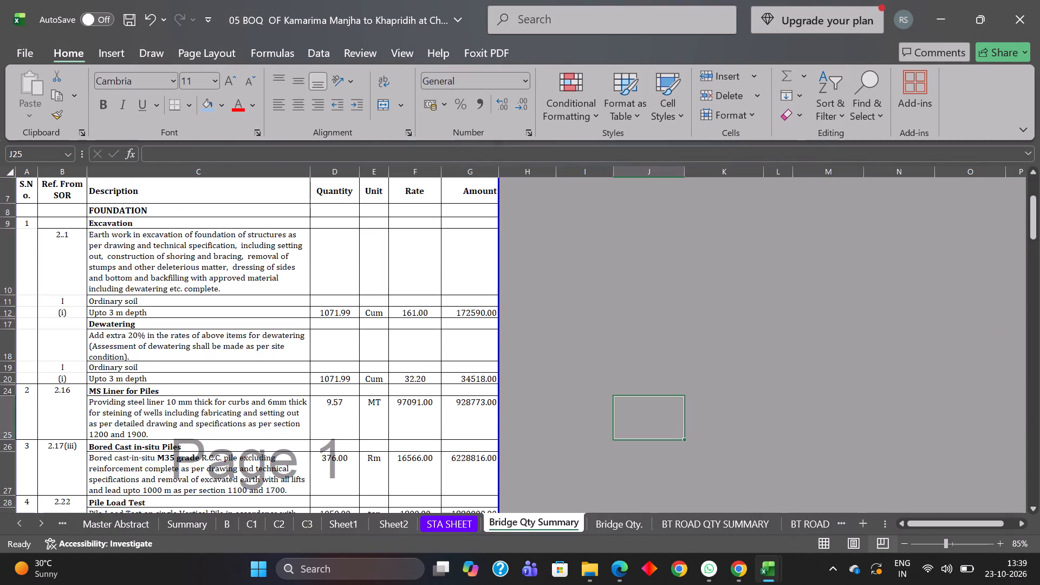
Delete the TOTAL and COST IN LAKH rows, 108 and 109, from the end of Bridge Qty Summary.
scroll(497, 395, "down", 20)
scroll(497, 395, "down", 7)
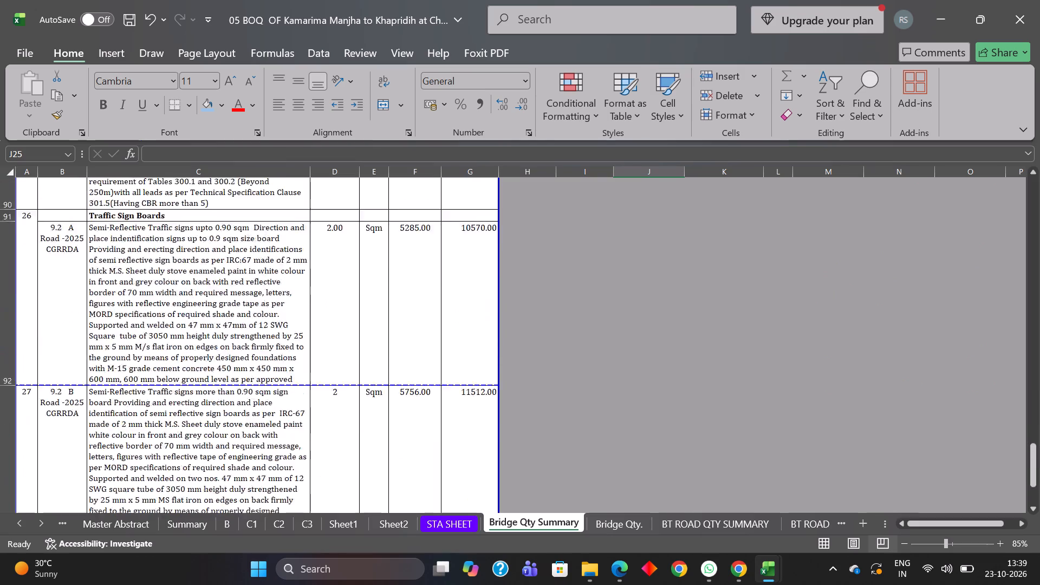
scroll(481, 387, "down", 6)
scroll(480, 386, "up", 3)
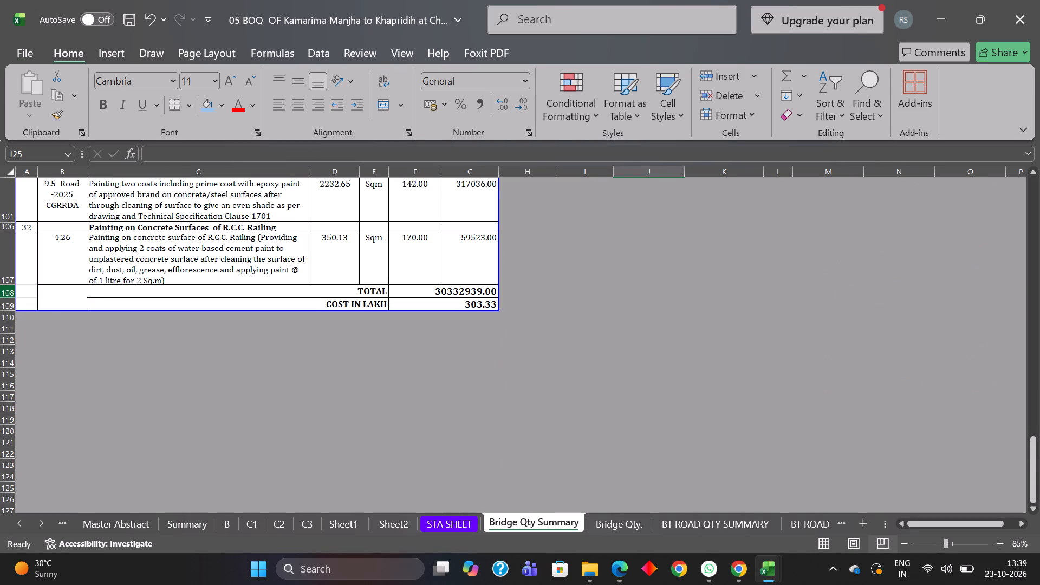
left_click_drag(7, 291, 11, 304)
right_click(10, 292)
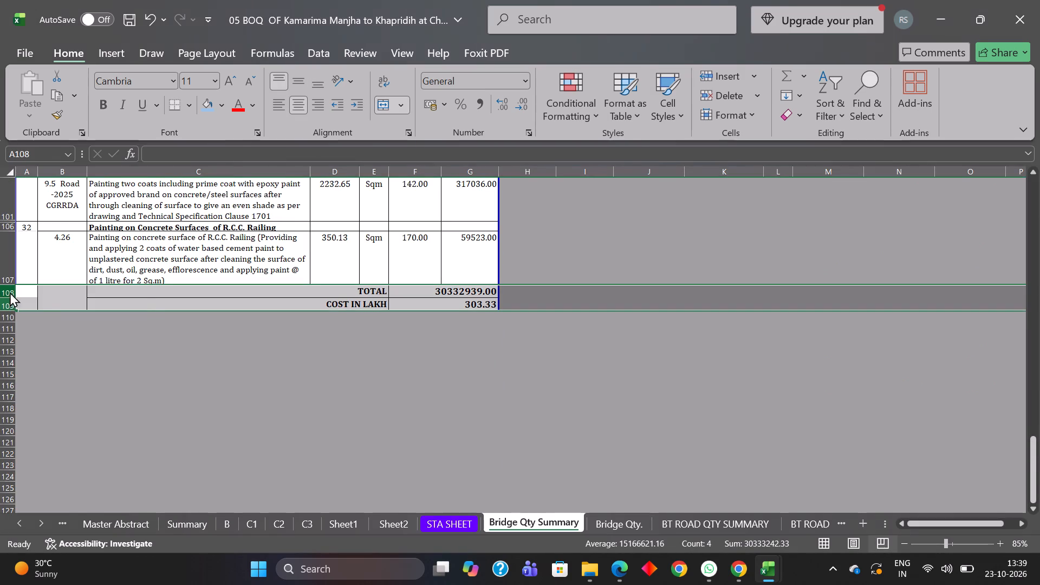
left_click(40, 311)
left_click(60, 333)
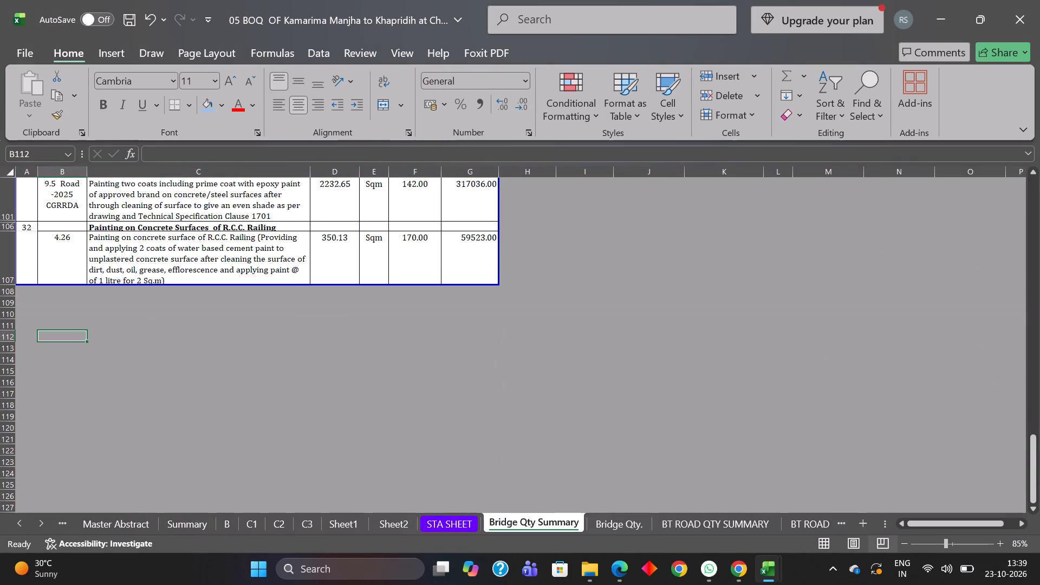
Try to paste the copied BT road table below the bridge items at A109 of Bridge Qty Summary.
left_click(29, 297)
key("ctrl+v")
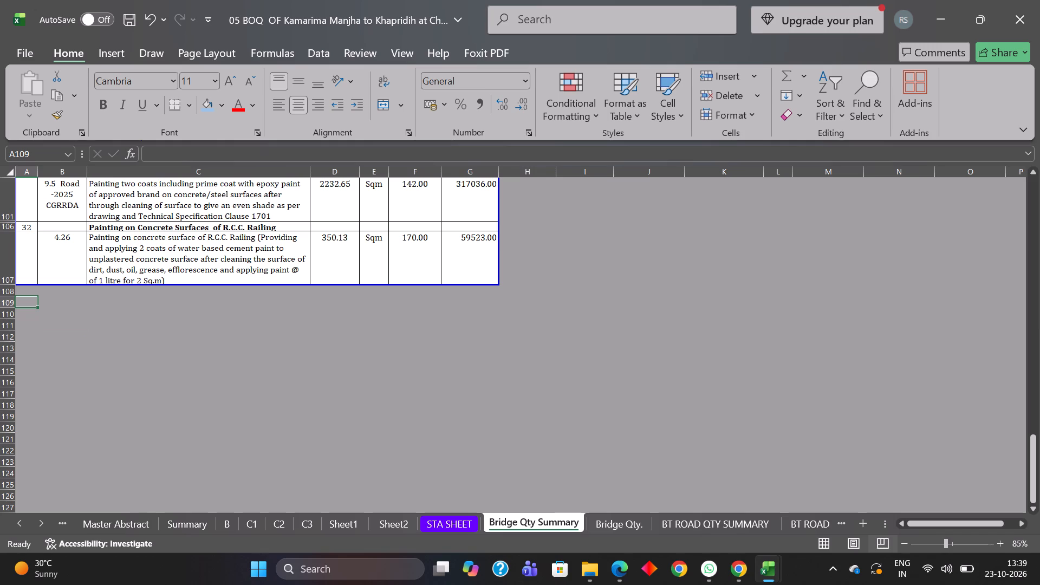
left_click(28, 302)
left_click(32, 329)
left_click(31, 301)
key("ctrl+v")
Copy the selected BT ROAD QTY SUMMARY table again and paste it into Bridge Qty Summary starting at A109.
left_click(704, 519)
scroll(426, 405, "up", 15)
key("ctrl+c")
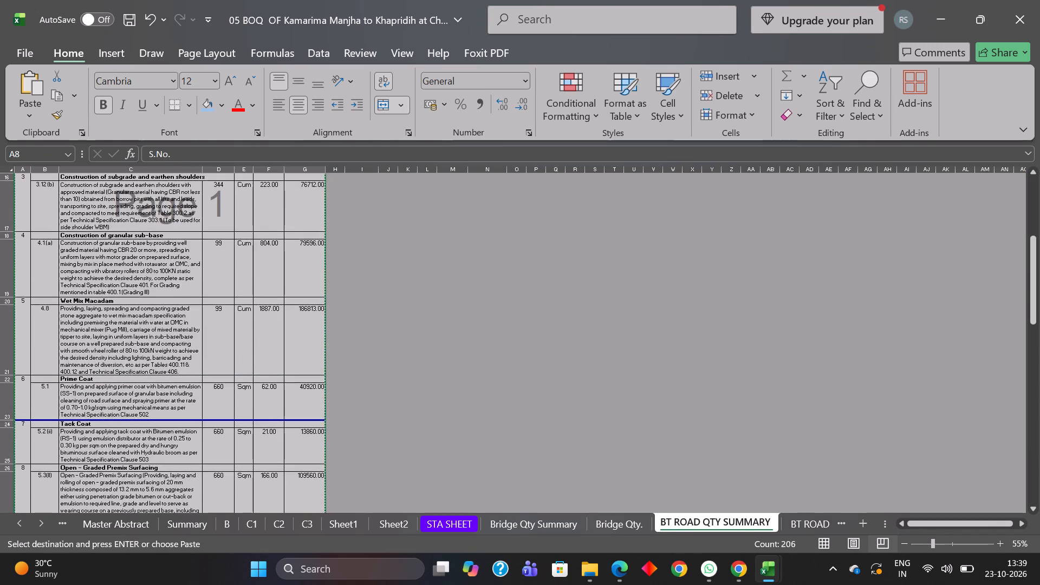
scroll(381, 398, "up", 10)
scroll(379, 398, "down", 10)
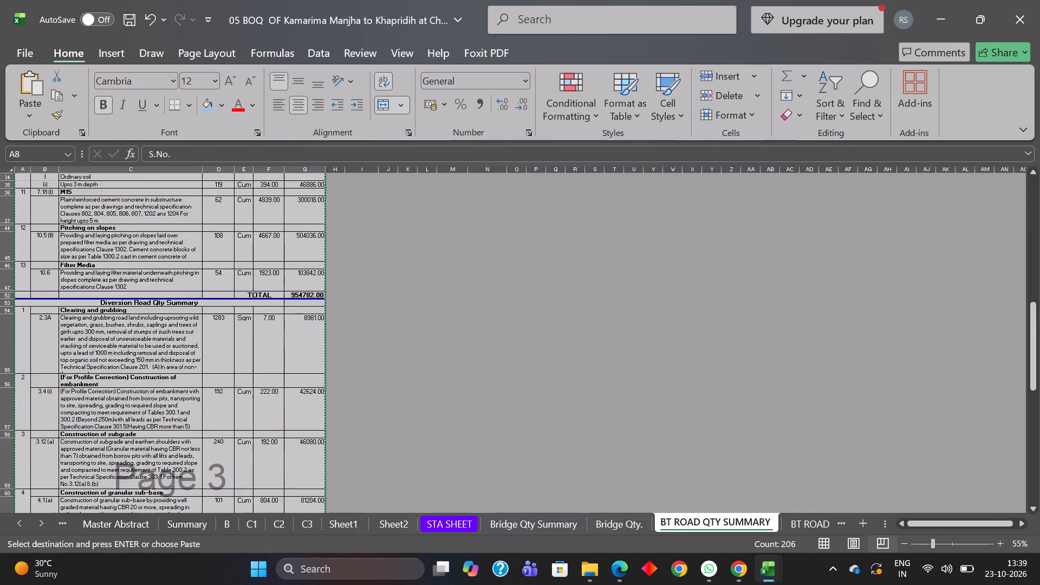
scroll(378, 401, "down", 11)
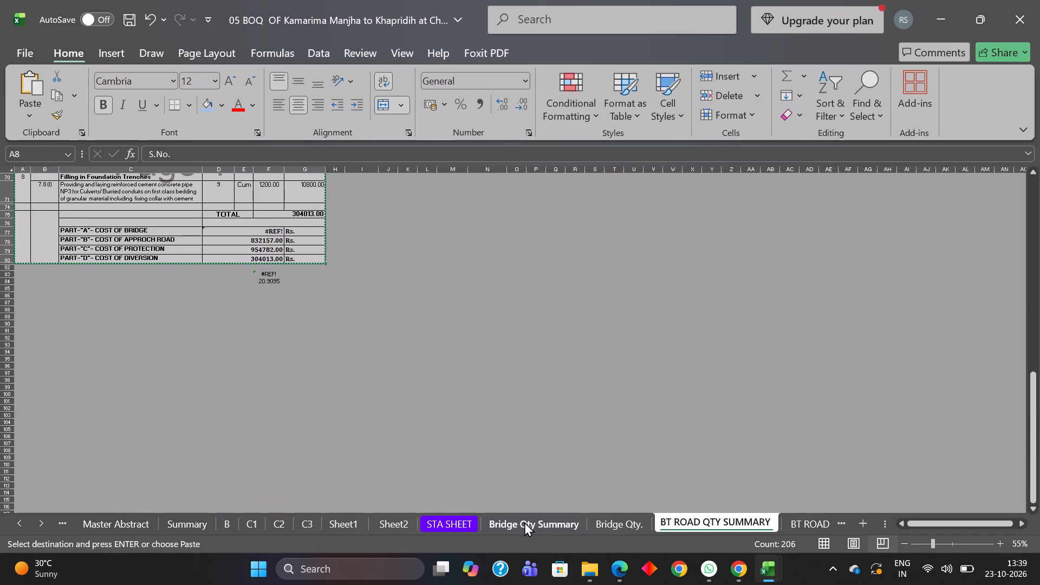
left_click(524, 522)
left_click(28, 304)
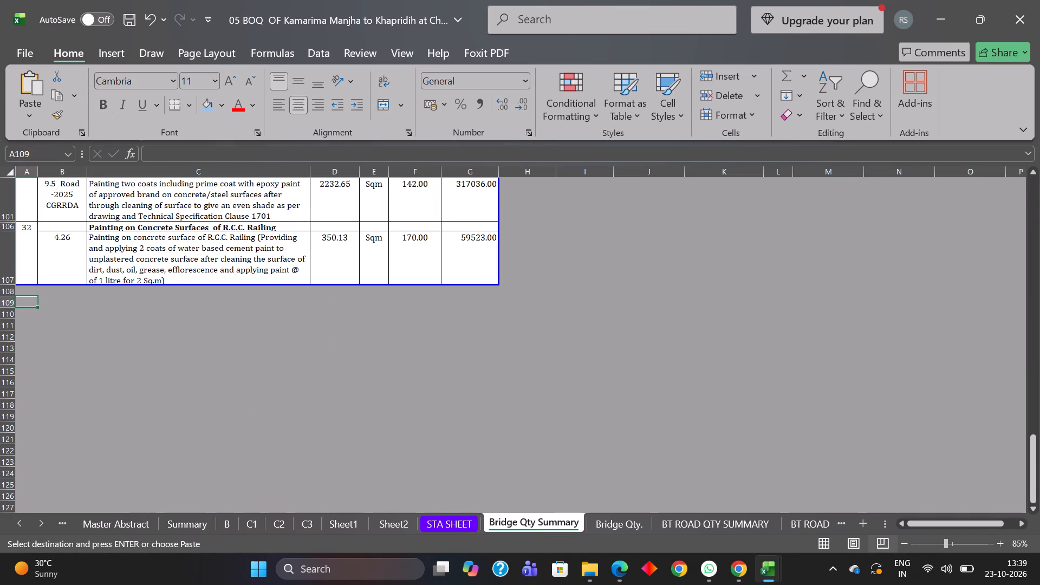
key("ctrl+v")
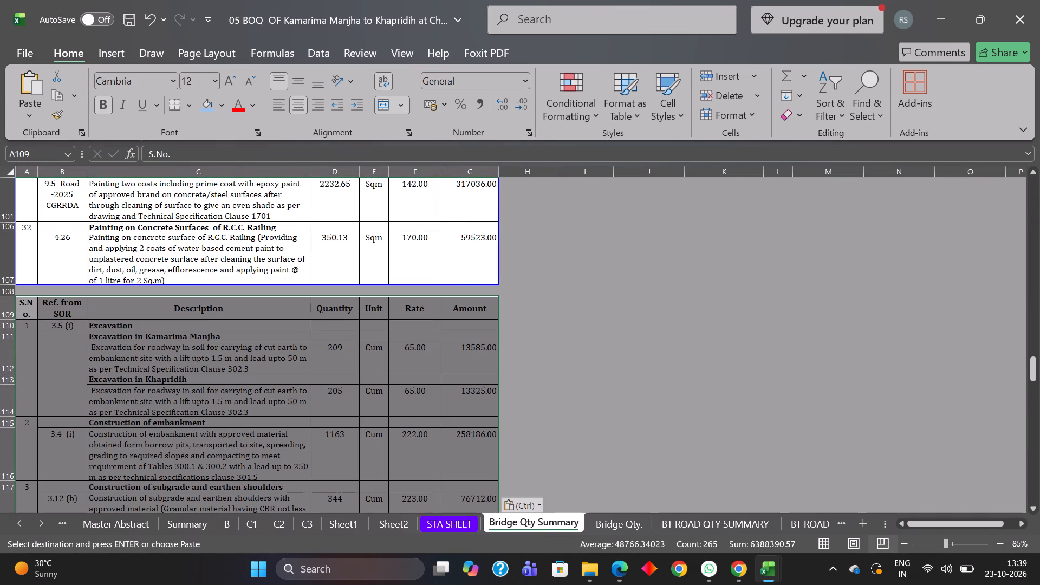
Delete rows 175 to 182 at the end of the pasted table, covering the diversion TOTAL and the PART cost lines.
left_click(529, 396)
scroll(521, 394, "down", 13)
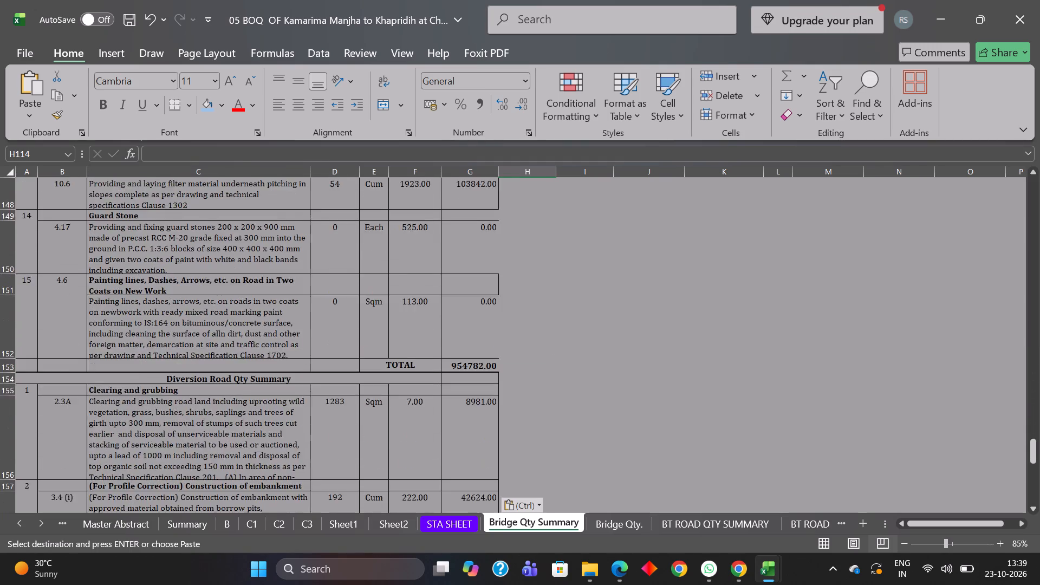
scroll(518, 393, "down", 10)
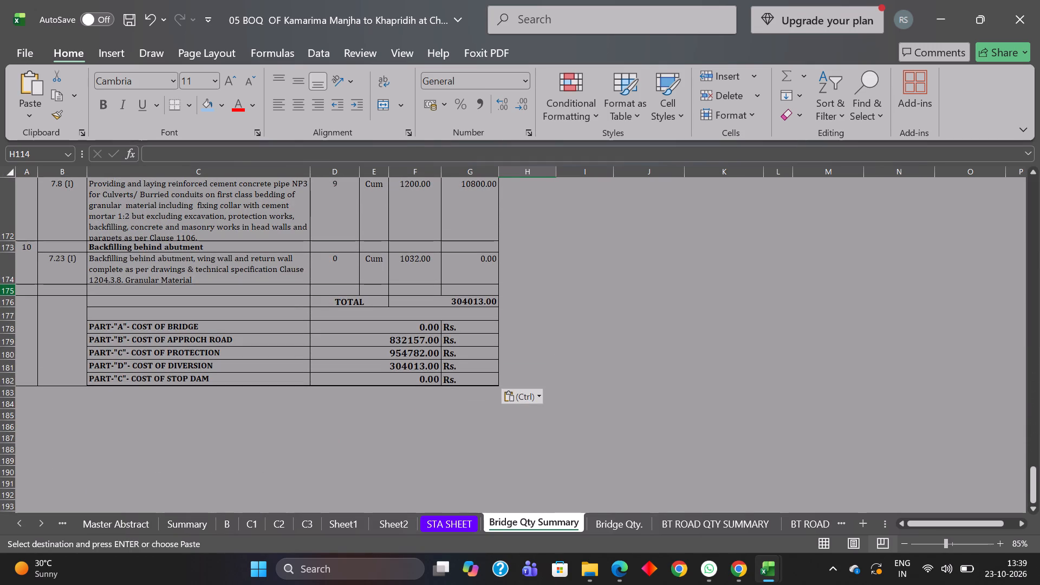
left_click_drag(6, 291, 16, 378)
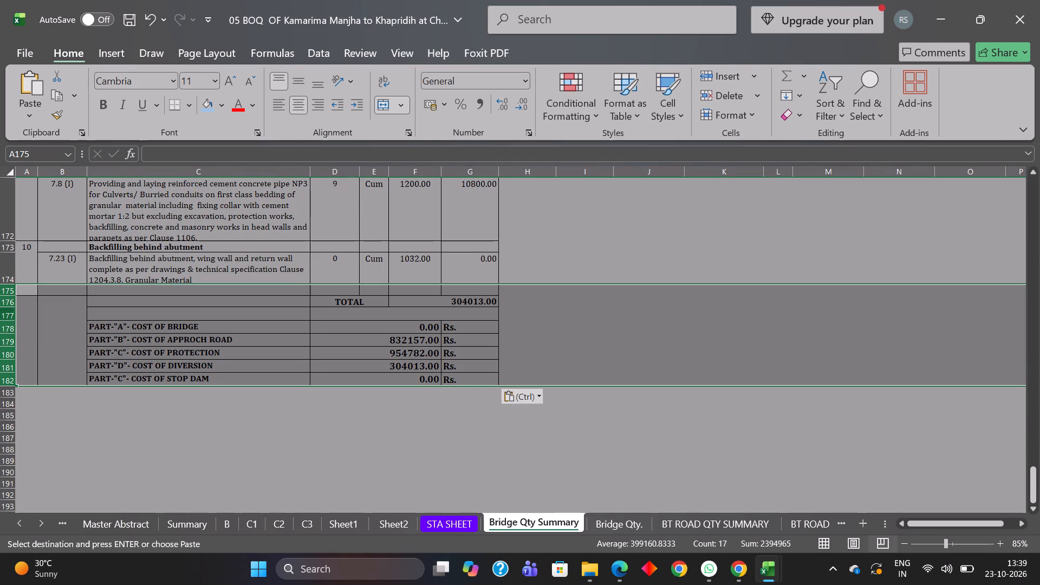
right_click(6, 292)
left_click(30, 294)
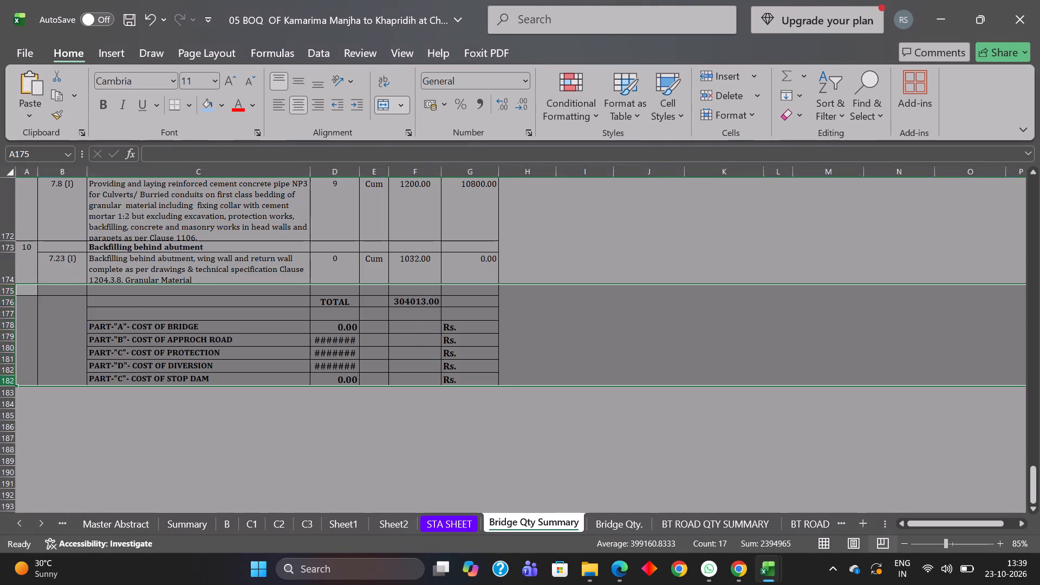
scroll(102, 340, "up", 2)
scroll(186, 318, "down", 3)
left_click(524, 354)
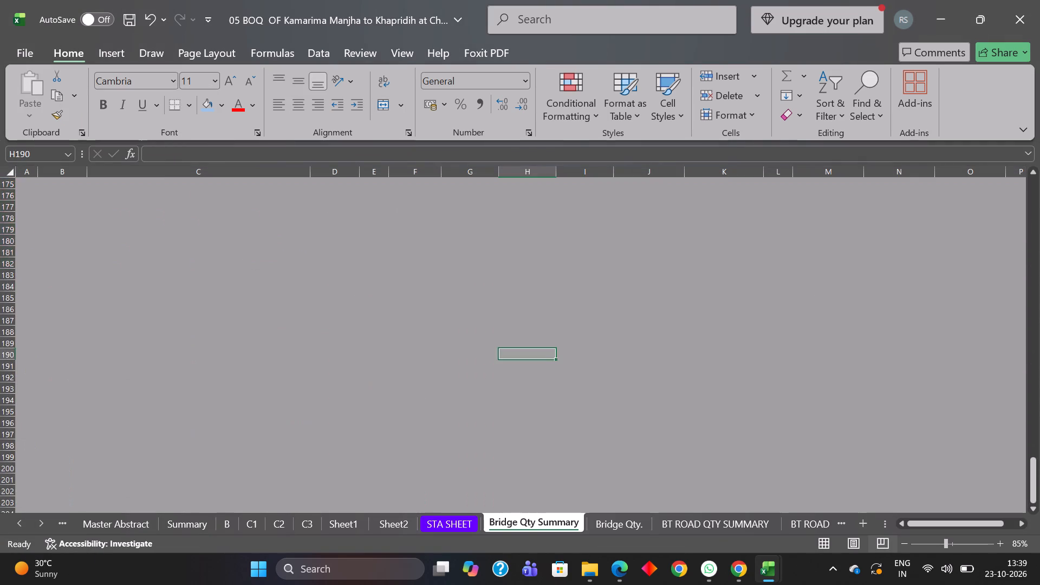
Delete the protection work TOTAL row, row 153, just above the Diversion Road Qty Summary heading.
scroll(341, 356, "up", 2)
scroll(236, 376, "up", 2)
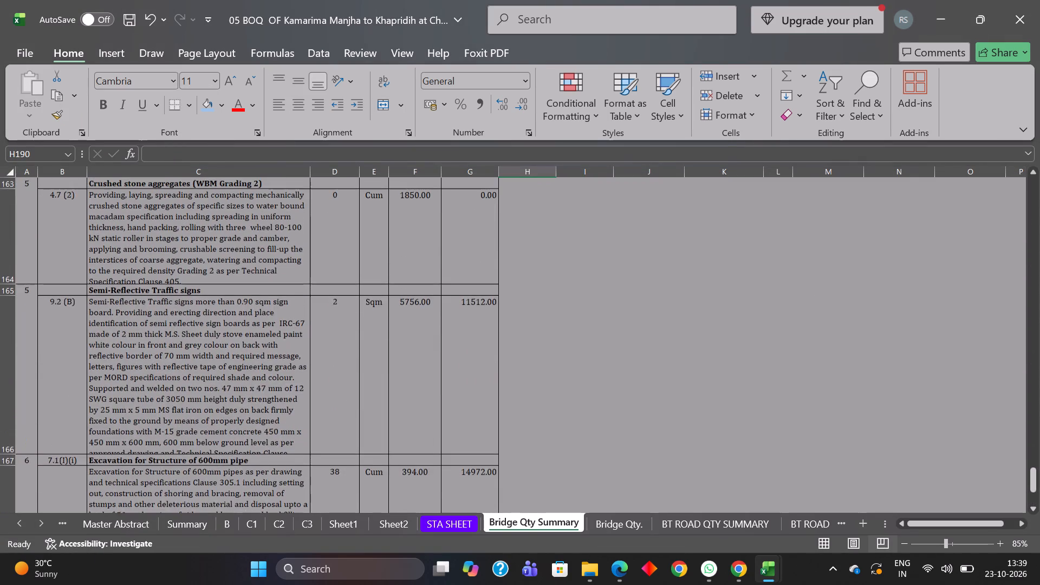
scroll(236, 376, "up", 3)
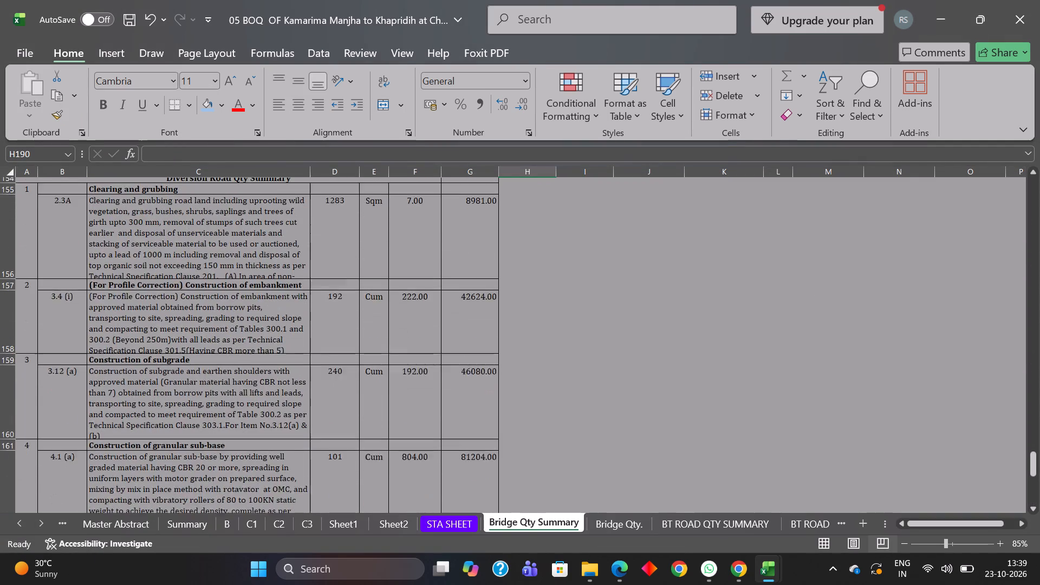
scroll(235, 376, "up", 1)
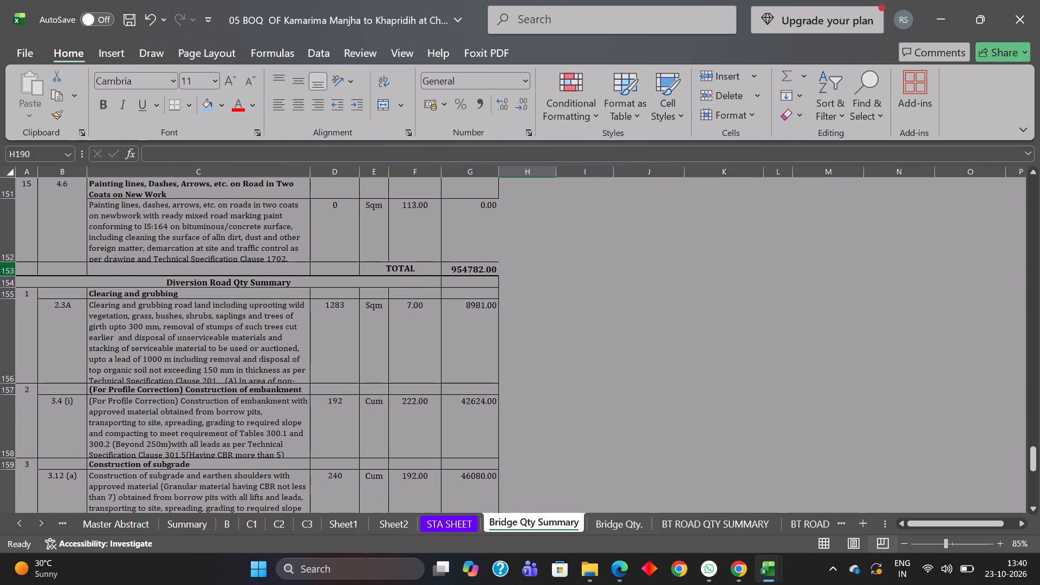
right_click(10, 270)
left_click(34, 285)
Delete the approach road TOTAL row, row 131, between the Seal Coat item and the Protection work heading.
scroll(34, 285, "up", 1)
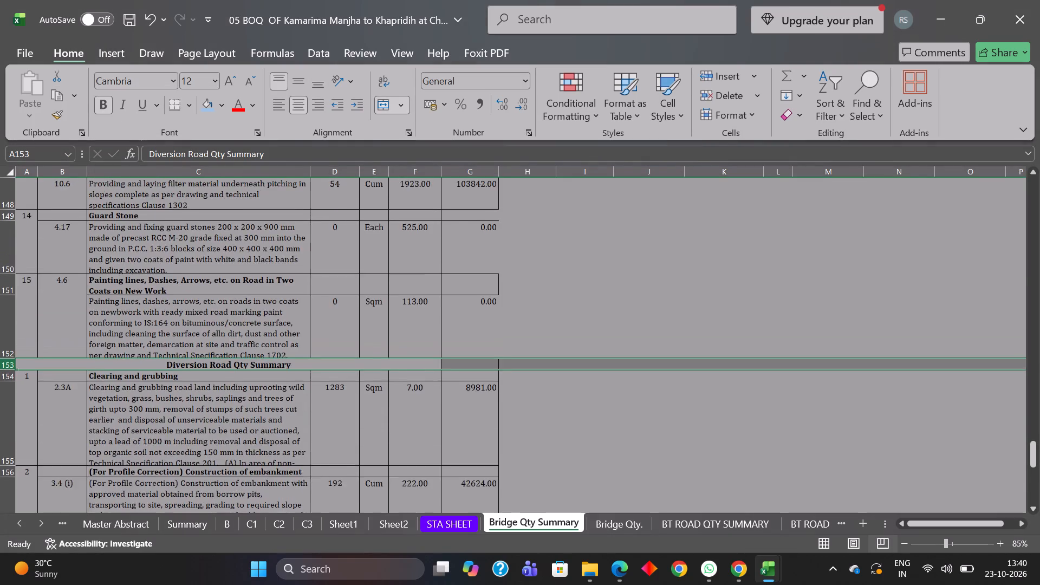
scroll(34, 285, "up", 7)
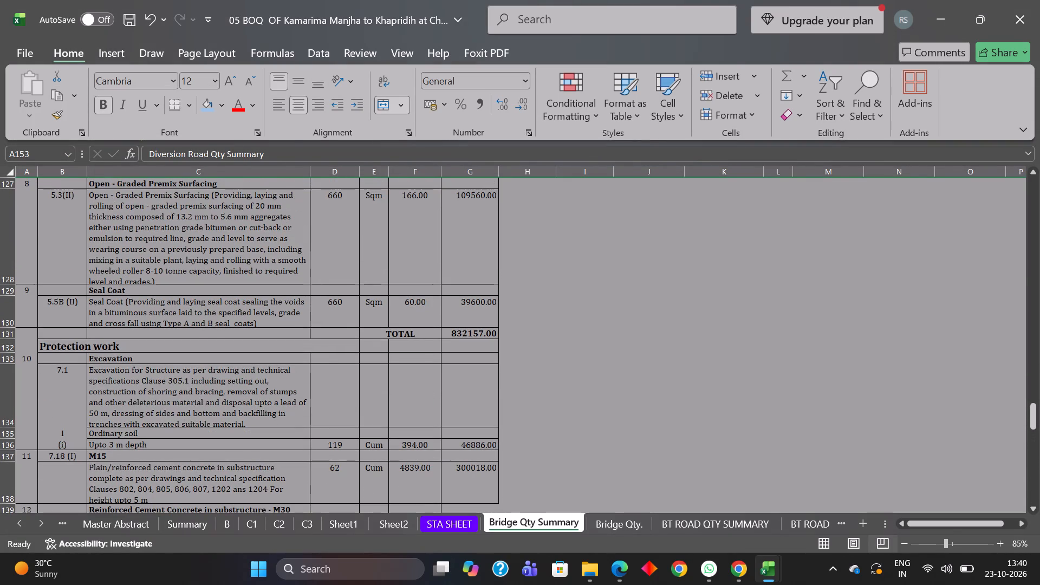
right_click(10, 332)
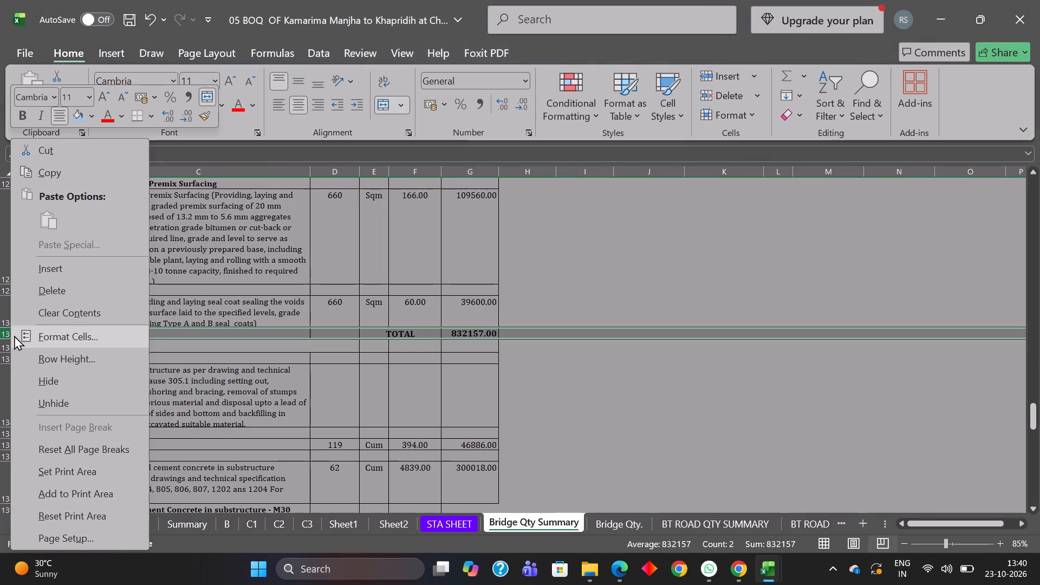
left_click(28, 289)
Review the pasted road items from the S.No. header in row 109 down to the Diversion Road Qty Summary section.
scroll(30, 305, "up", 2)
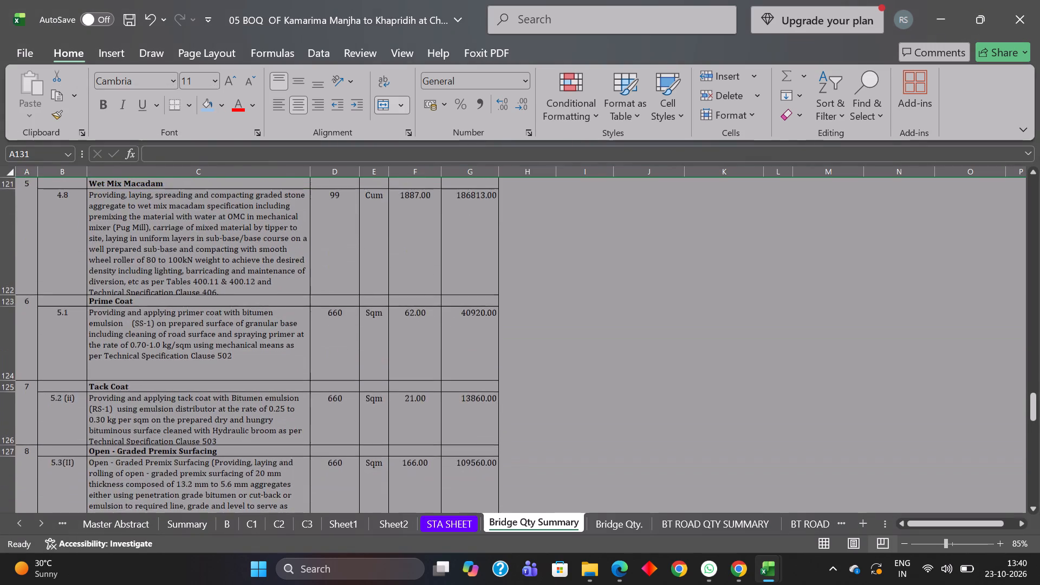
scroll(30, 305, "up", 5)
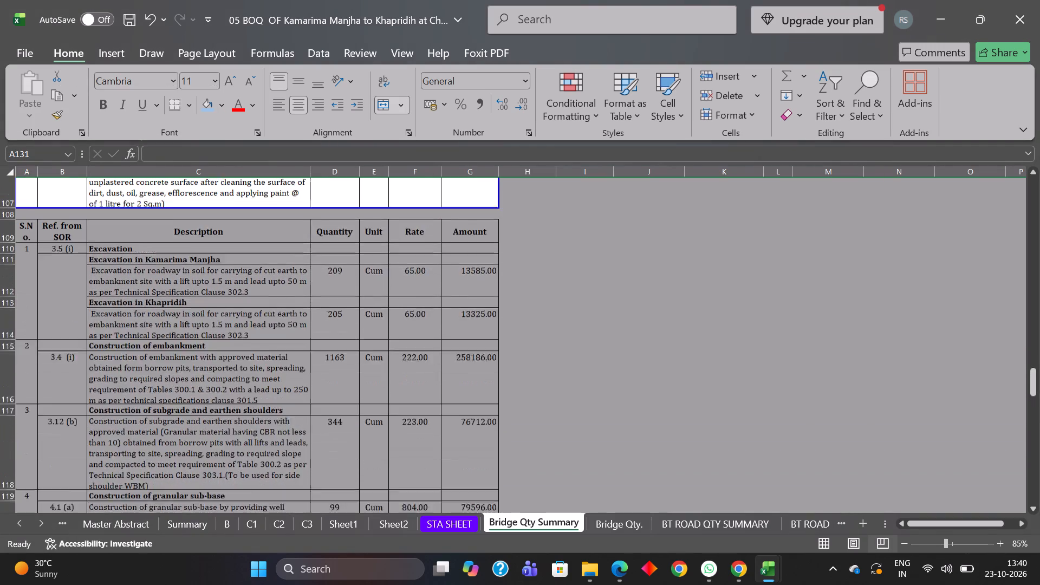
left_click(577, 343)
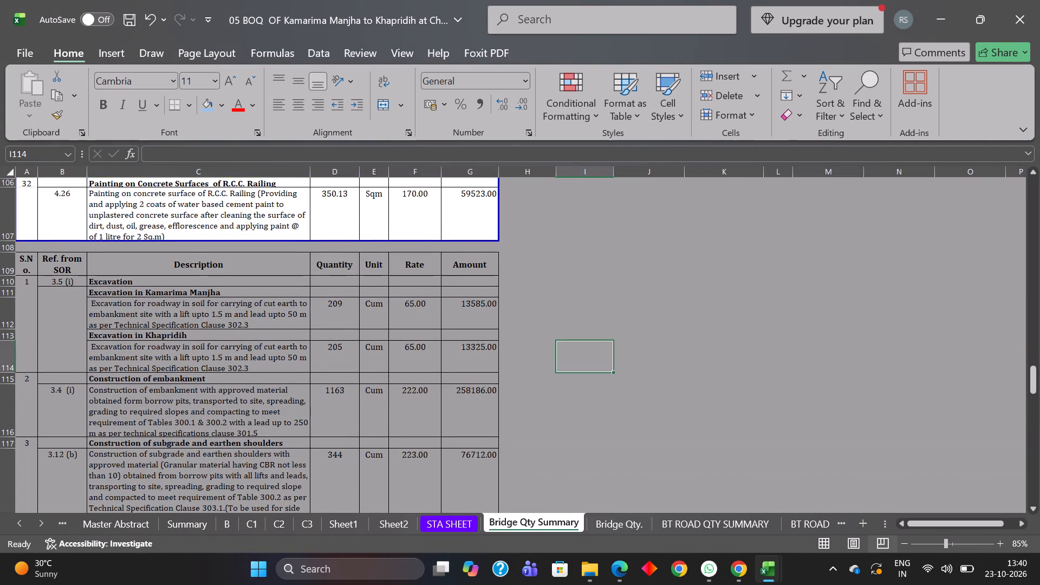
left_click(536, 296)
left_click(530, 269)
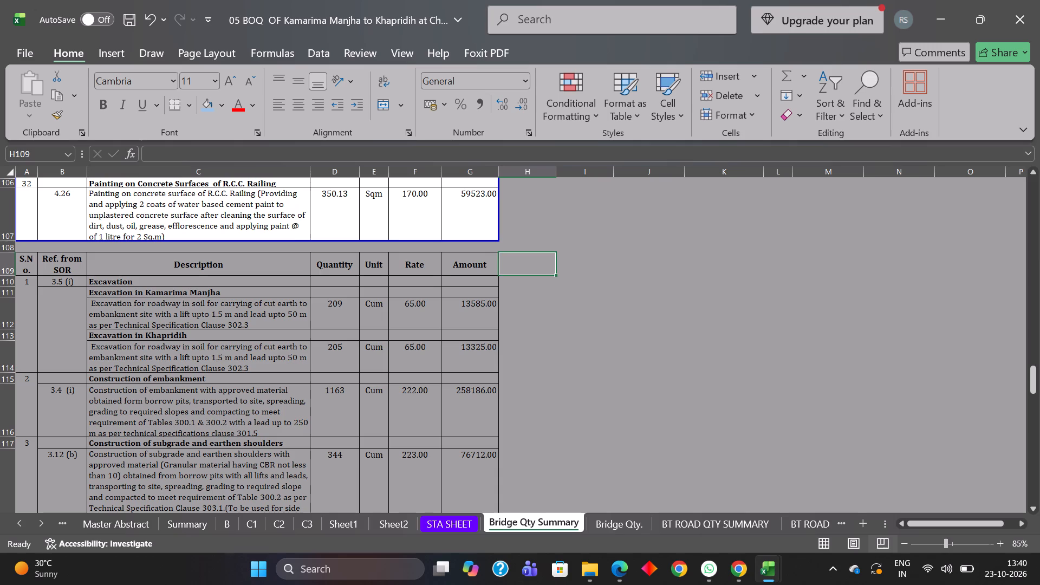
left_click(550, 356)
scroll(550, 357, "down", 6)
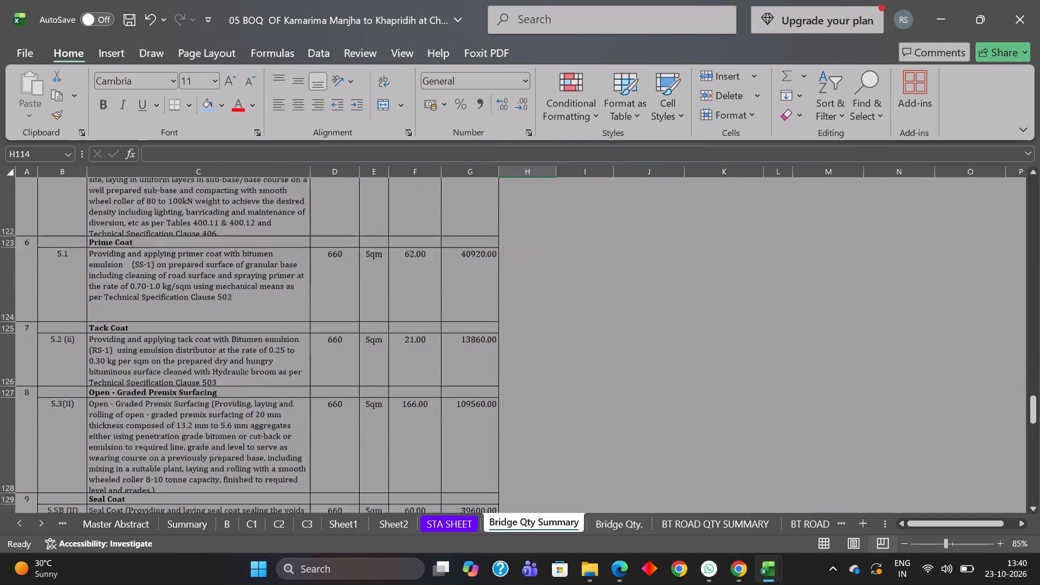
scroll(550, 358, "down", 4)
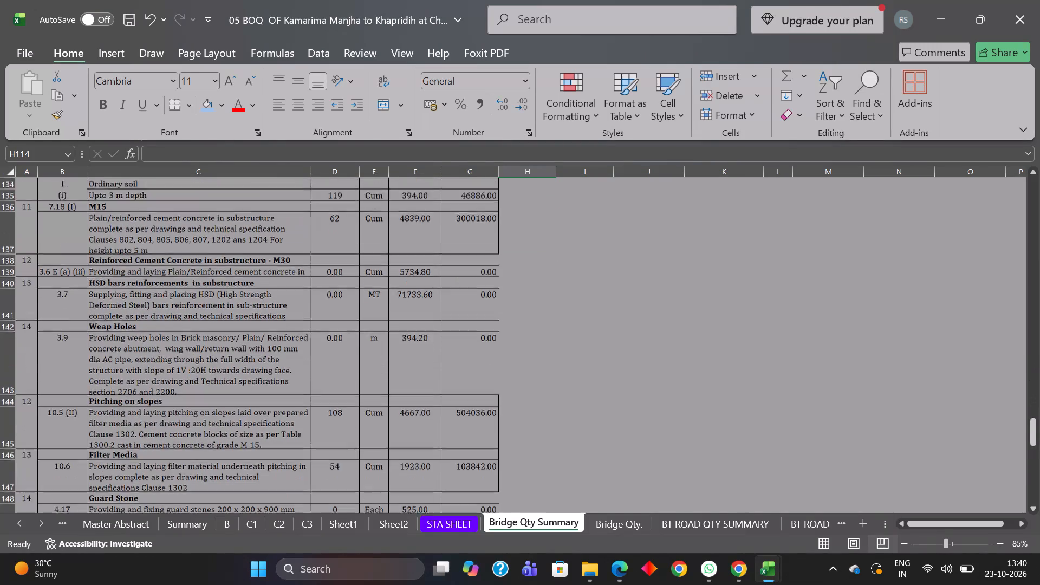
scroll(550, 358, "down", 4)
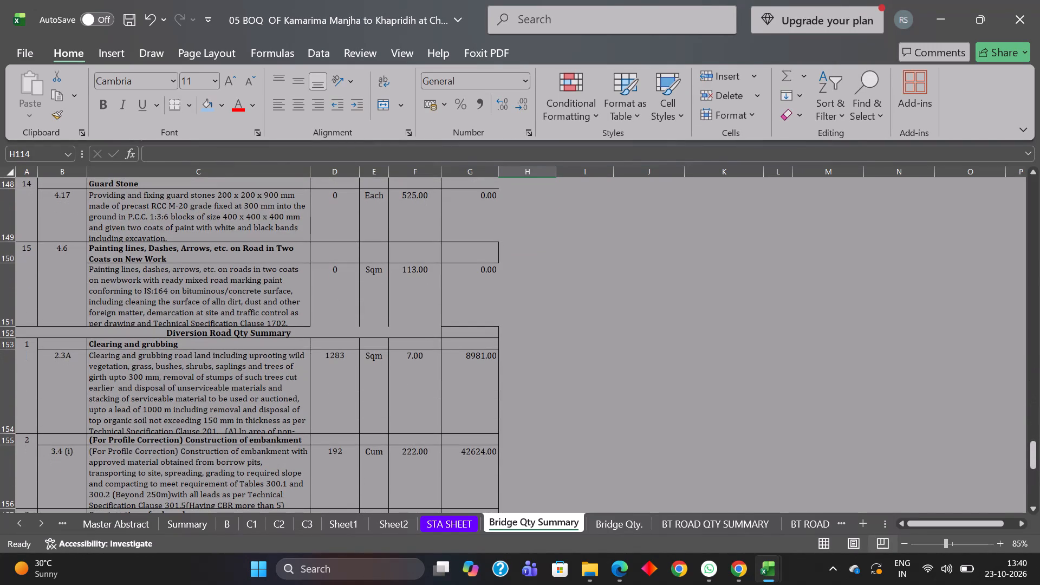
Slightly increase the height of row 151 to fit the road line painting description.
left_click(15, 328)
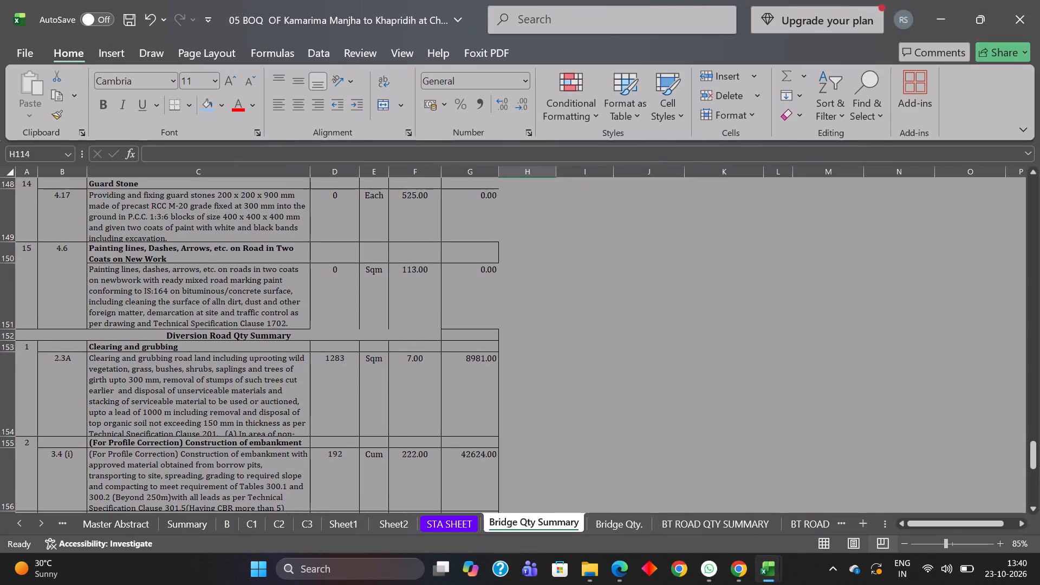
Add a bottom border to the last Backfilling behind abutment row, B172 to G172.
scroll(497, 326, "down", 2)
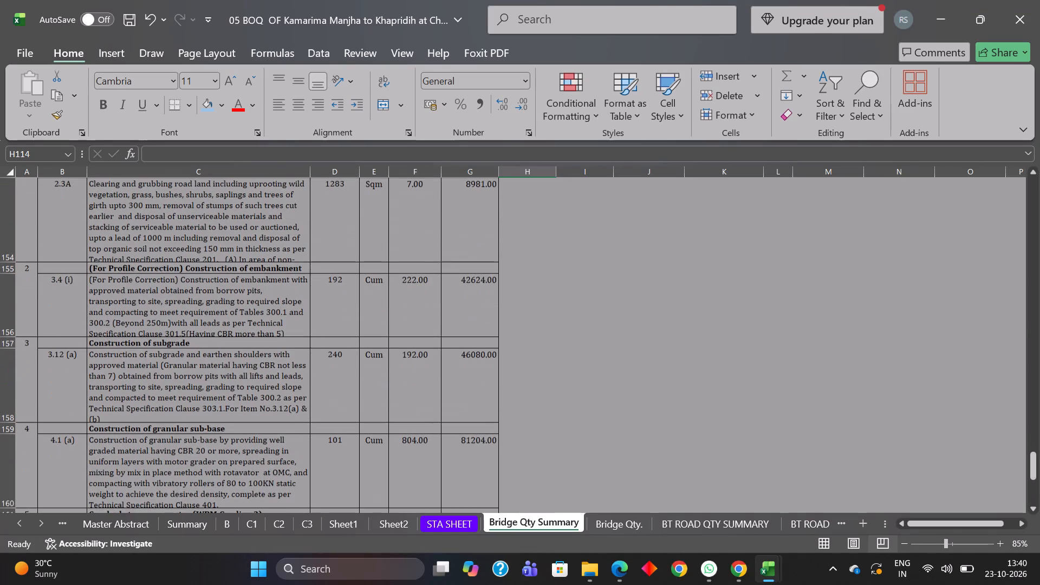
scroll(496, 328, "down", 4)
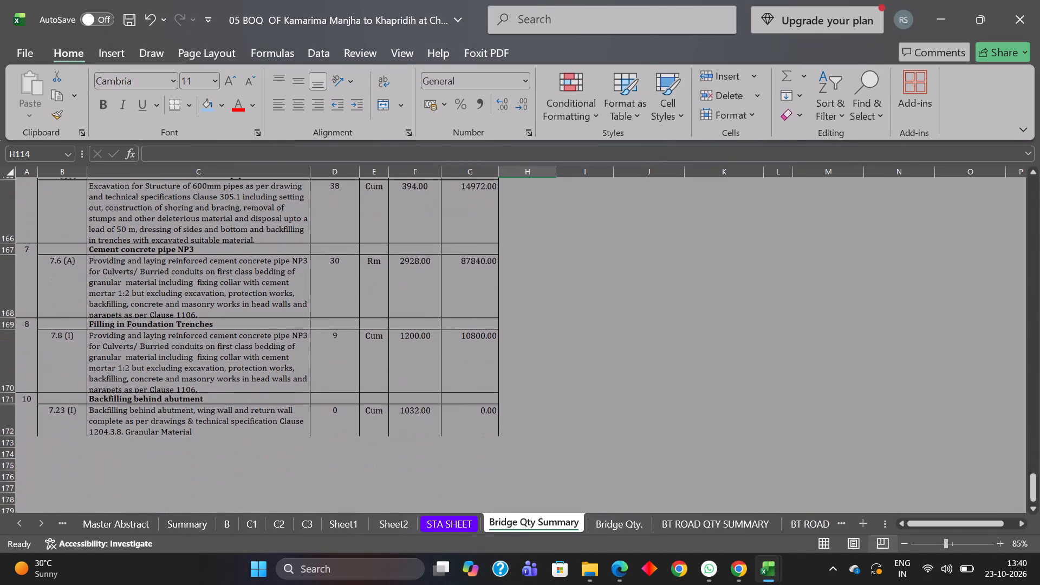
scroll(495, 330, "down", 1)
scroll(495, 330, "up", 1)
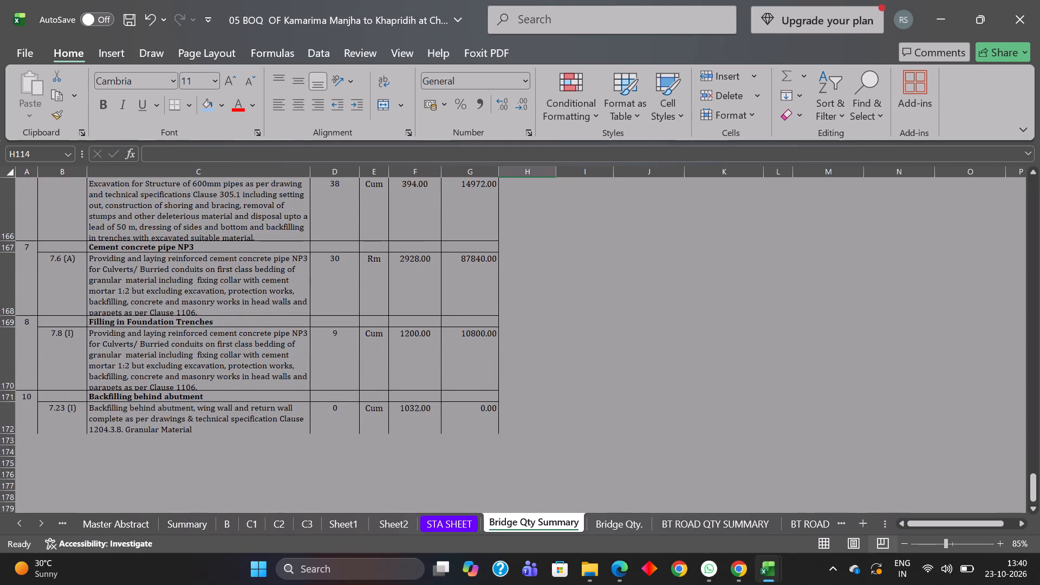
left_click_drag(27, 418, 464, 425)
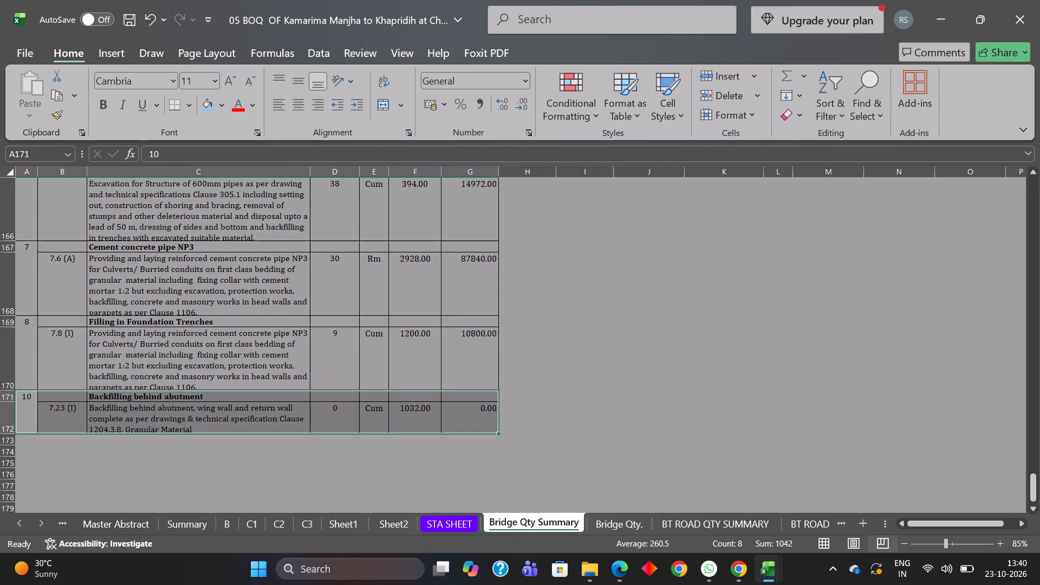
left_click(176, 395)
left_click_drag(25, 419, 236, 430)
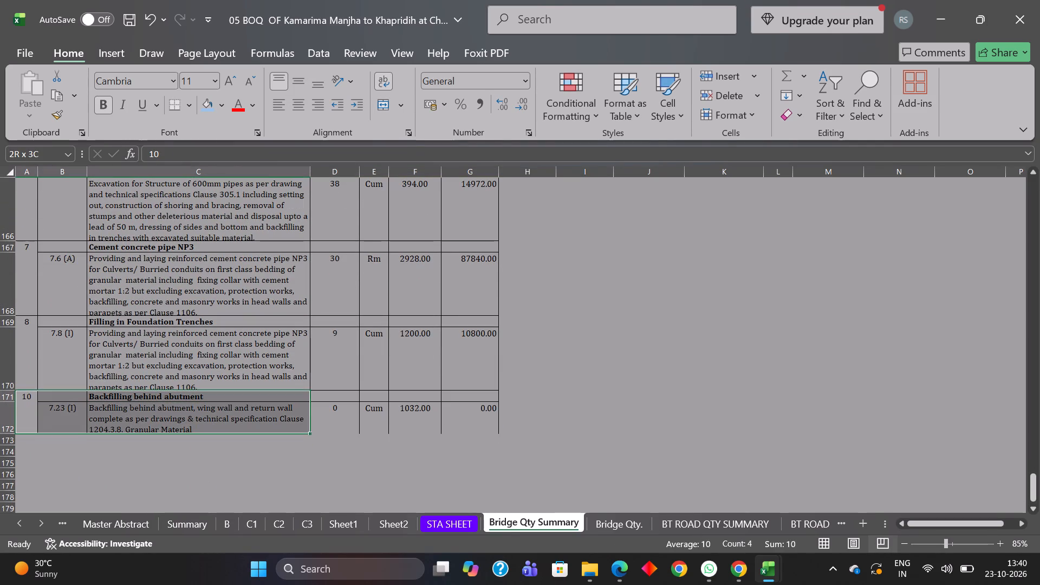
left_click_drag(236, 430, 450, 431)
left_click(134, 420)
left_click_drag(112, 419, 265, 425)
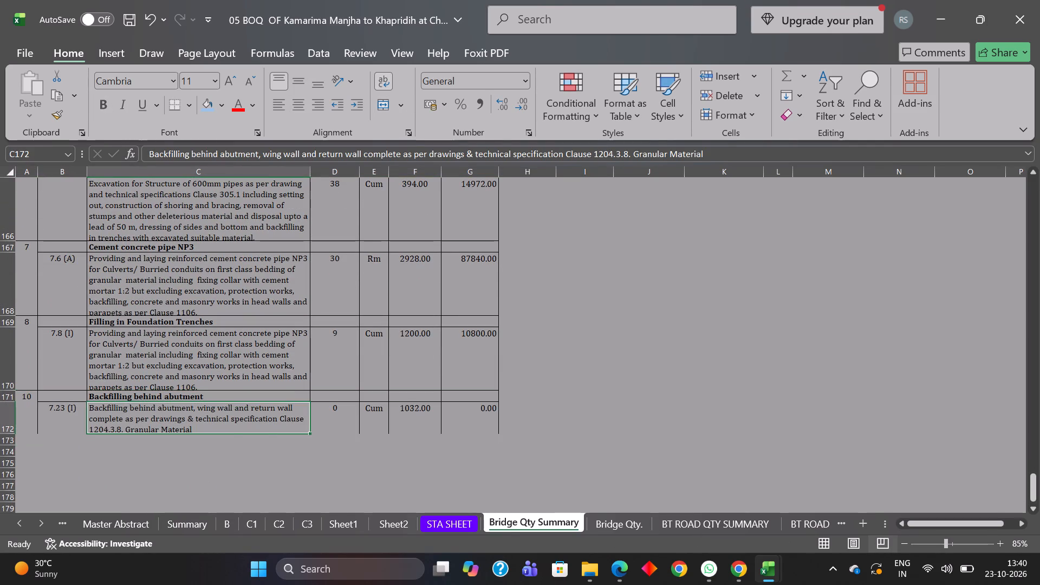
left_click_drag(265, 425, 412, 430)
left_click_drag(69, 424, 463, 426)
left_click(175, 101)
Add a bottom border in column A across A171 to A173 and to the Backfilling behind abutment serial number cell A171.
left_click_drag(23, 437, 24, 431)
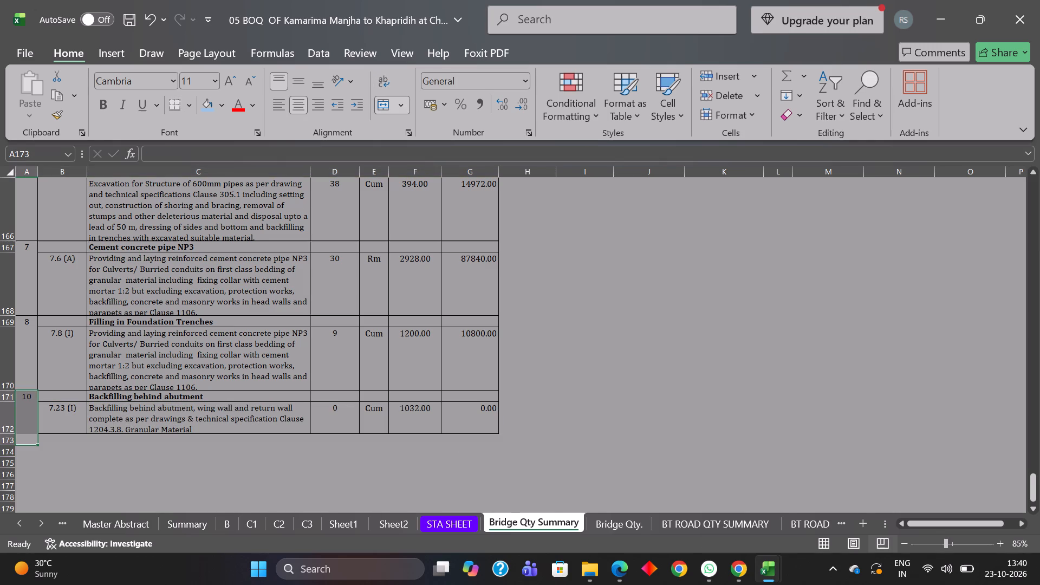
left_click(172, 107)
left_click(210, 371)
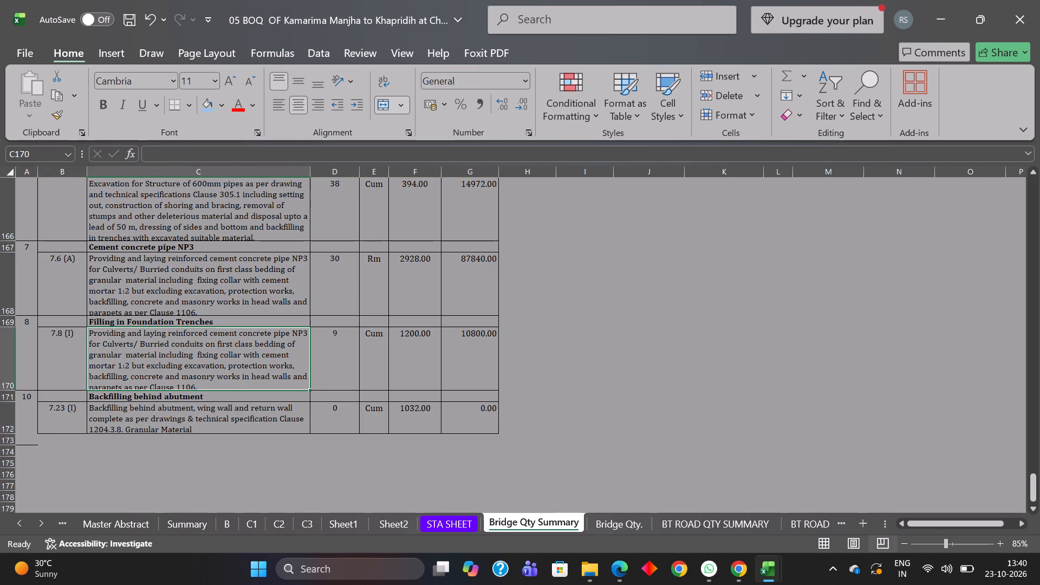
left_click(30, 418)
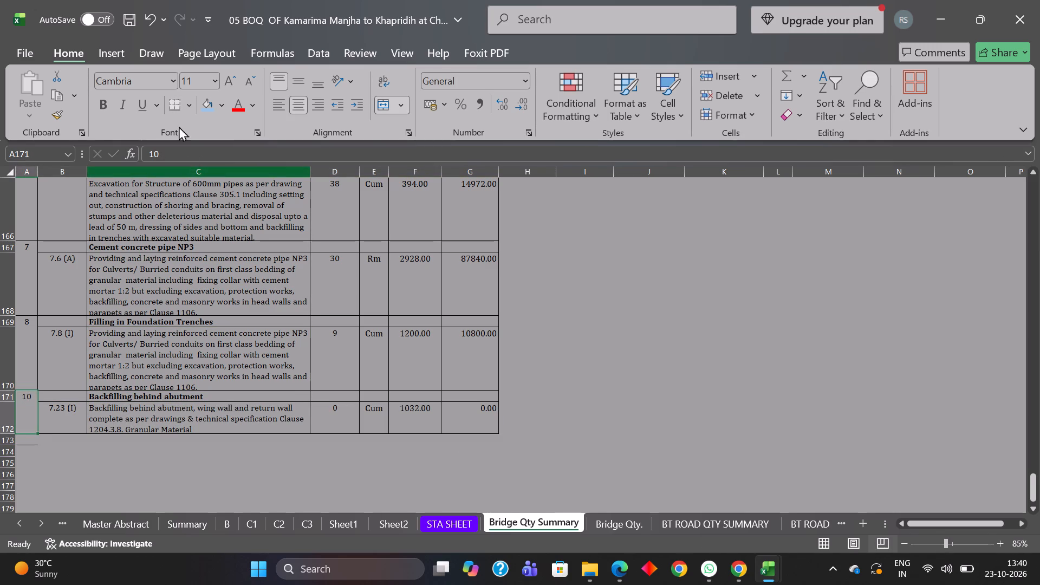
left_click(173, 101)
left_click(172, 456)
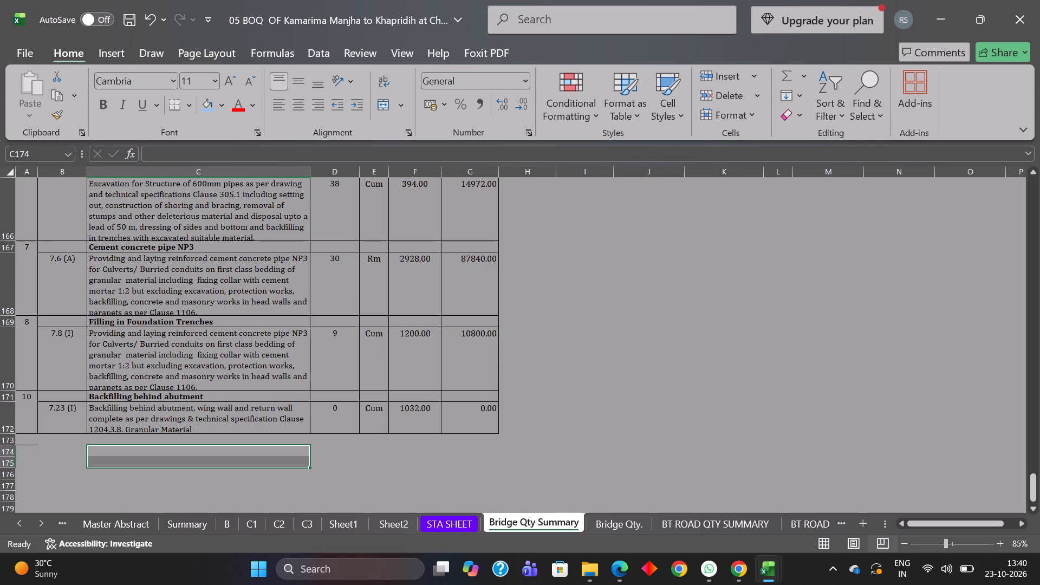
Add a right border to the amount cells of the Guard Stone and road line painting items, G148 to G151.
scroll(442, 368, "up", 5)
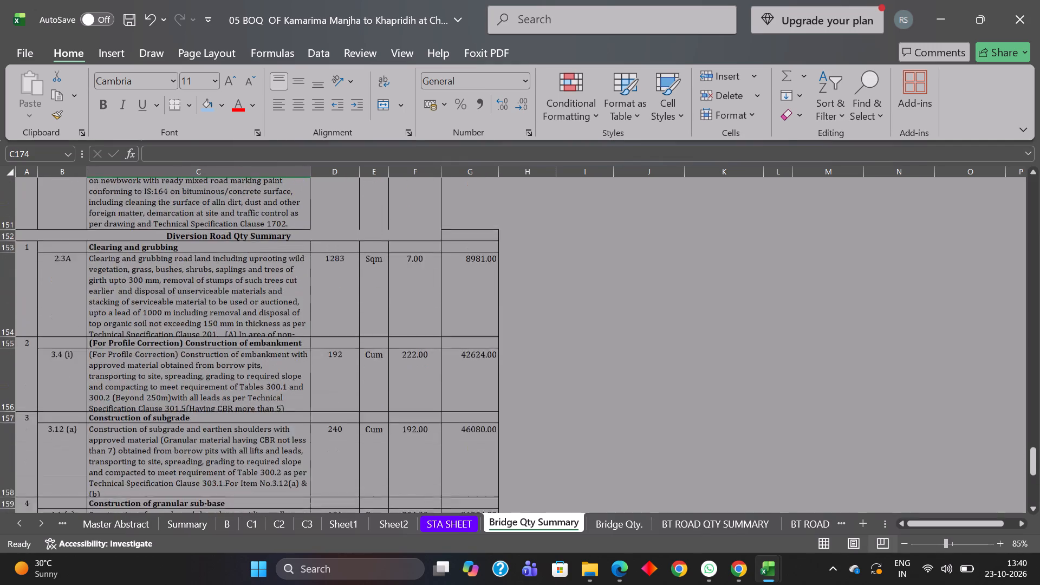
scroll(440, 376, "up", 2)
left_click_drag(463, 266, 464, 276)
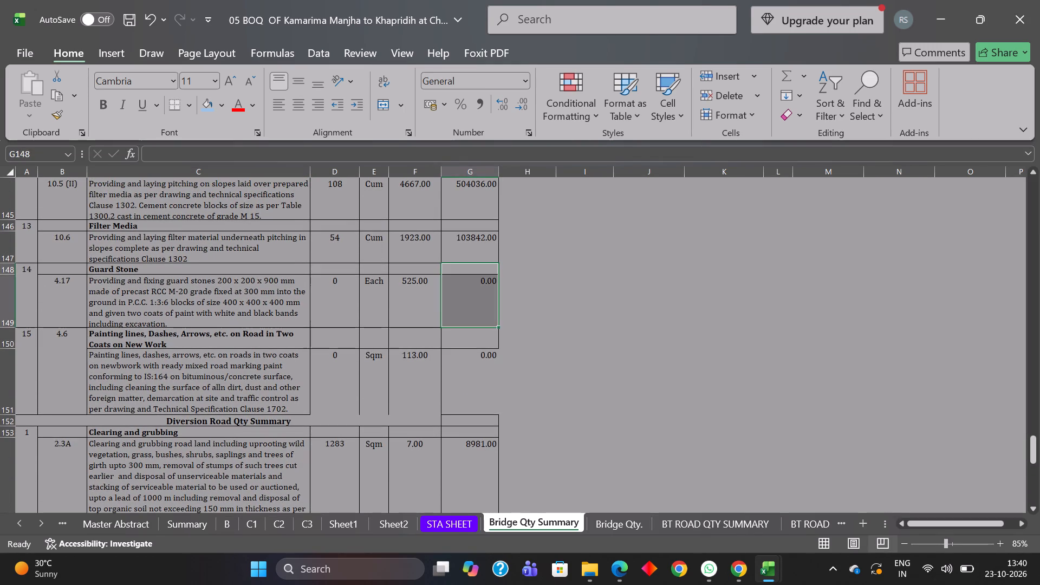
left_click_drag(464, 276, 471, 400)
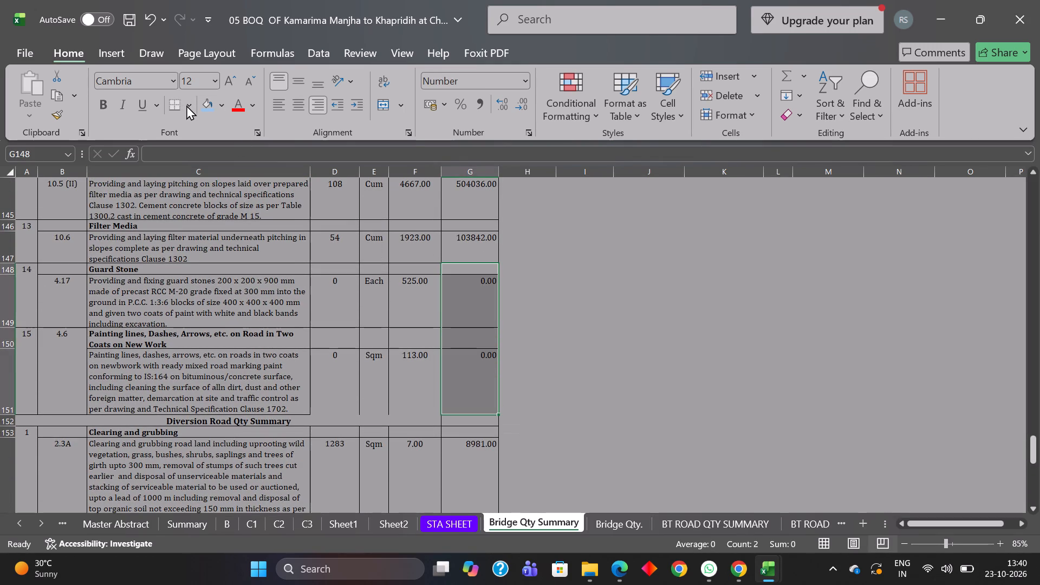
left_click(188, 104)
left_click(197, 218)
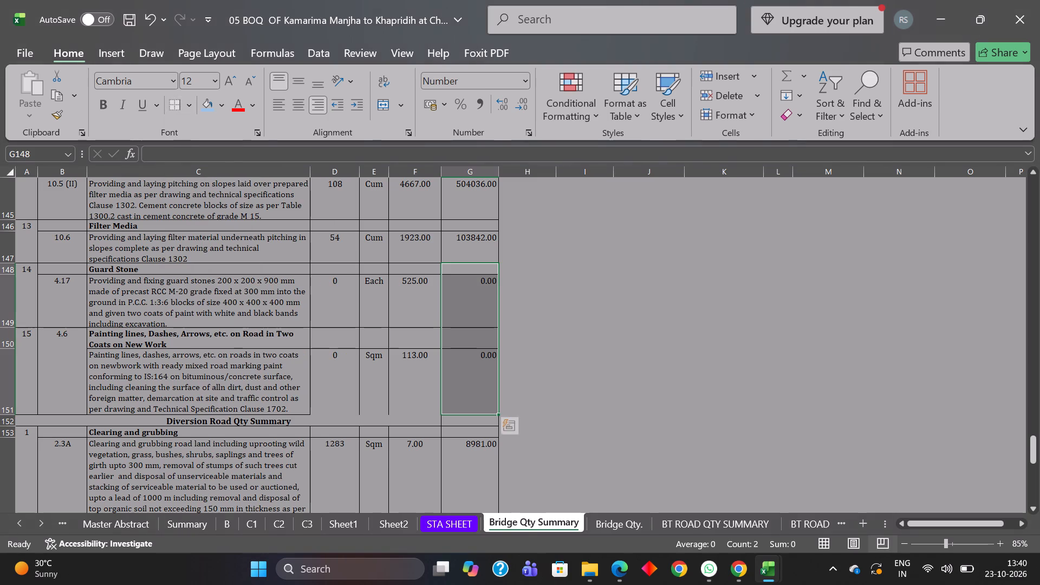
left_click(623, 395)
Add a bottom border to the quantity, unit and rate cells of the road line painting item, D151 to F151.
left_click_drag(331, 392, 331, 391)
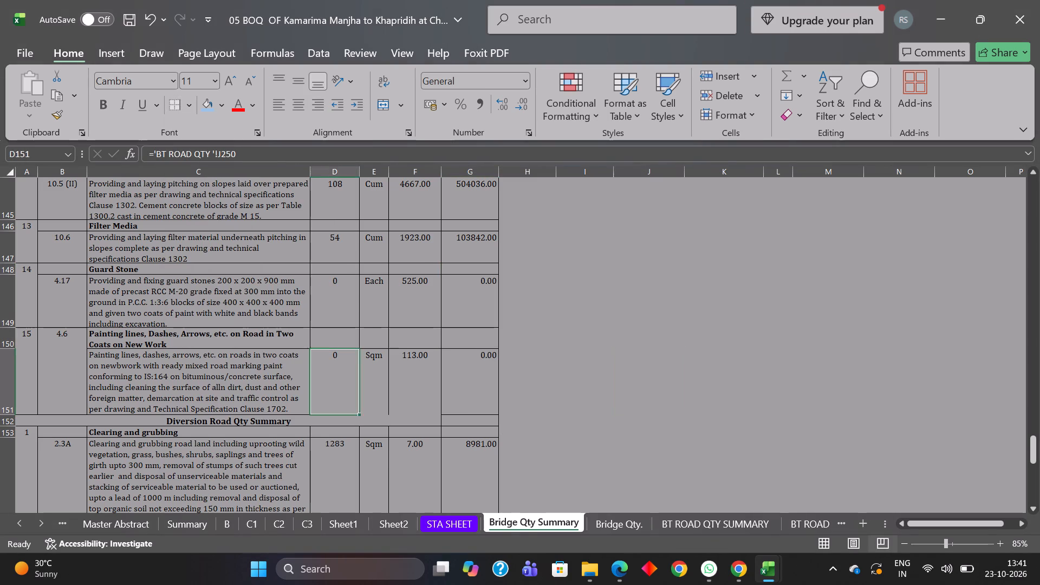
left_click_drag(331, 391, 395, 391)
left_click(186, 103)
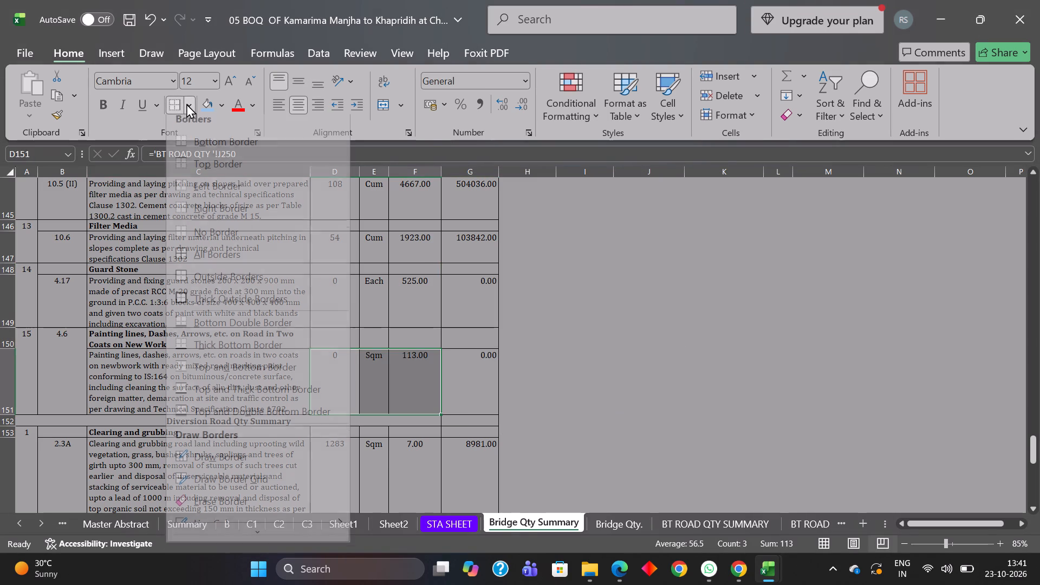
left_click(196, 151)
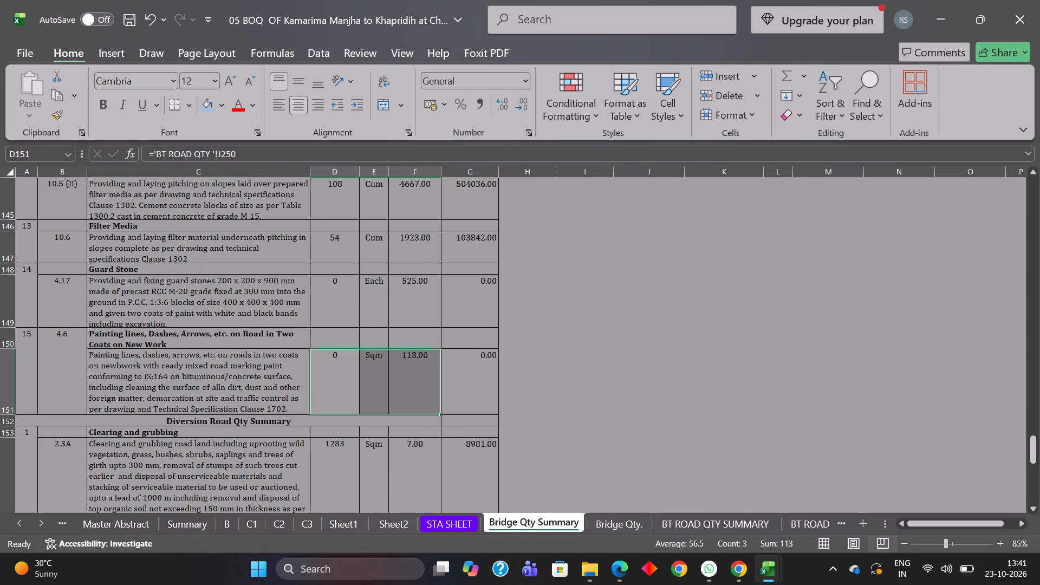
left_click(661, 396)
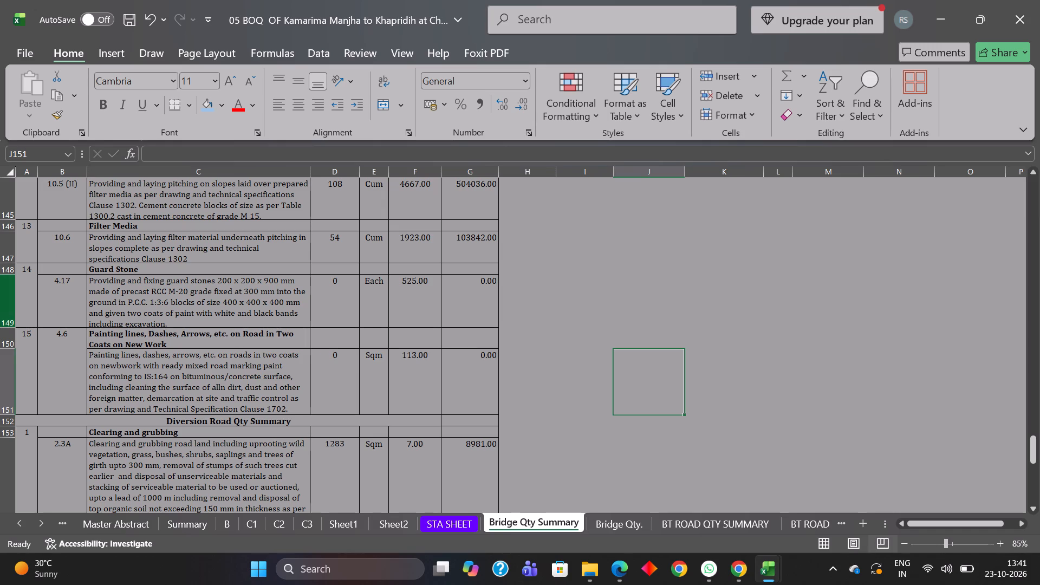
Delete rows 148 to 151, the zero-quantity Guard Stone and road line painting items.
left_click_drag(5, 268, 6, 291)
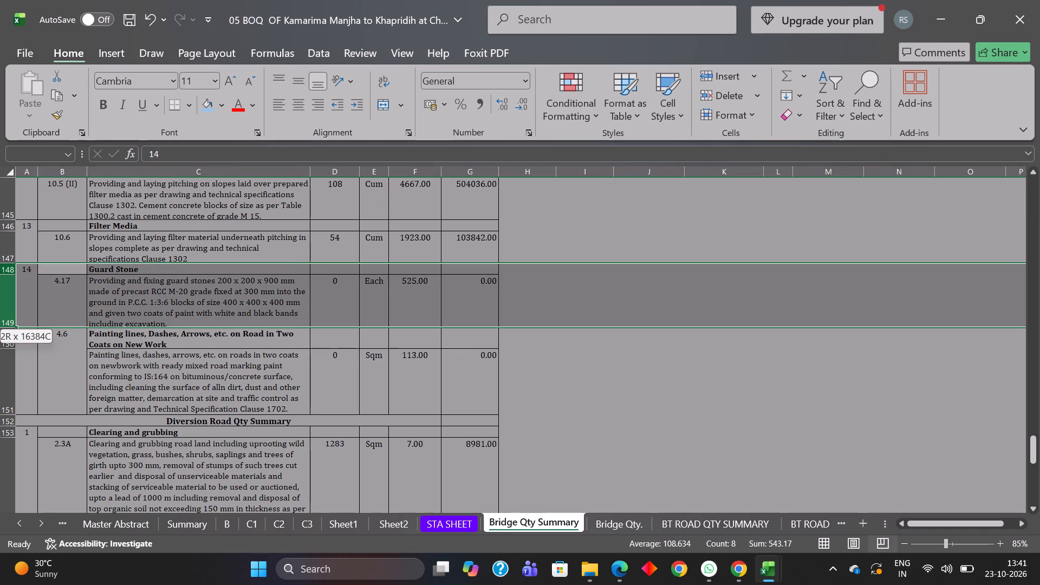
left_click_drag(6, 291, 8, 361)
right_click(8, 361)
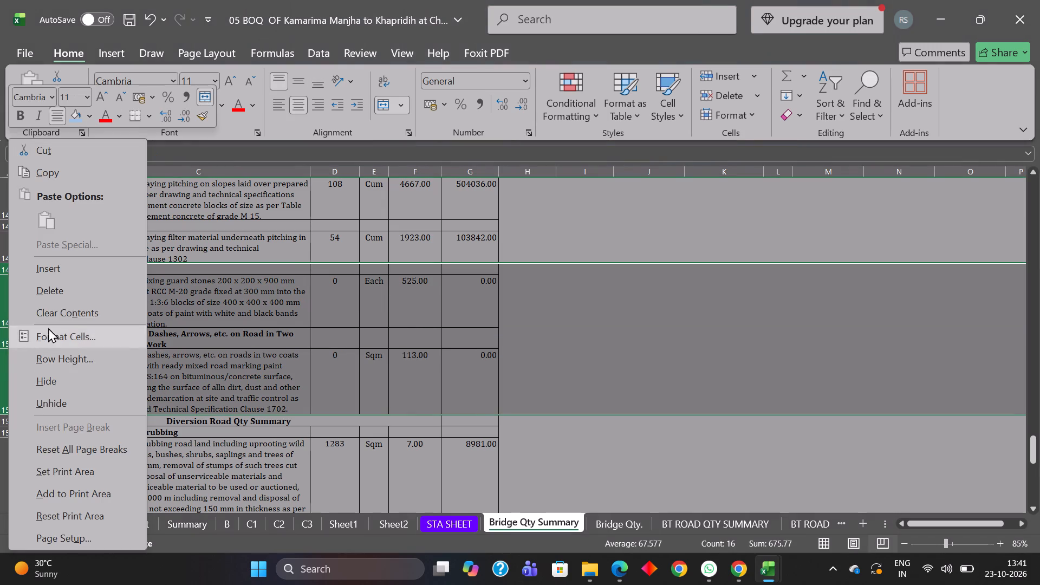
left_click(56, 294)
Delete rows 138 to 143, the zero-quantity M30 substructure concrete, HSD bars reinforcement and Weap Holes items.
scroll(134, 352, "up", 1)
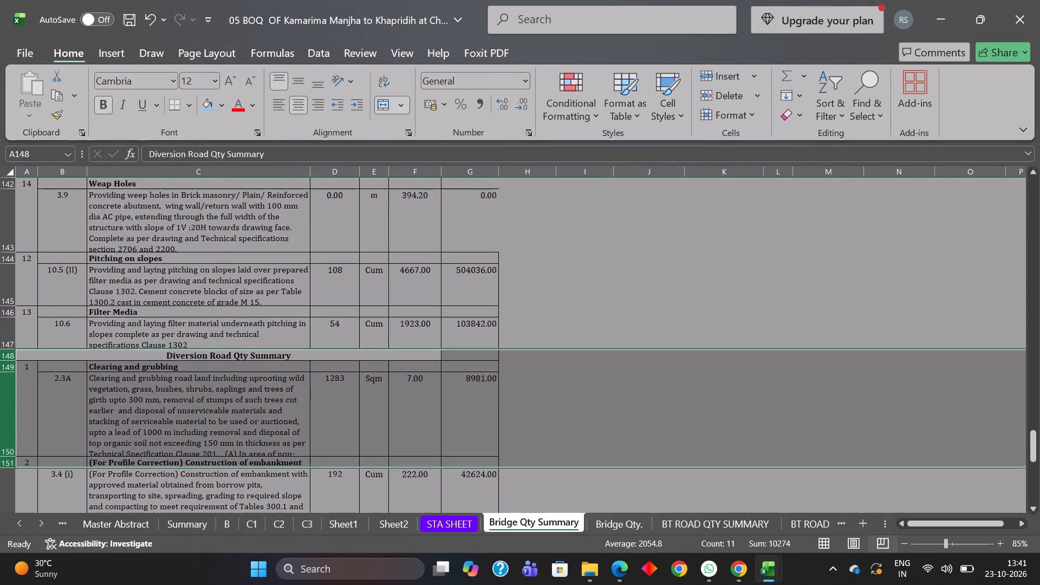
scroll(134, 352, "up", 2)
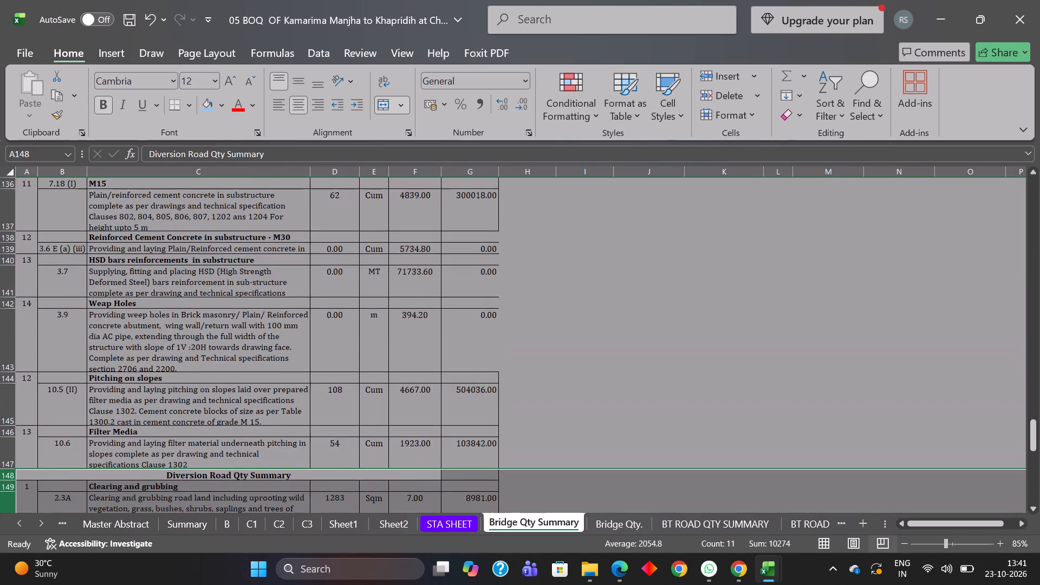
scroll(134, 352, "up", 1)
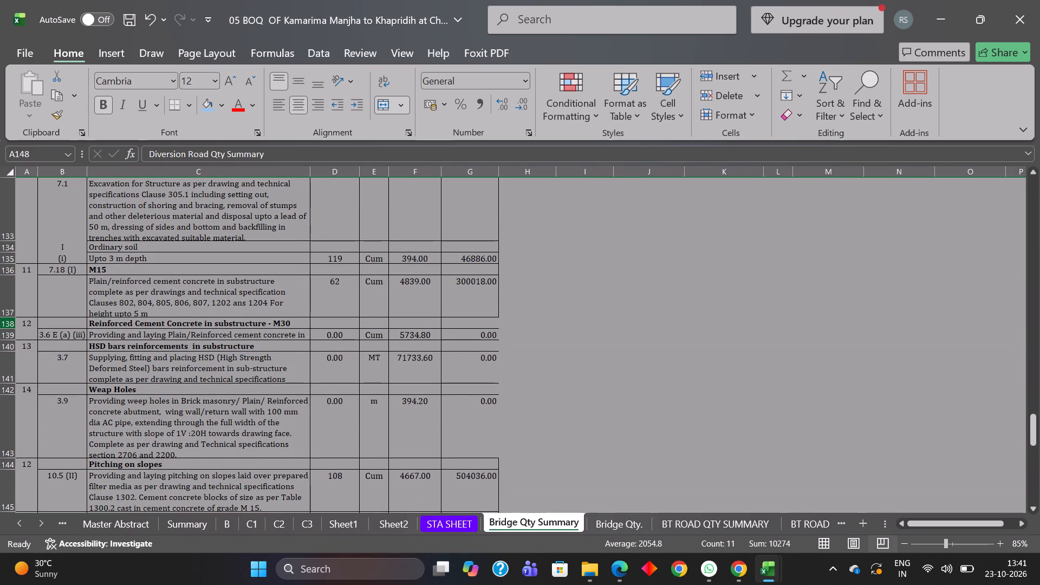
left_click_drag(12, 324, 13, 338)
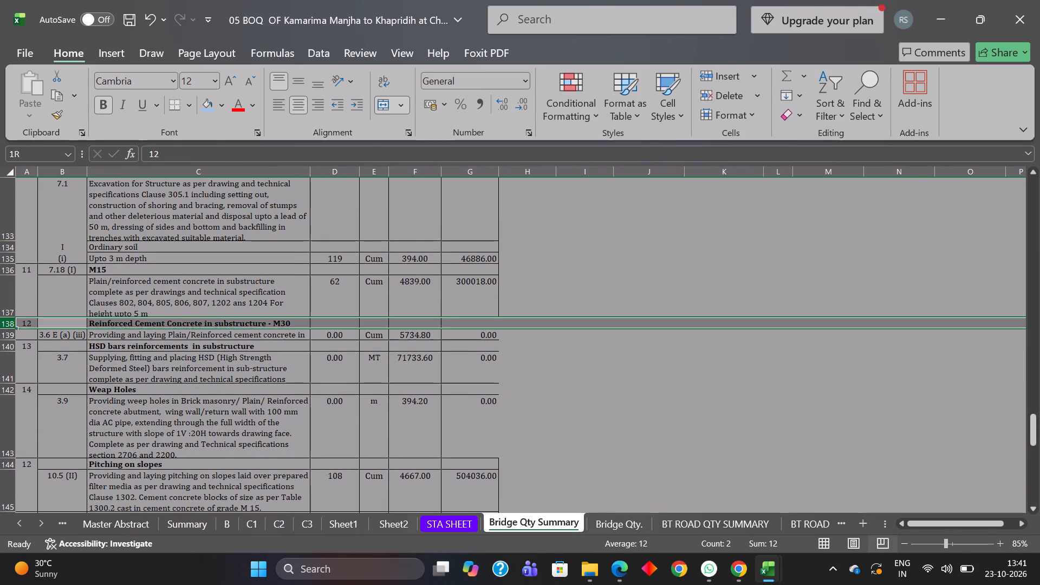
left_click_drag(13, 338, 12, 406)
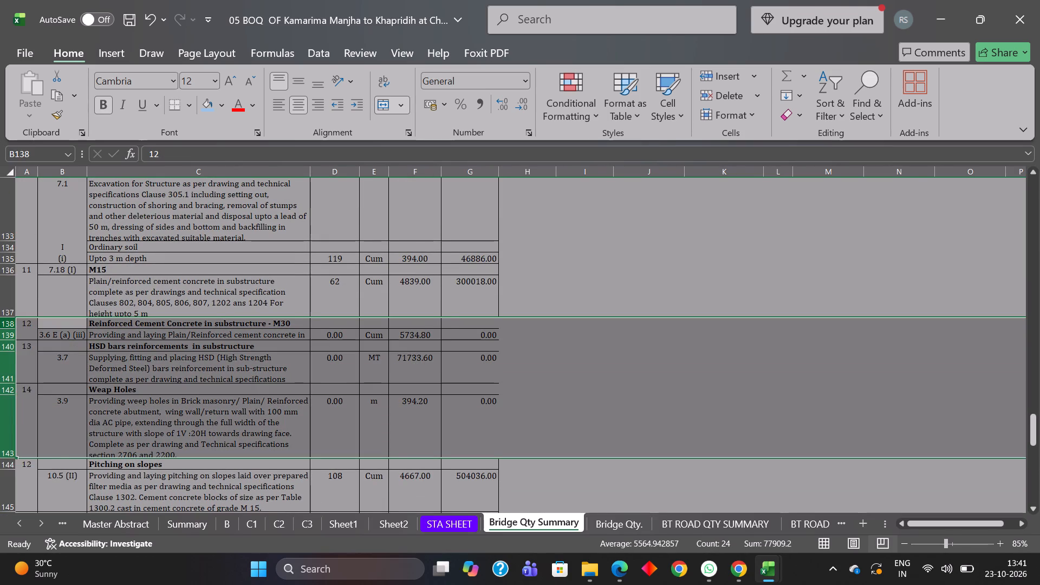
right_click(12, 407)
left_click(59, 291)
Review the combined summary from the Protection work items back through the road and bridge items to the estimate title.
scroll(145, 345, "up", 1)
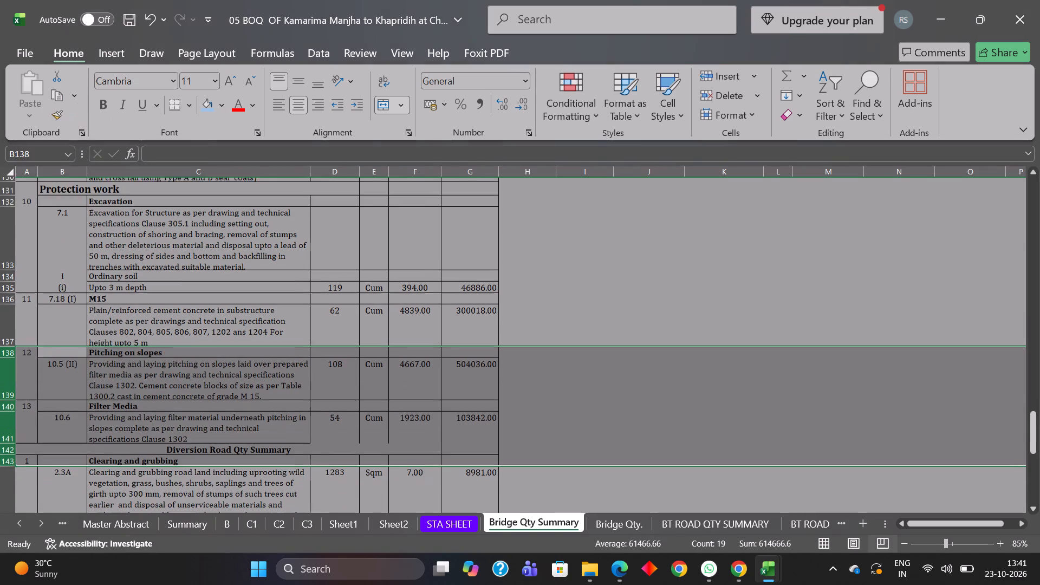
scroll(145, 345, "up", 3)
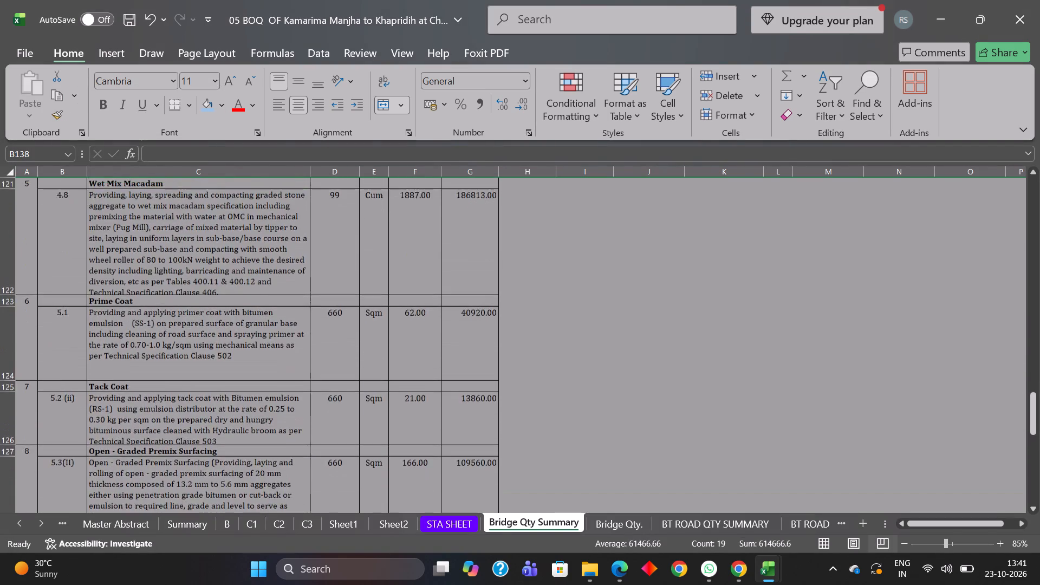
scroll(145, 345, "up", 5)
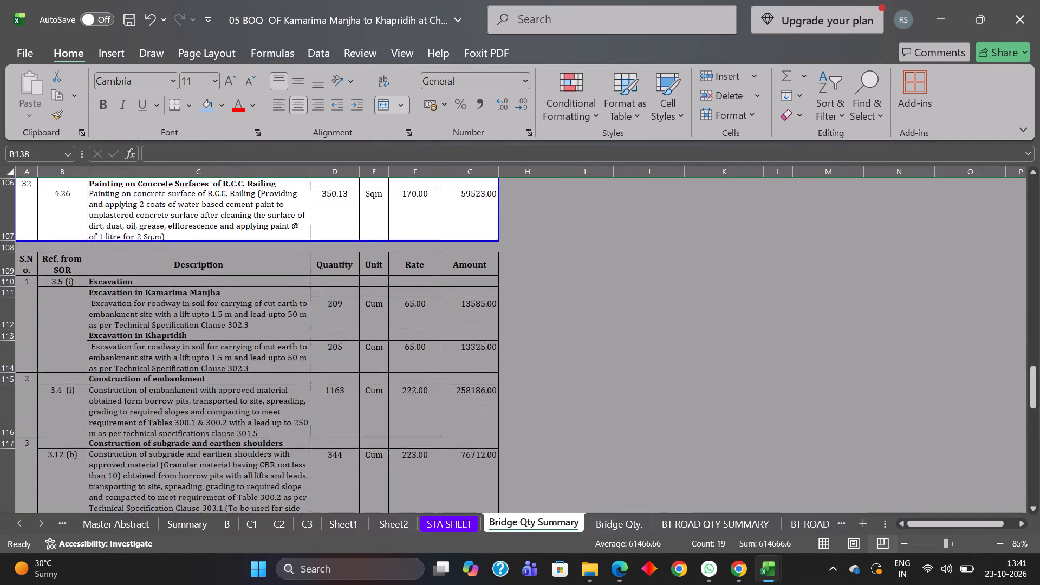
scroll(145, 345, "up", 3)
scroll(145, 345, "down", 2)
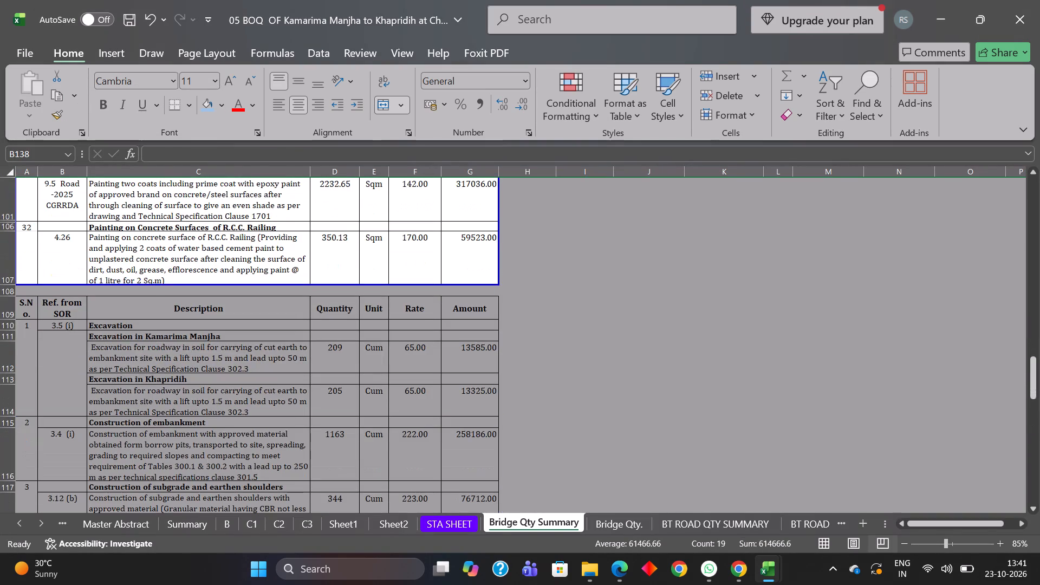
scroll(145, 345, "up", 3)
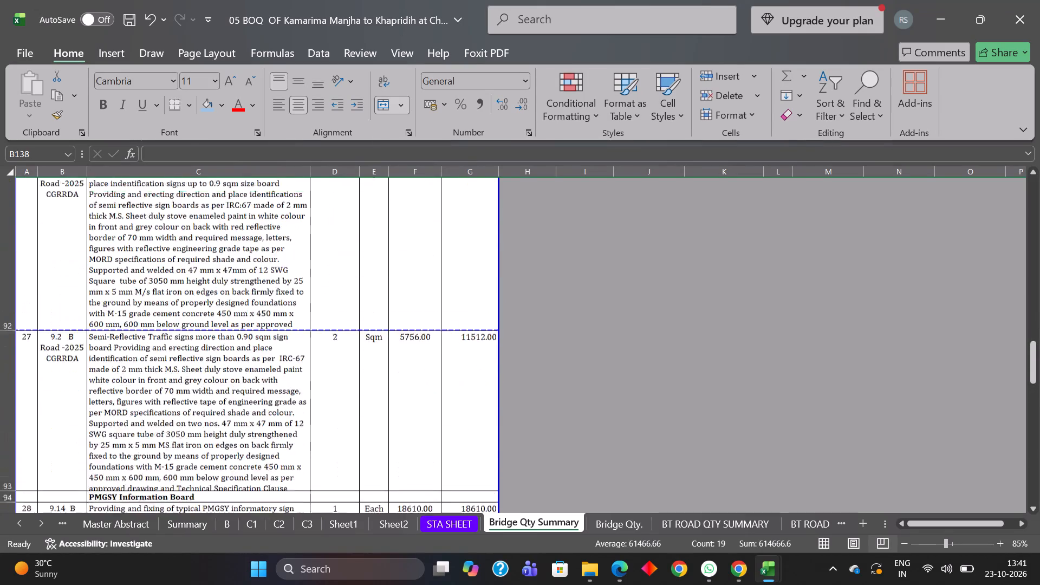
scroll(145, 345, "up", 6)
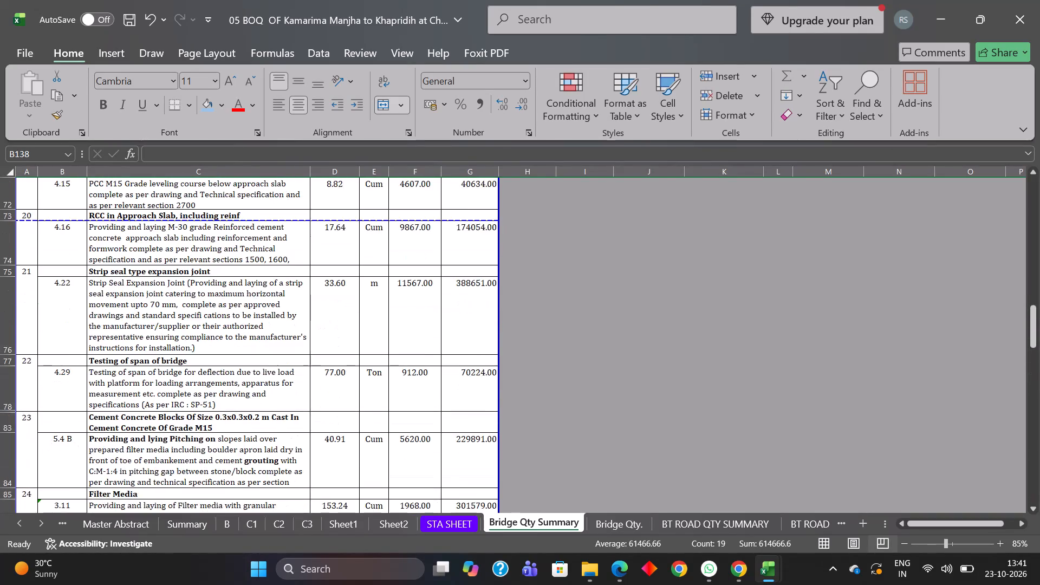
scroll(145, 345, "up", 12)
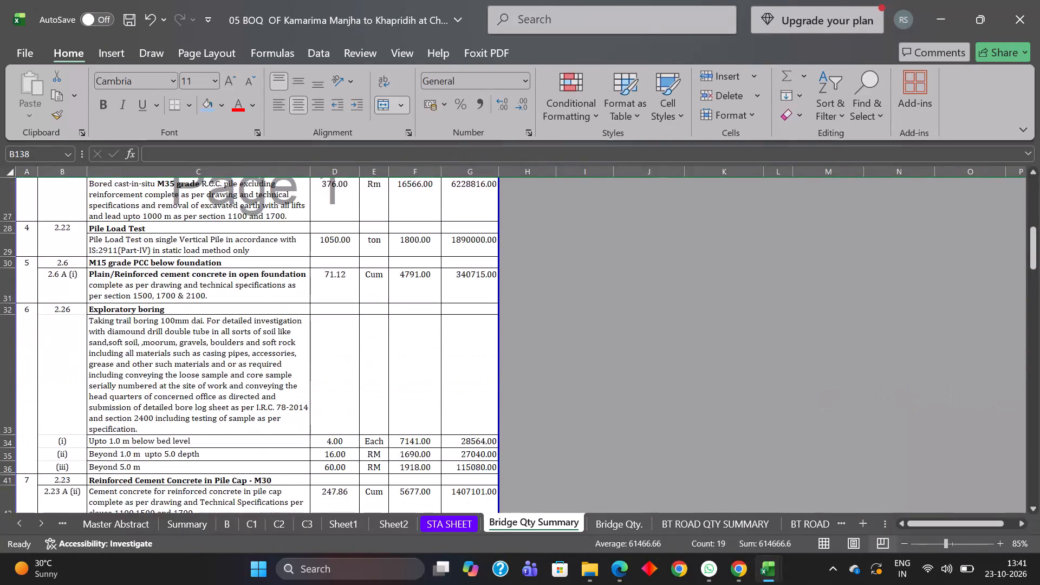
scroll(145, 345, "up", 12)
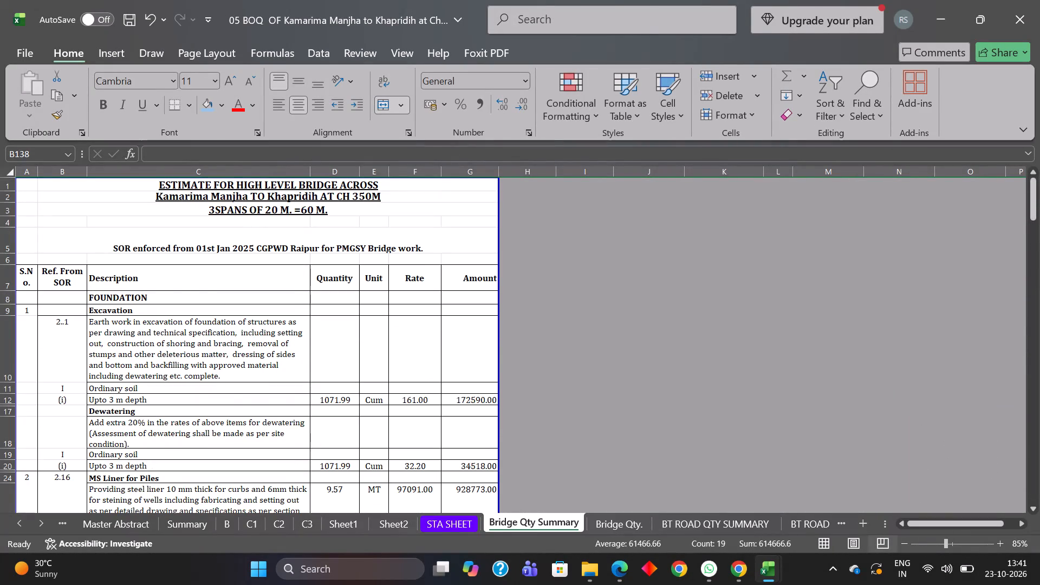
Add a bottom border to the Filter Media item above the Diversion Road Qty Summary heading, D141 to G141.
scroll(145, 345, "down", 20)
scroll(145, 345, "down", 8)
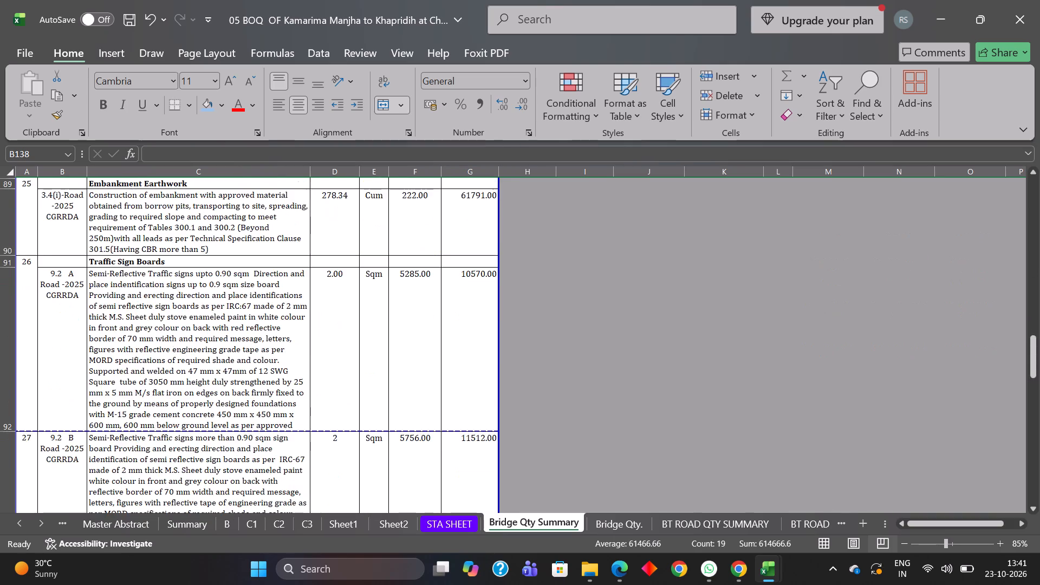
scroll(144, 342, "down", 12)
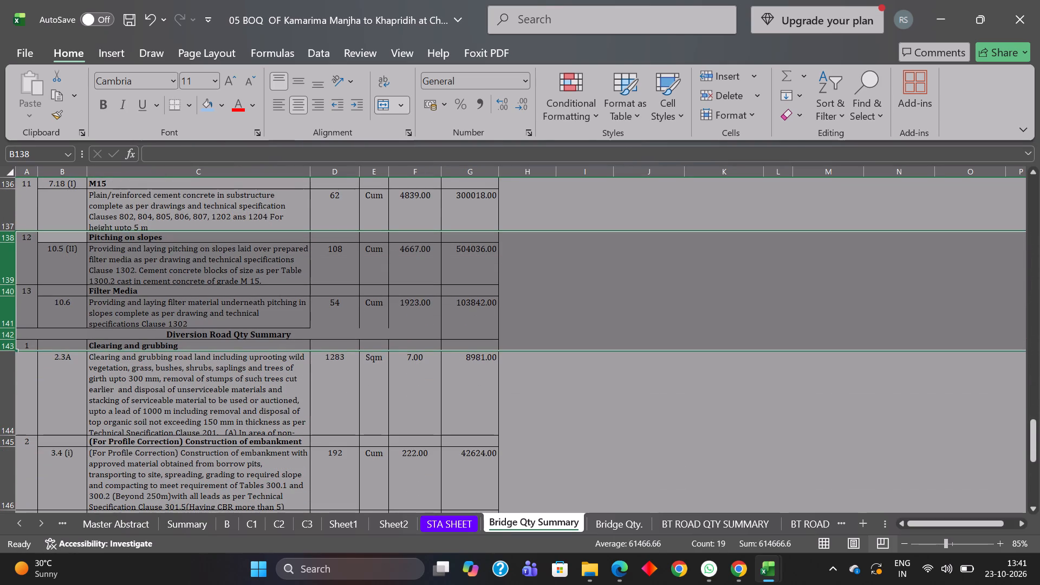
left_click(584, 413)
left_click_drag(323, 308, 448, 317)
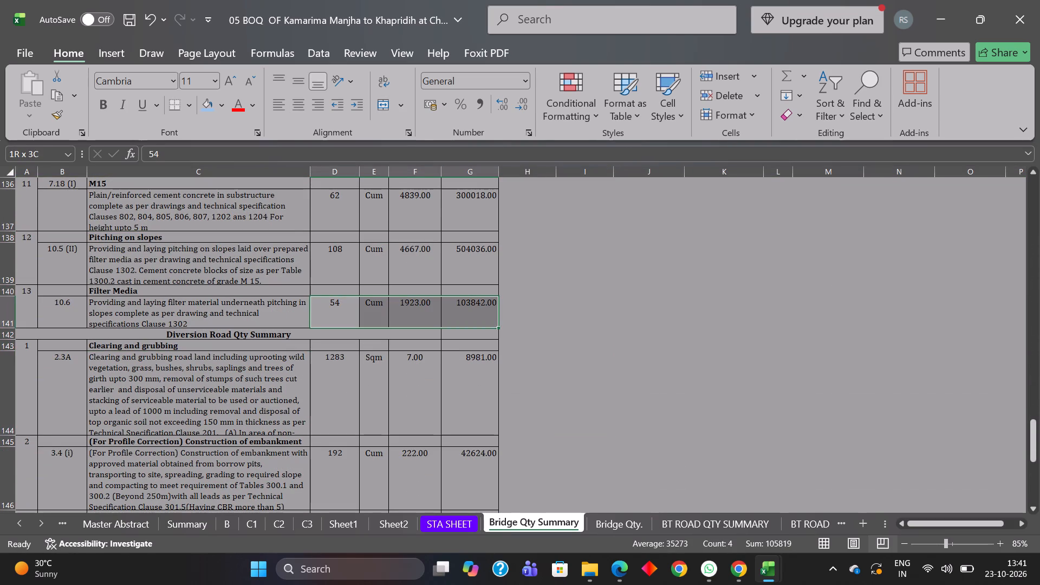
left_click_drag(448, 317, 450, 318)
left_click(177, 102)
left_click(552, 381)
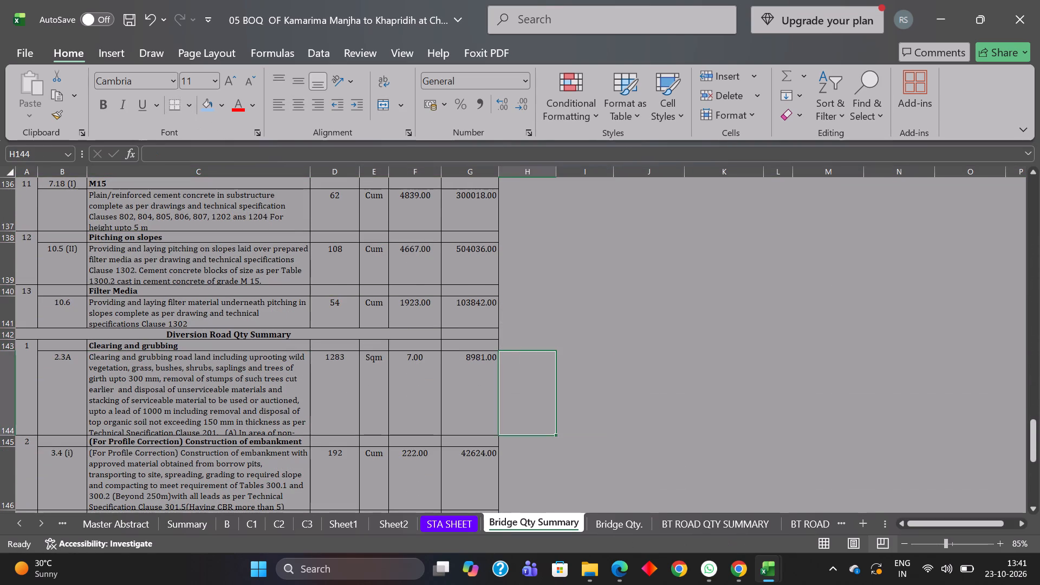
Review the road items between the Diversion Road Qty Summary section and the S.No. header in row 109.
scroll(311, 417, "down", 2)
scroll(311, 417, "up", 1)
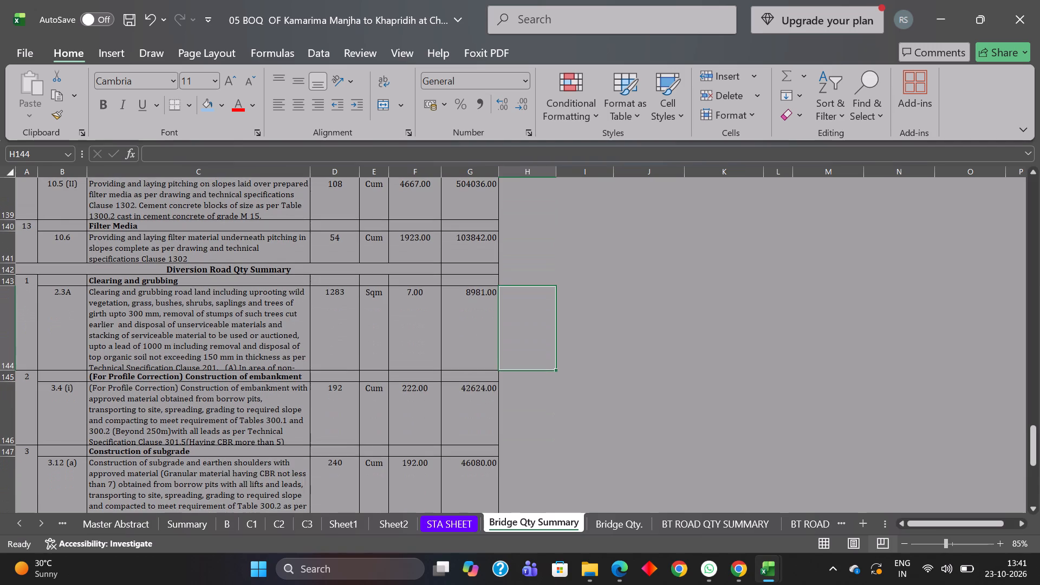
scroll(309, 414, "up", 8)
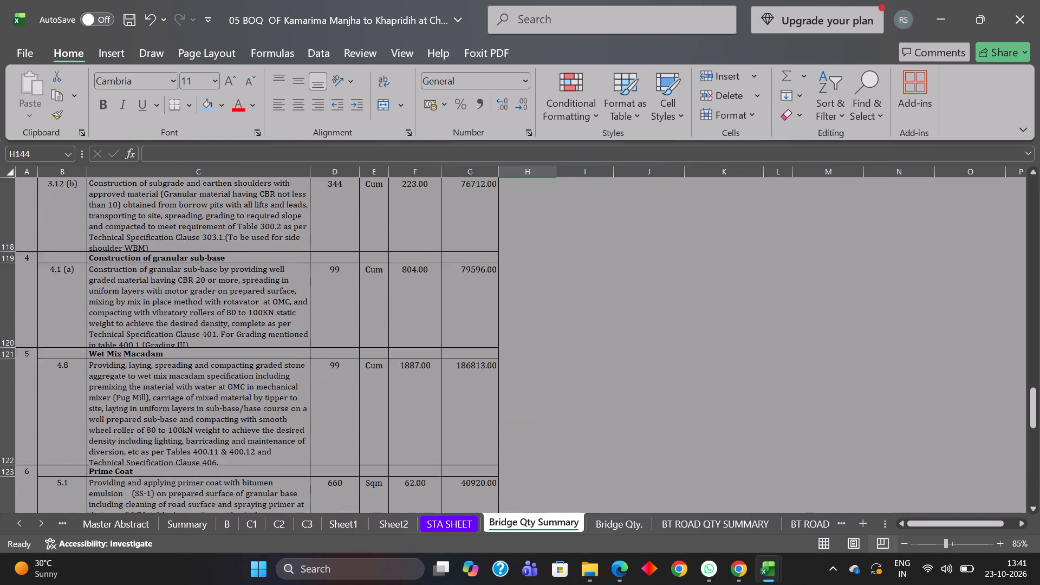
scroll(308, 413, "up", 3)
scroll(306, 409, "down", 11)
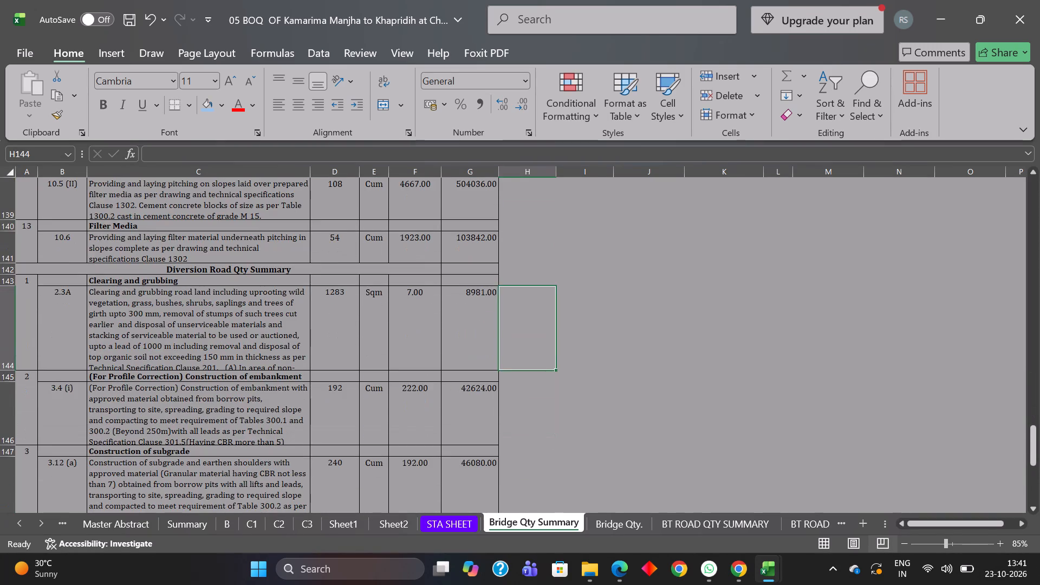
scroll(306, 409, "up", 12)
scroll(304, 407, "down", 1)
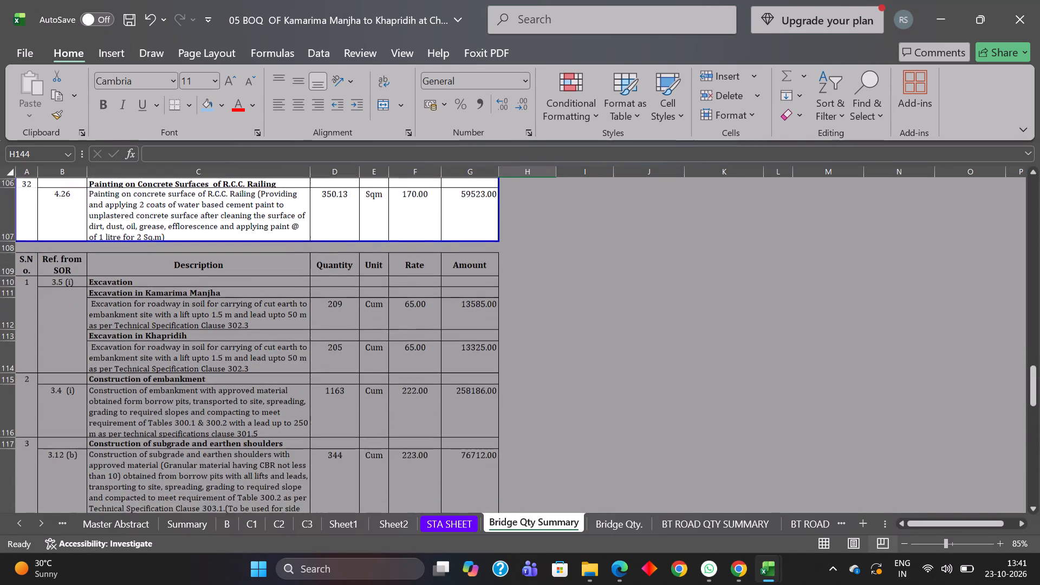
Delete rows 151 and 152, the zero-quantity Crushed stone aggregates (WBM Grading 2) item in the diversion road section.
scroll(304, 407, "down", 7)
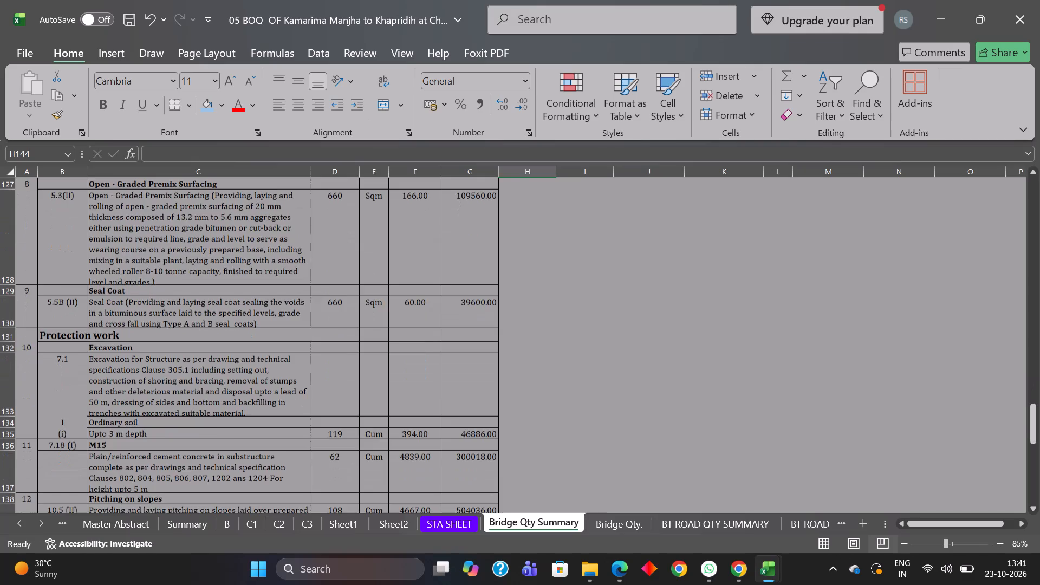
scroll(304, 407, "down", 2)
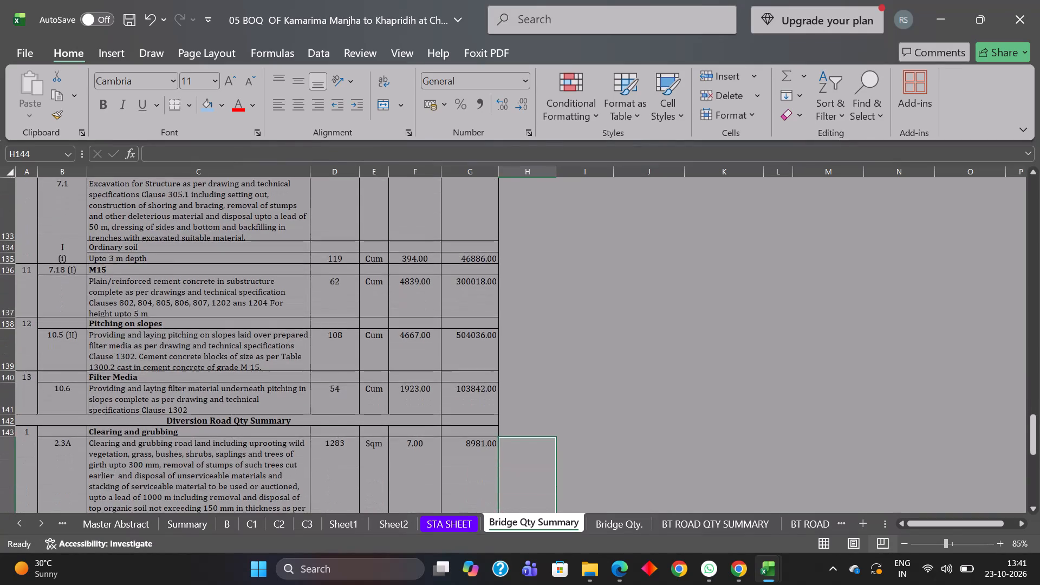
scroll(304, 407, "down", 5)
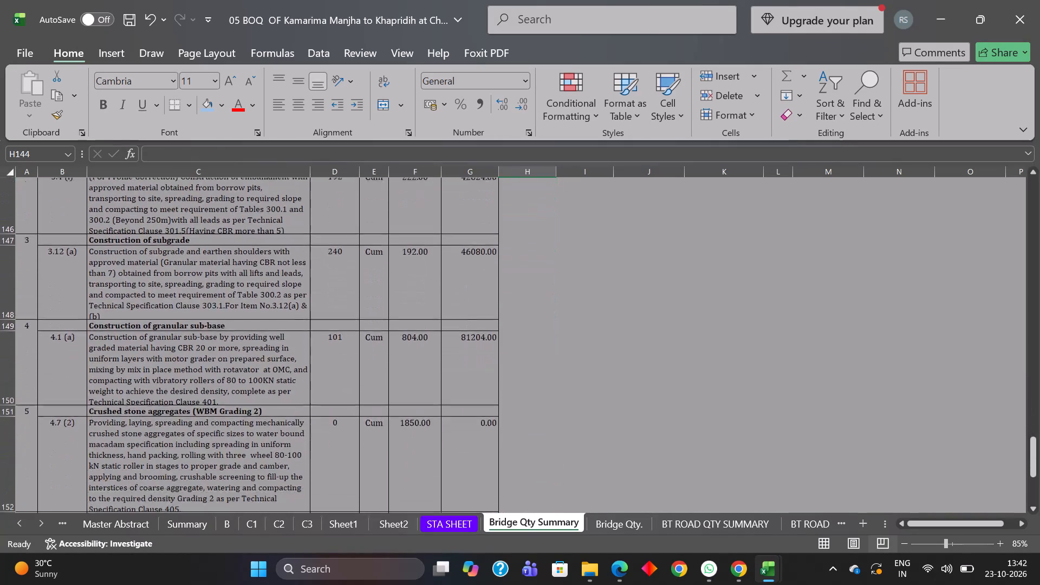
scroll(304, 407, "down", 1)
scroll(254, 377, "up", 1)
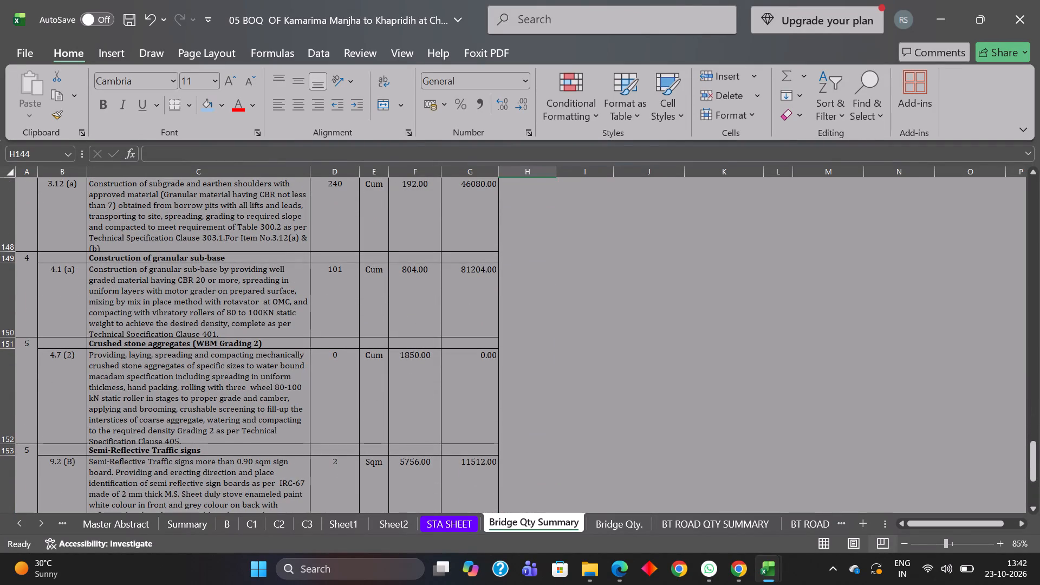
left_click_drag(11, 343, 10, 377)
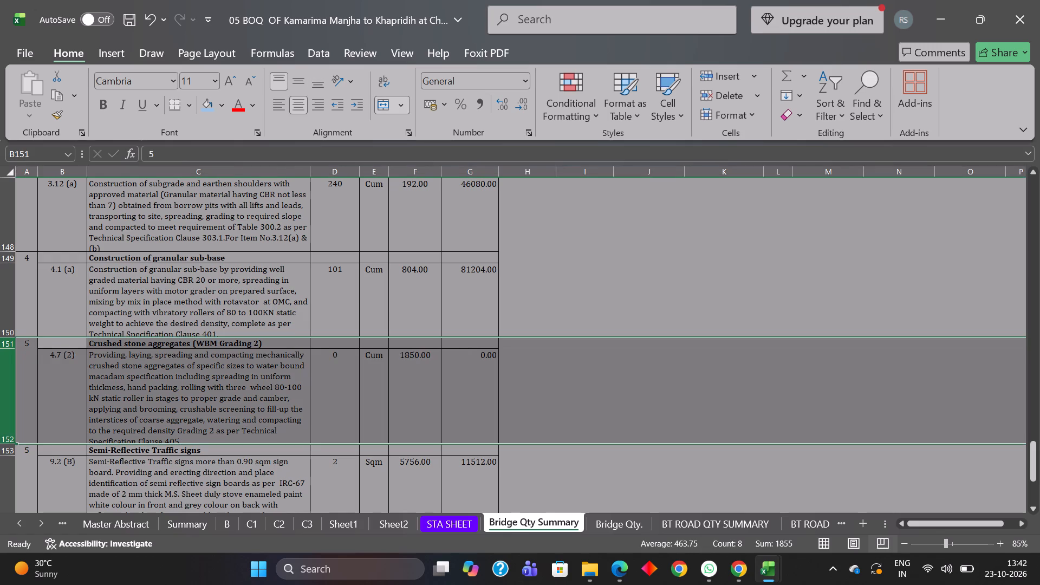
right_click(11, 371)
left_click(41, 294)
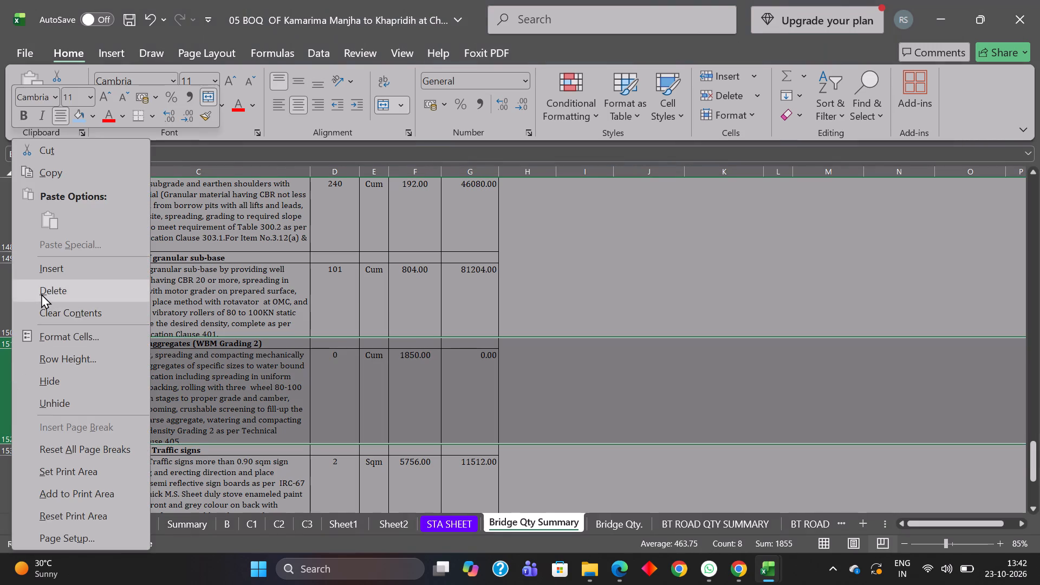
Delete rows 159 and 160, the zero-quantity Backfilling behind abutment item at the end of the diversion road section.
scroll(305, 404, "down", 2)
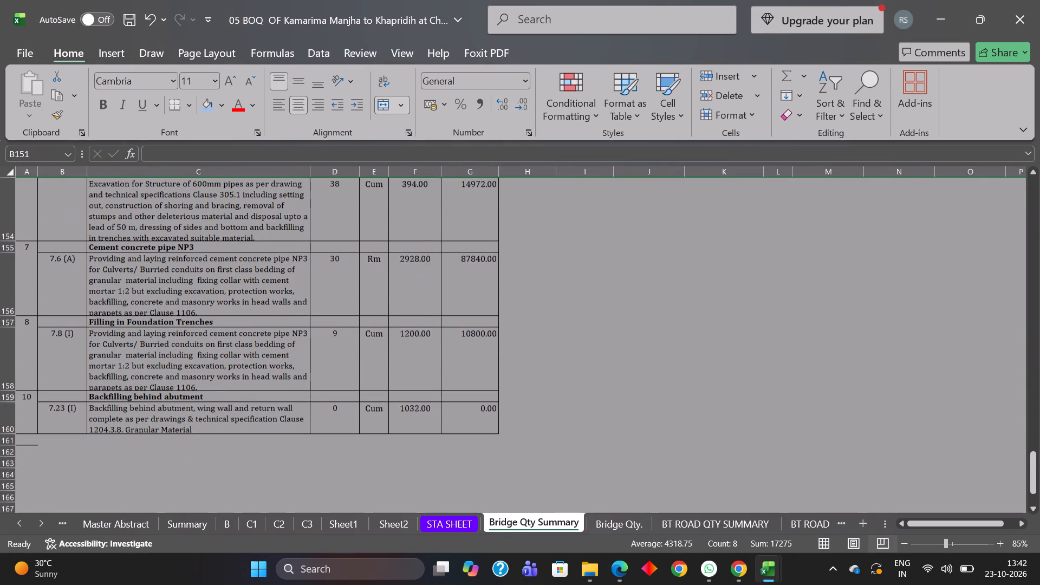
left_click_drag(8, 398, 10, 410)
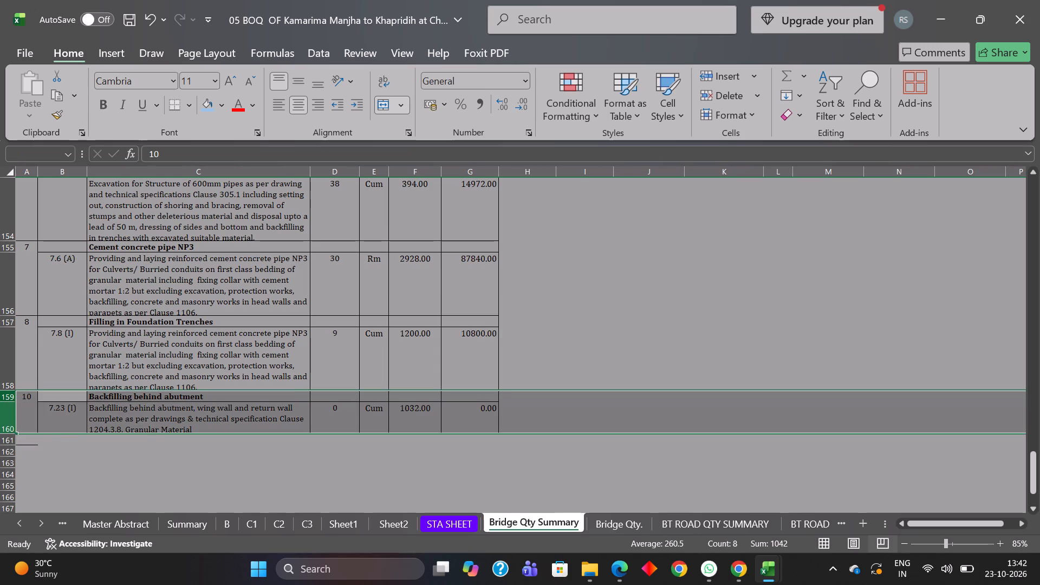
right_click(10, 410)
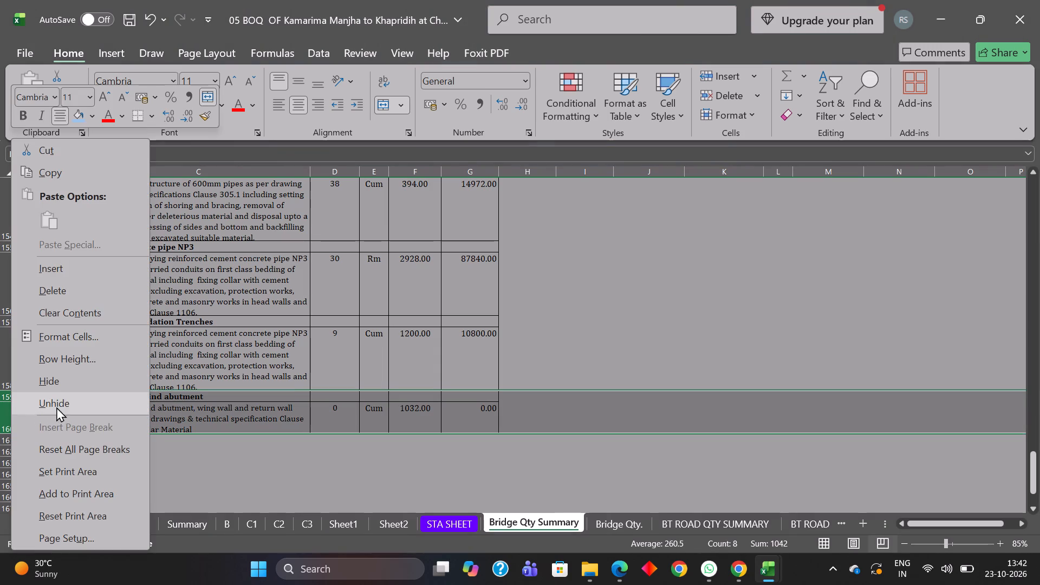
left_click(61, 294)
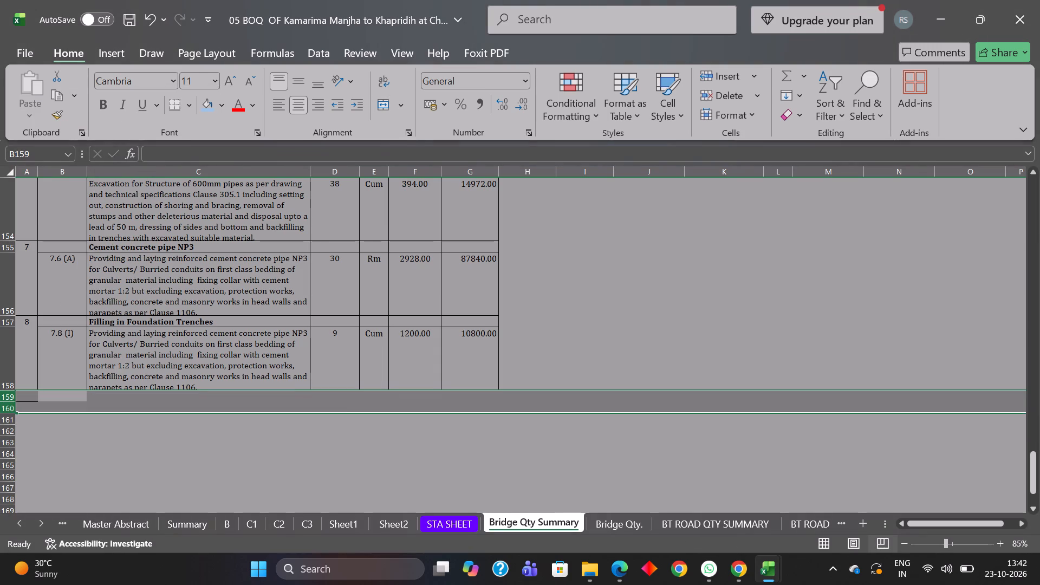
left_click(235, 459)
Check the total and part-wise cost rows at the end of the BT ROAD QTY SUMMARY sheet.
left_click(684, 528)
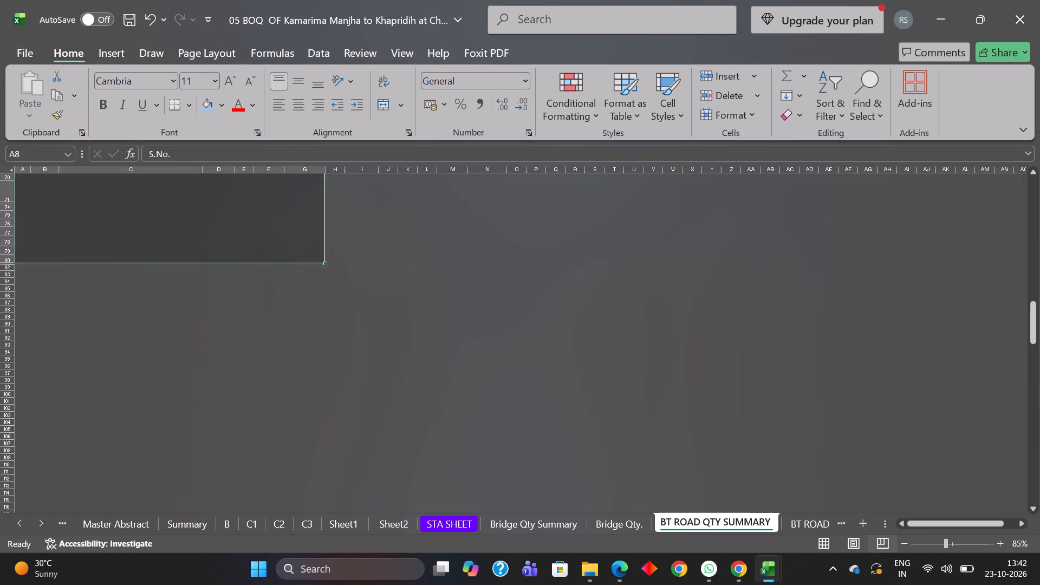
scroll(402, 406, "up", 1)
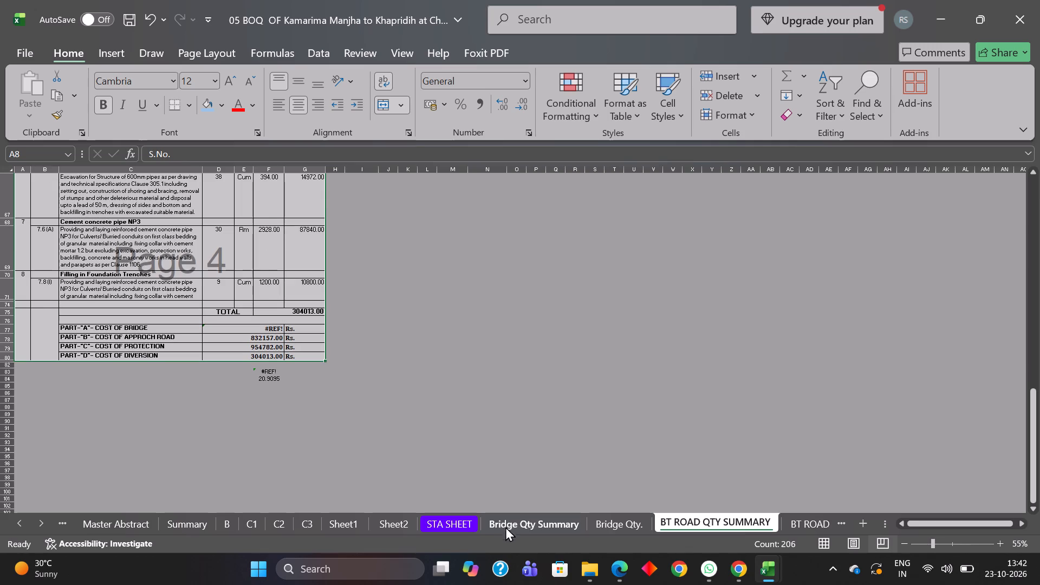
left_click(509, 525)
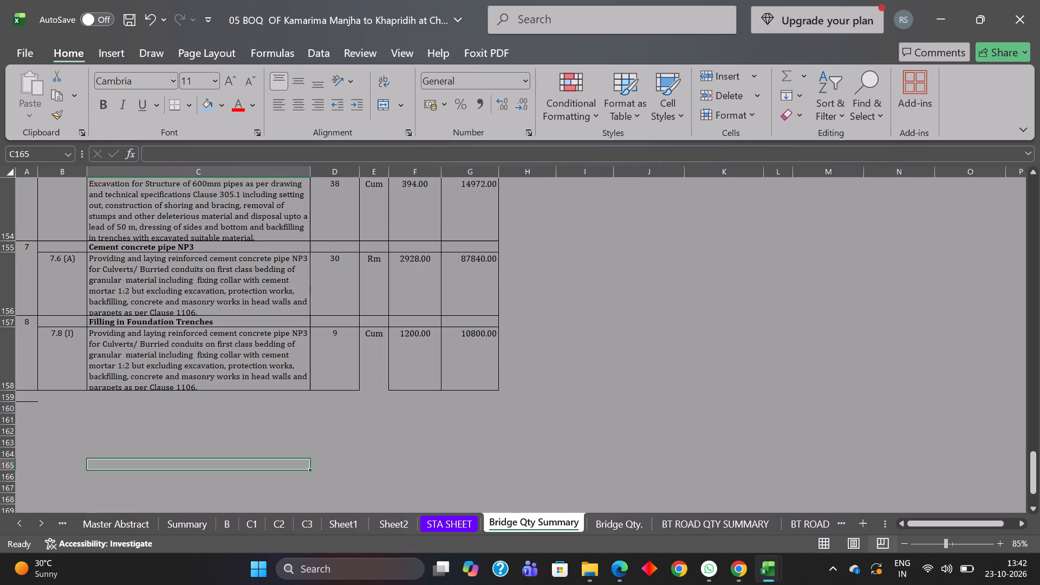
Add the missing bottom border to unit cell E158 of the Filling in Foundation Trenches item.
left_click(377, 379)
left_click(174, 106)
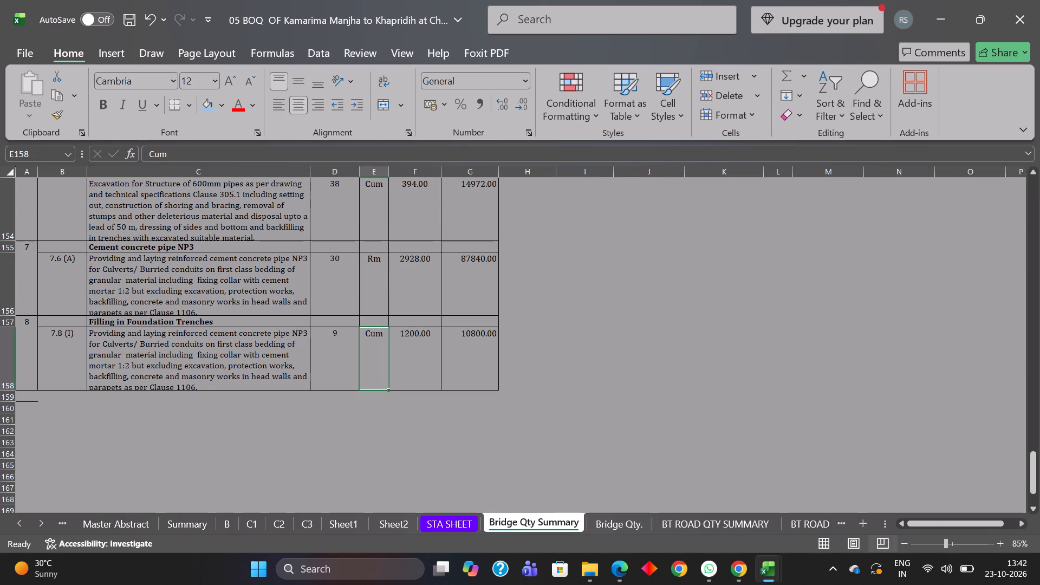
left_click(379, 470)
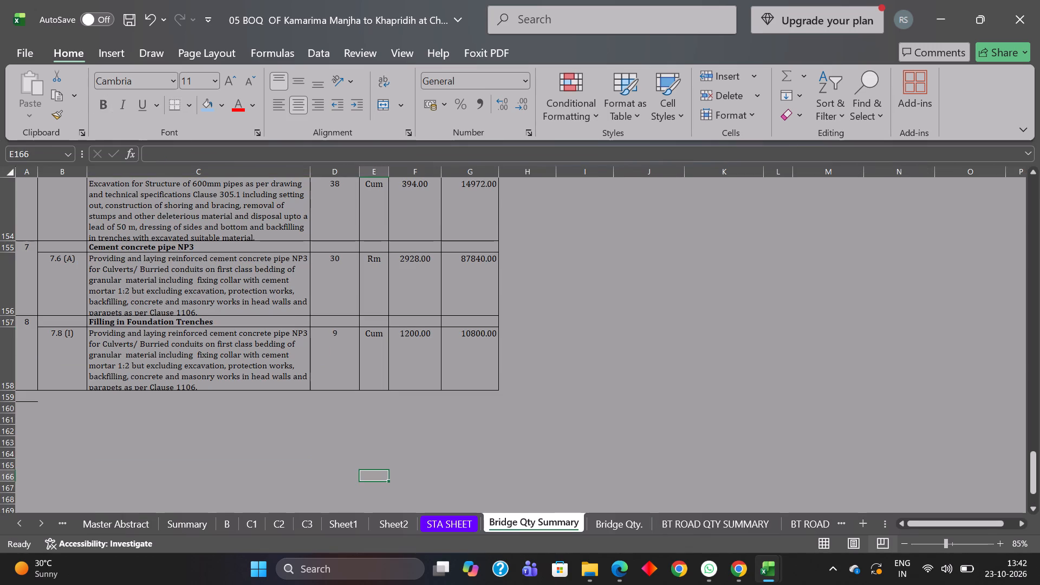
Increase the height of row 158 slightly so the whole Filling in Foundation Trenches description fits.
left_click_drag(8, 391, 8, 397)
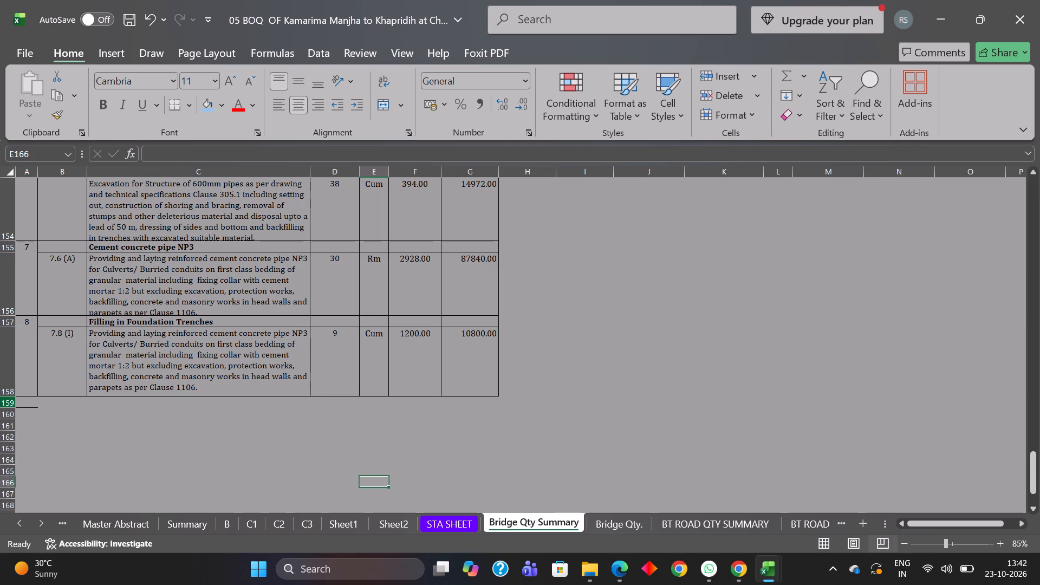
left_click(87, 428)
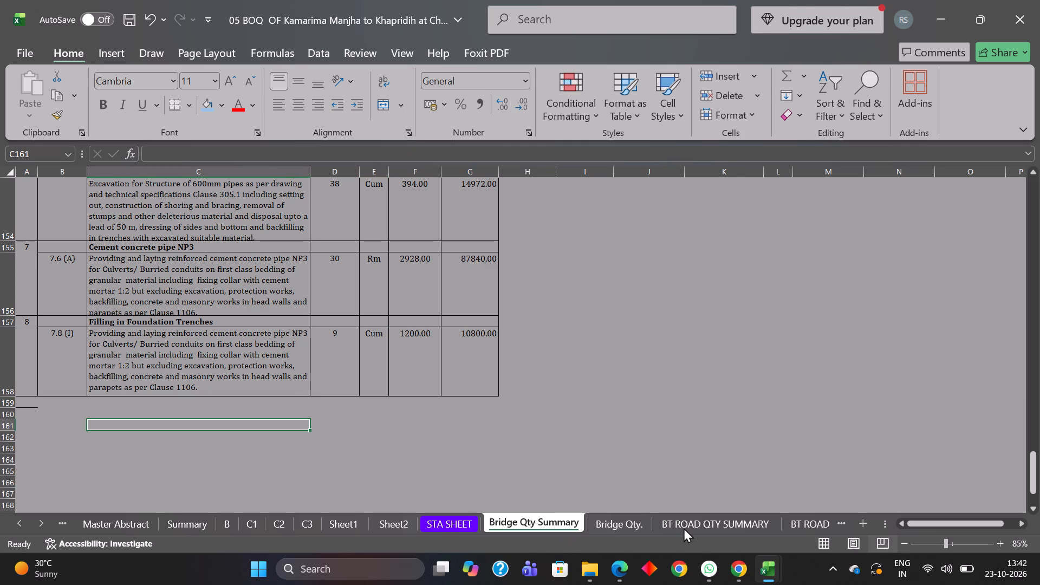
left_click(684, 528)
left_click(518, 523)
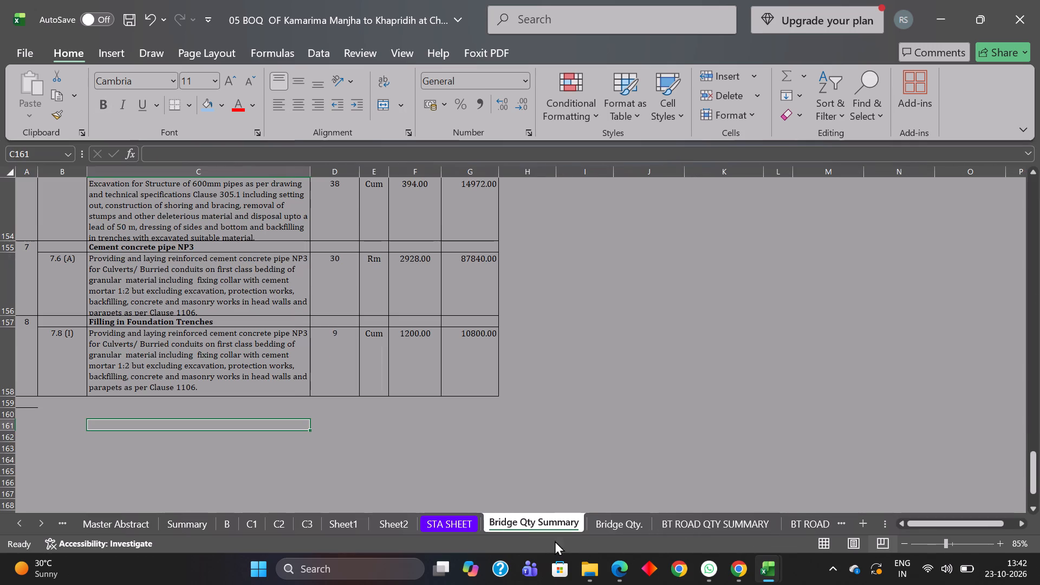
Copy the cost abstract A161:G170, Construction Cost through SAY RS. IN LAKHS, from the pakaria to chikaniyatola BOQ workbook into Bridge Qty Summary at A160.
left_click(707, 504)
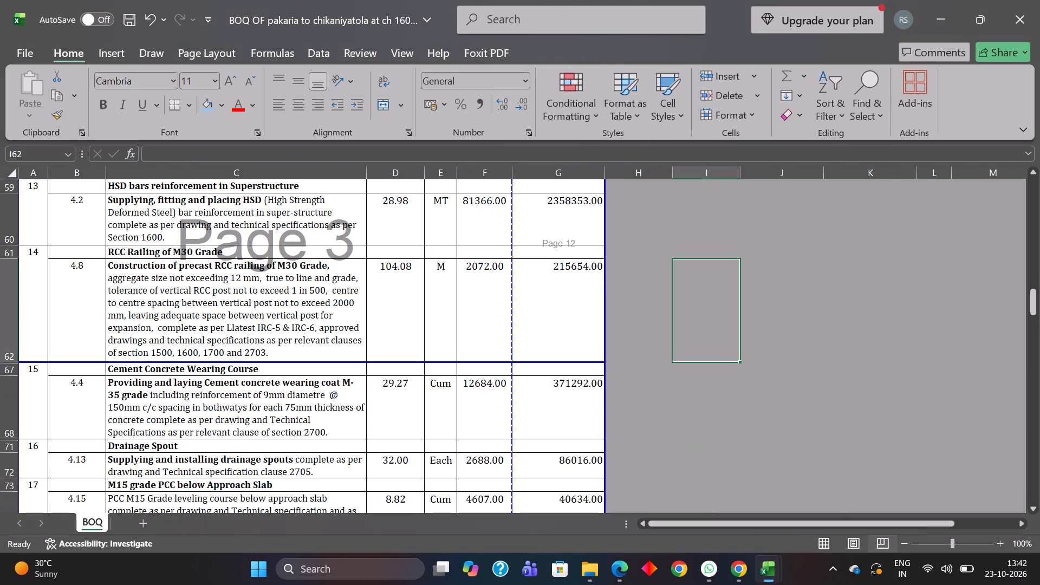
scroll(337, 462, "down", 11)
scroll(306, 431, "down", 3)
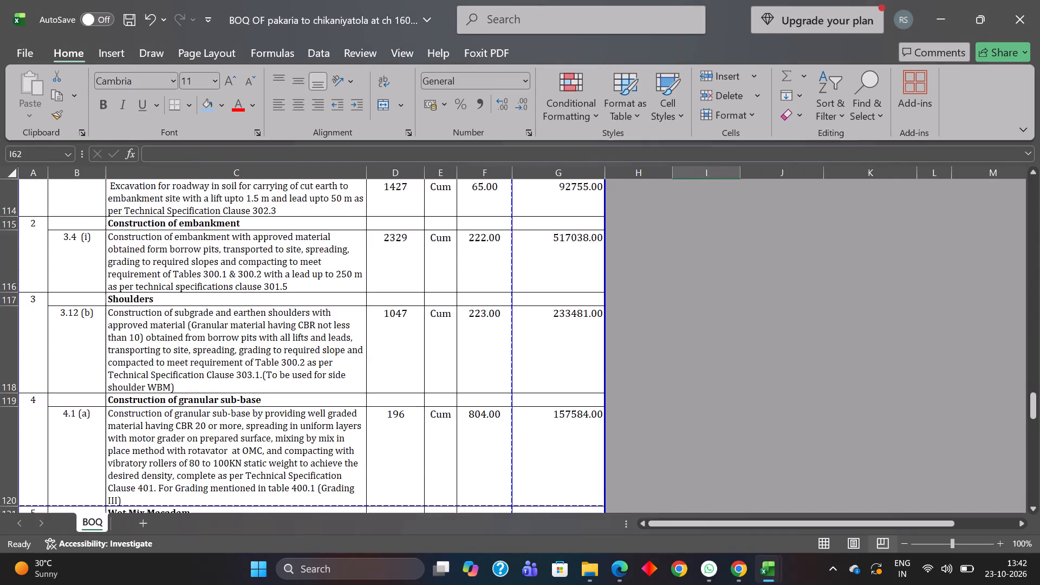
scroll(302, 433, "down", 18)
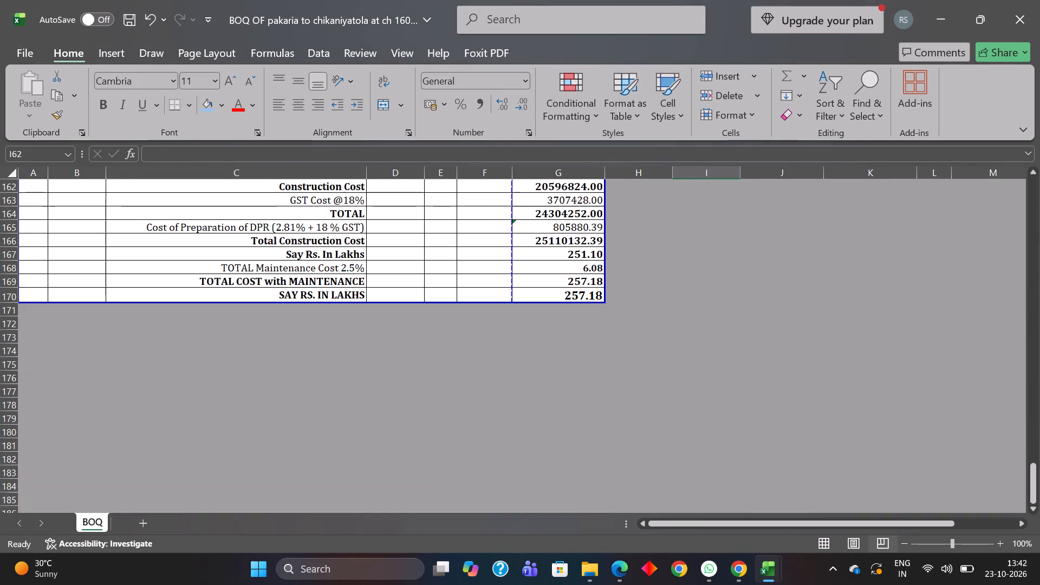
scroll(295, 439, "up", 1)
left_click_drag(513, 219, 601, 228)
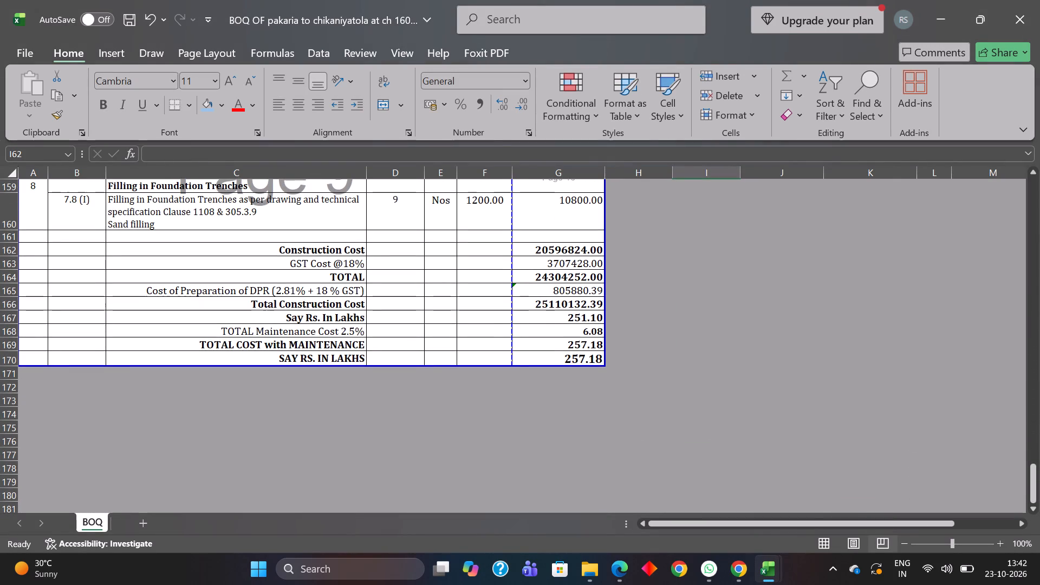
left_click_drag(601, 228, 603, 229)
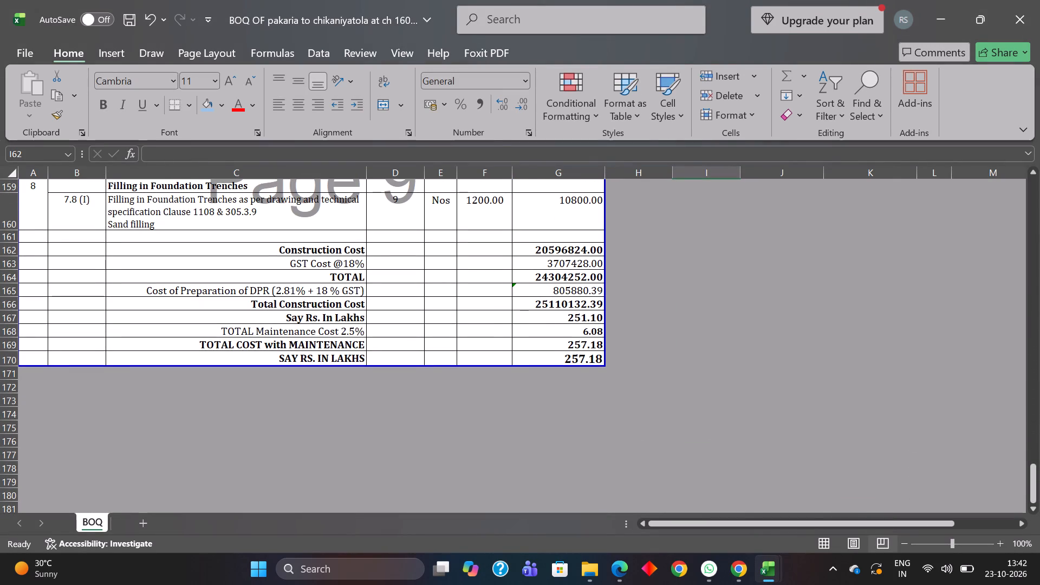
left_click_drag(36, 240, 560, 360)
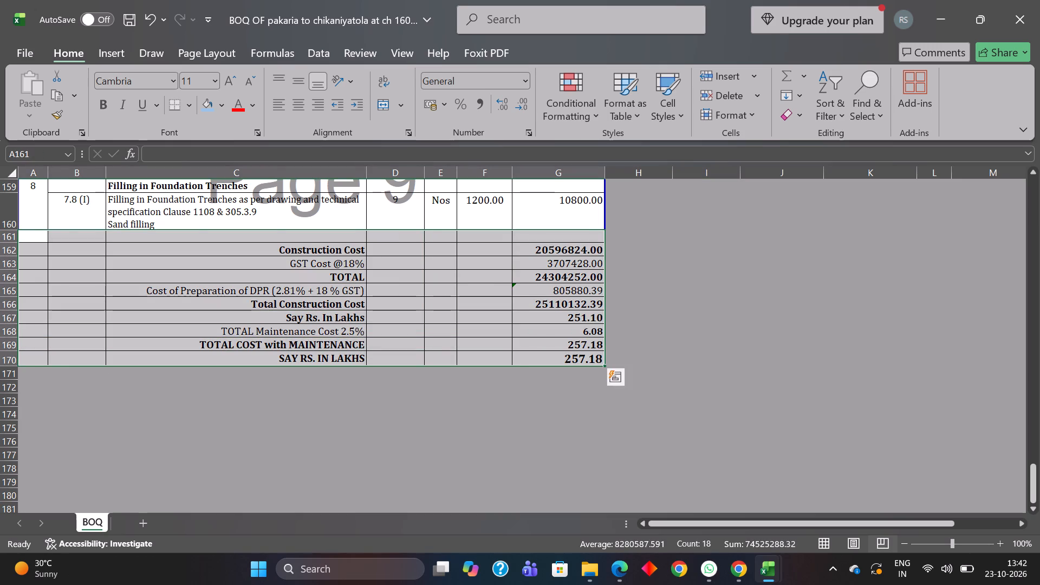
key("ctrl+c")
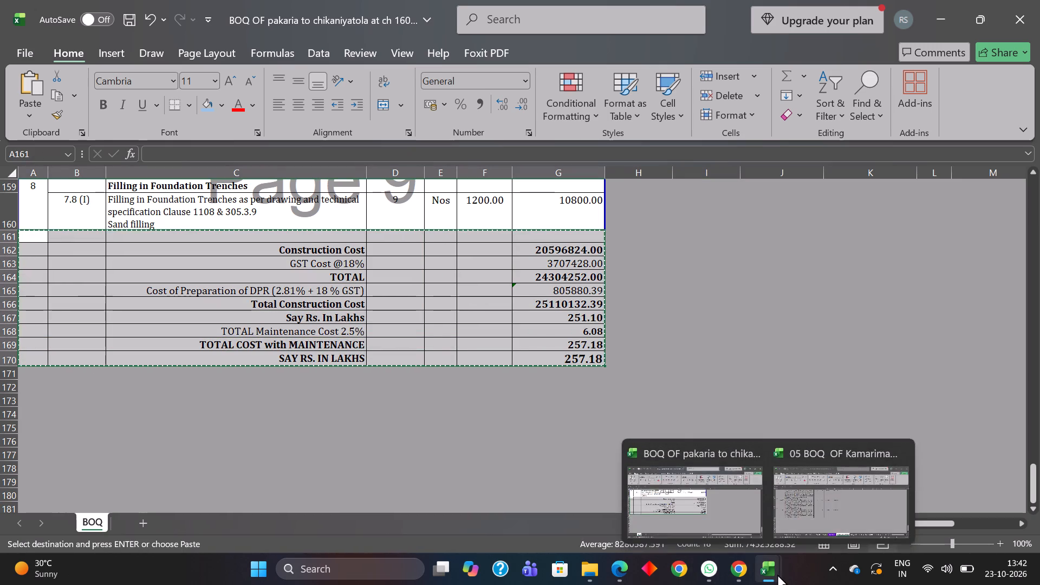
left_click(803, 509)
left_click(26, 414)
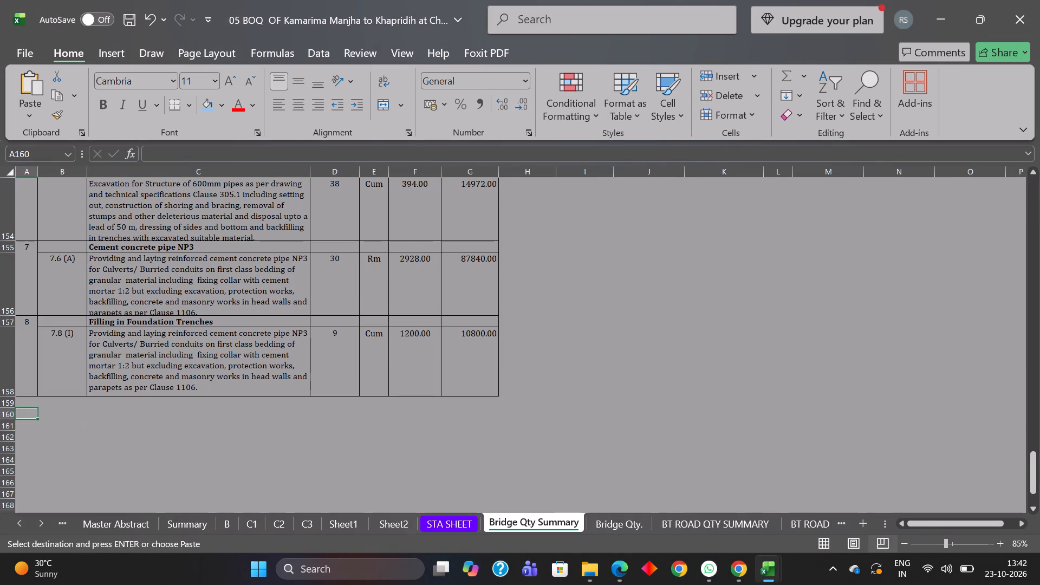
key("ctrl+v")
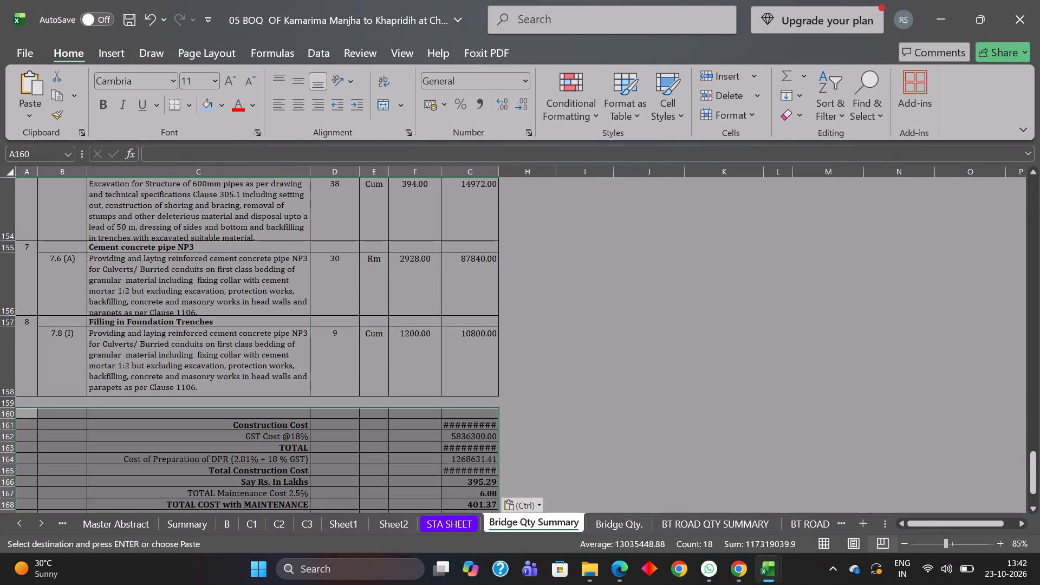
left_click(556, 429)
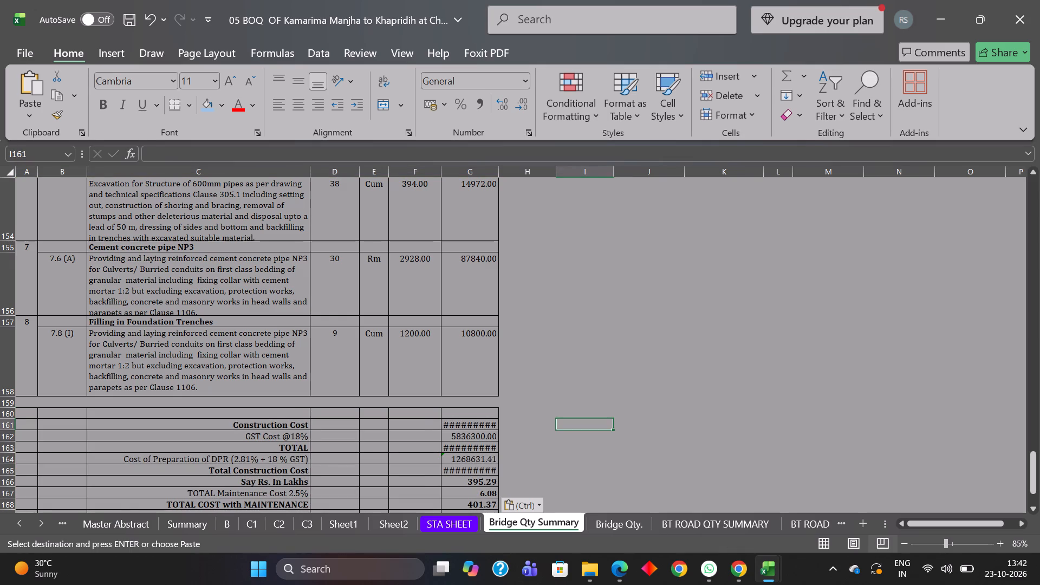
Widen Amount column G so the pasted cost abstract figures fit.
left_click_drag(498, 168, 517, 171)
scroll(514, 322, "down", 1)
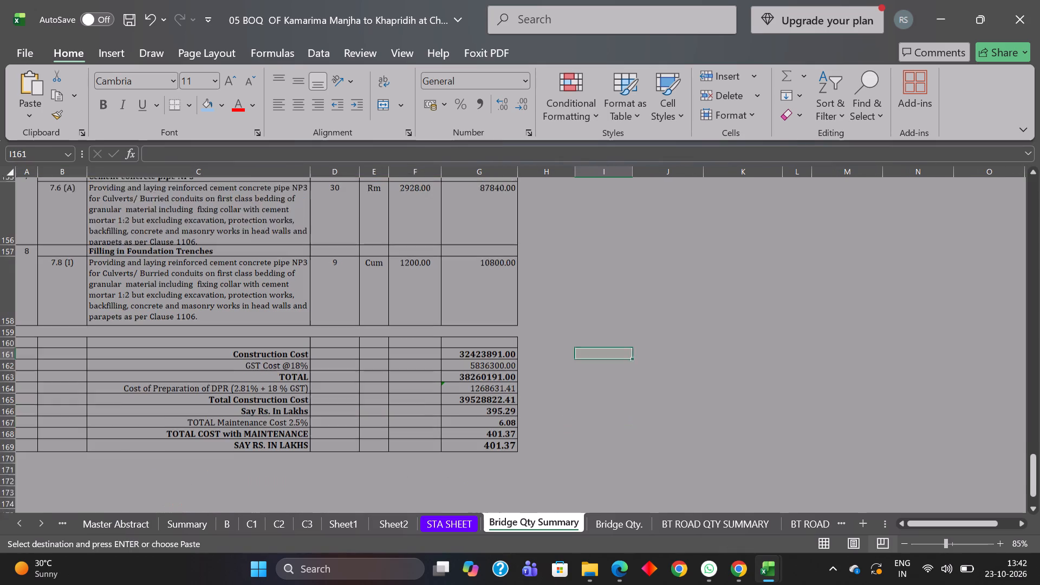
Switch to the bridge estimate PDF in Edge and examine the Abstract of Cost and Cost Including GST table on page 4.
left_click(613, 571)
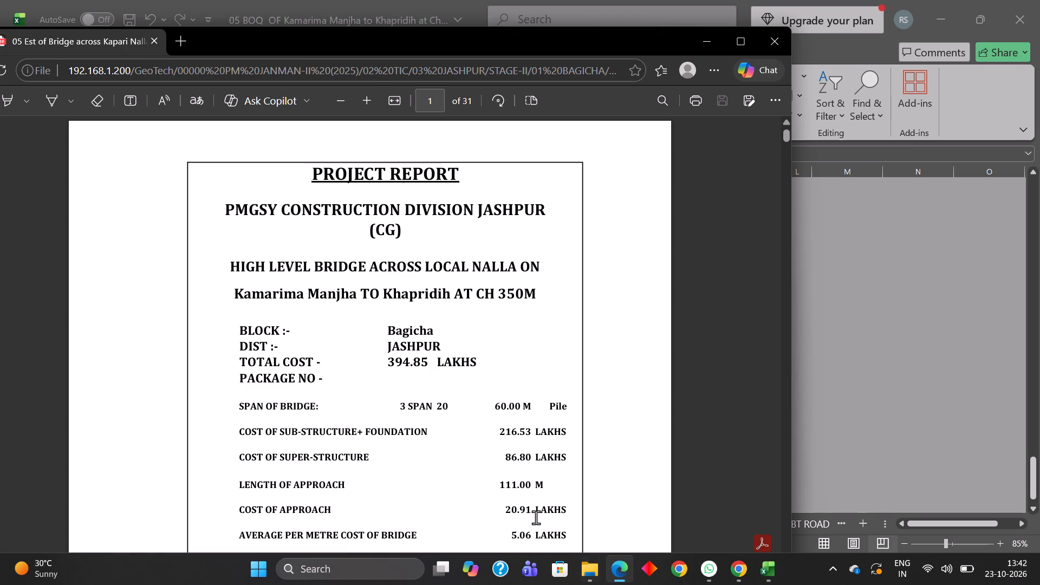
scroll(482, 398, "down", 11)
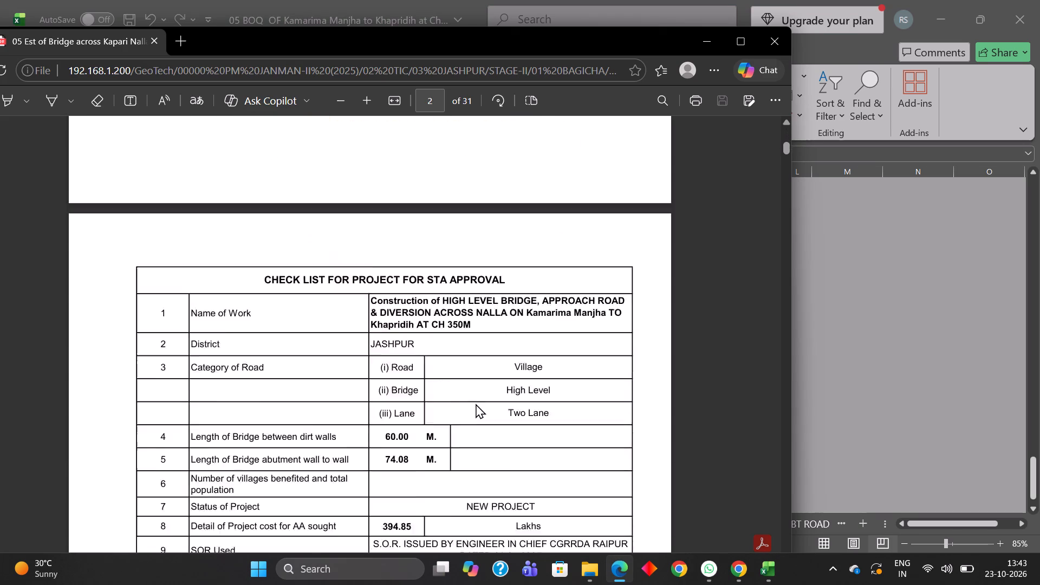
scroll(476, 404, "down", 20)
scroll(476, 404, "down", 1)
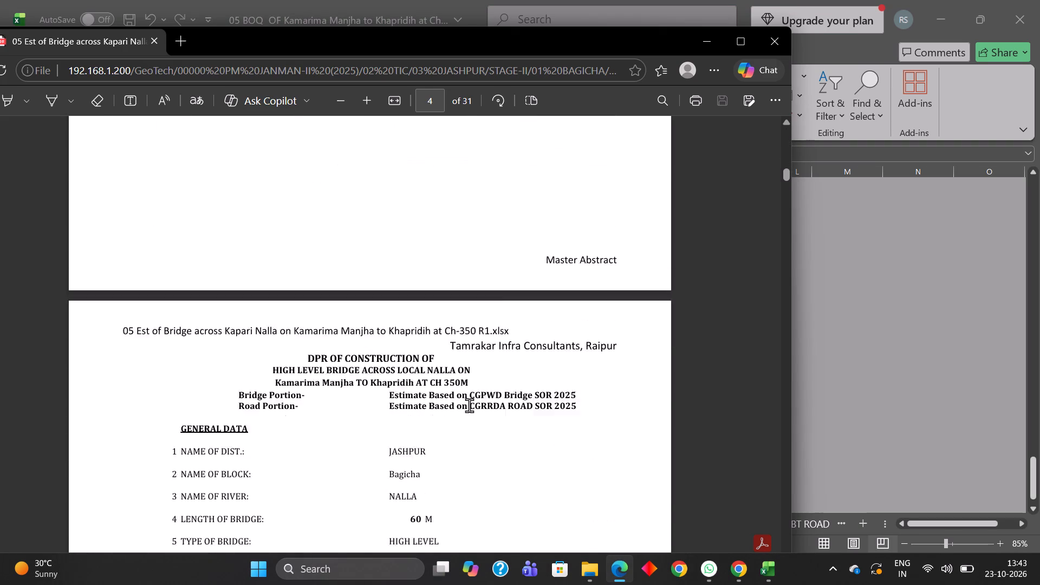
scroll(469, 405, "down", 5)
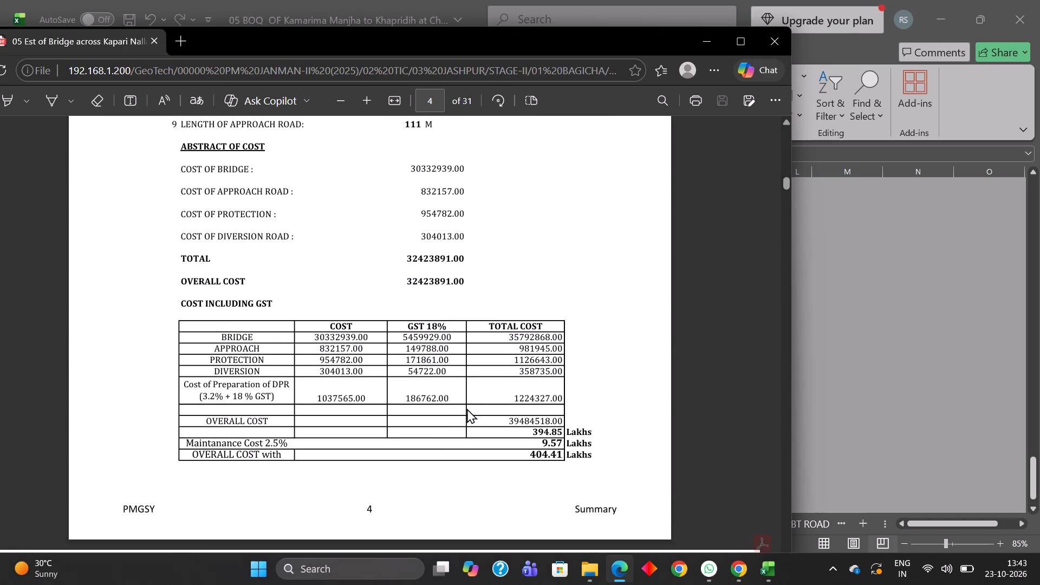
Switch back to the Kamarima Manjha BOQ workbook and change the DPR preparation percentage in the C164 label to 3.2%.
left_click(817, 398)
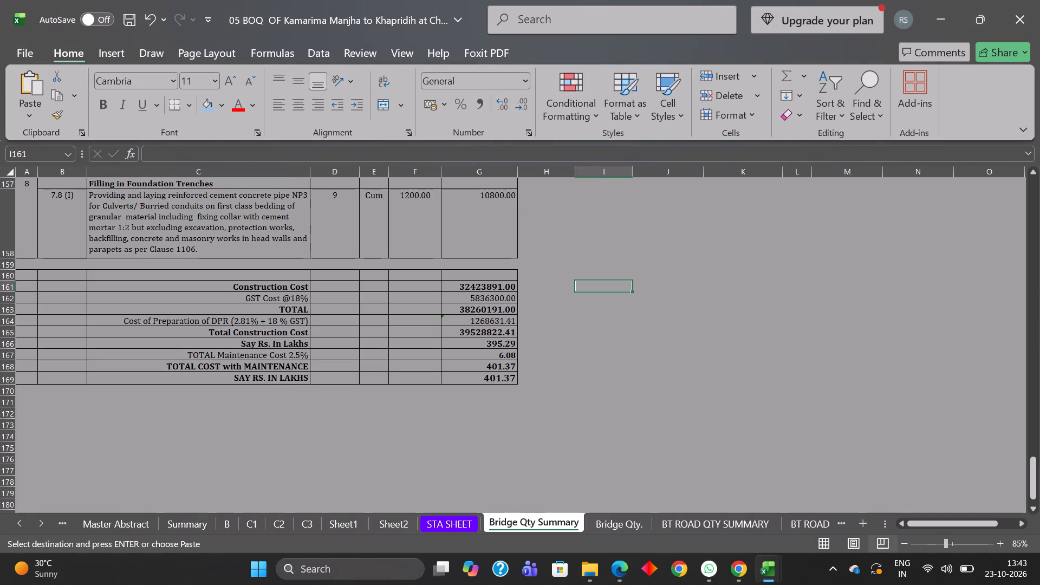
left_click(242, 322)
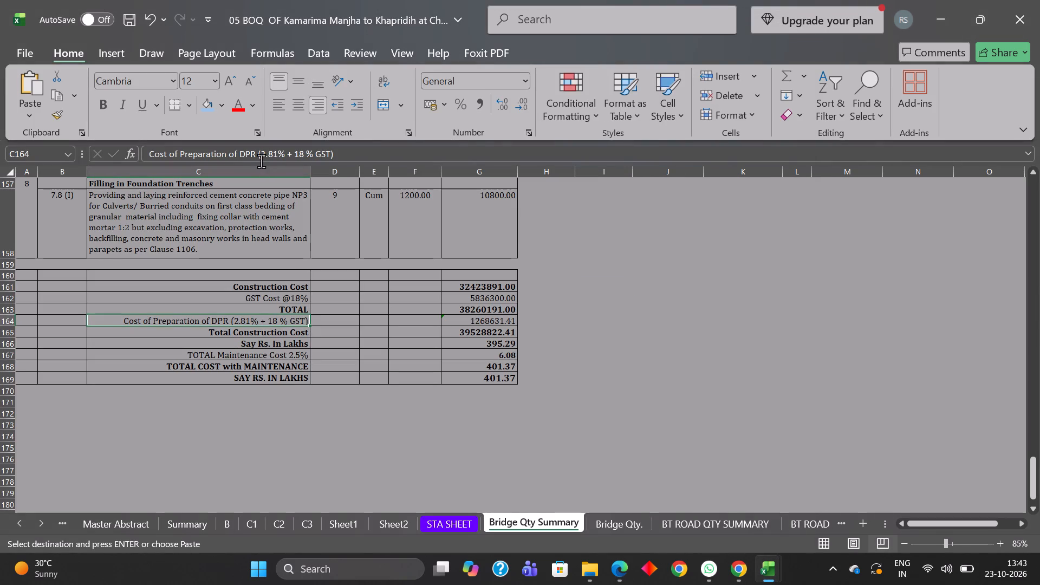
left_click_drag(262, 153, 277, 155)
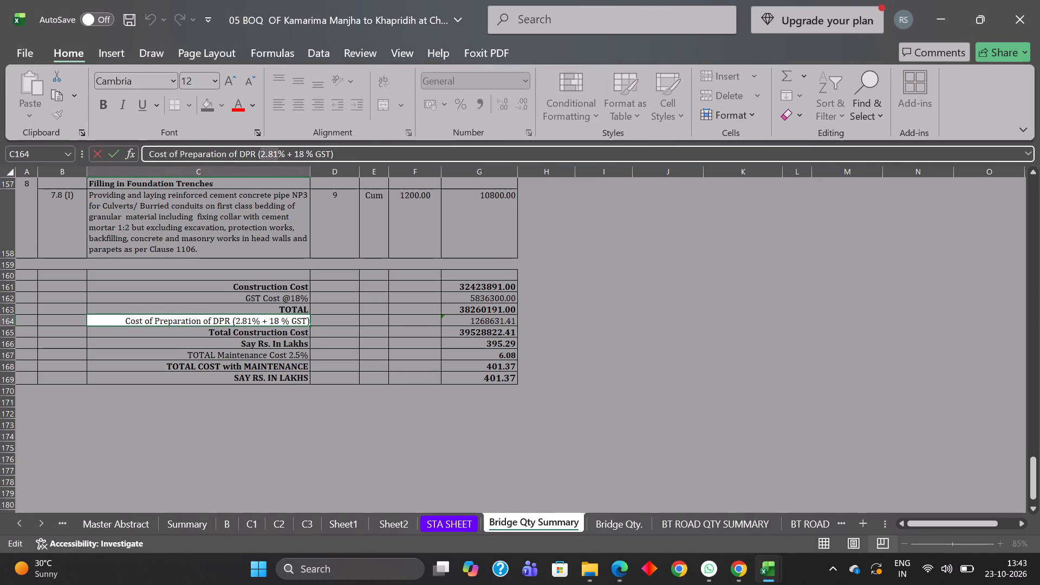
type("3.2")
key("Return")
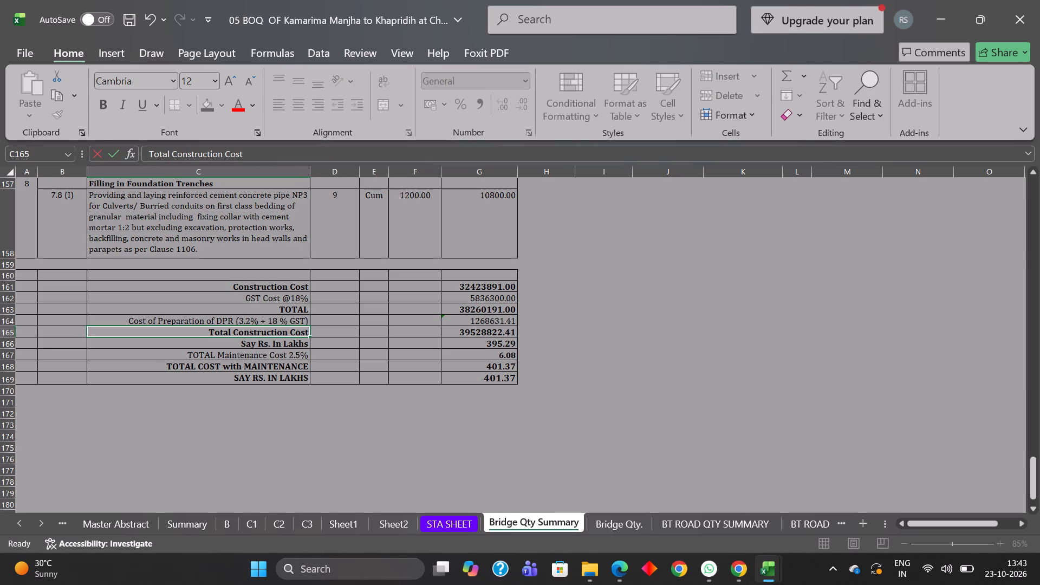
Set the rate in the Cost of Preparation of DPR formula in G164 to 0.032.
left_click(461, 321)
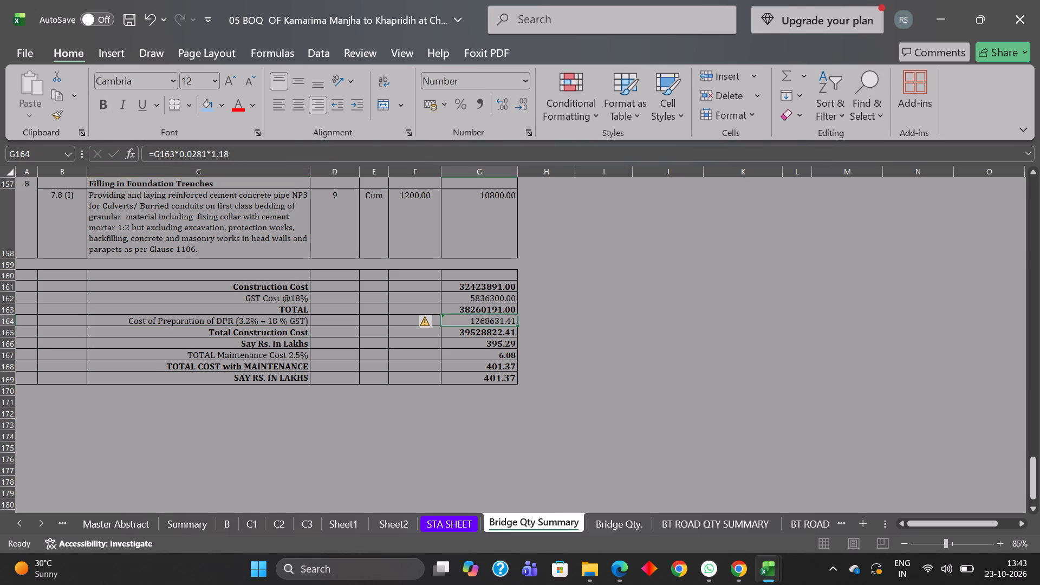
left_click_drag(192, 153, 204, 155)
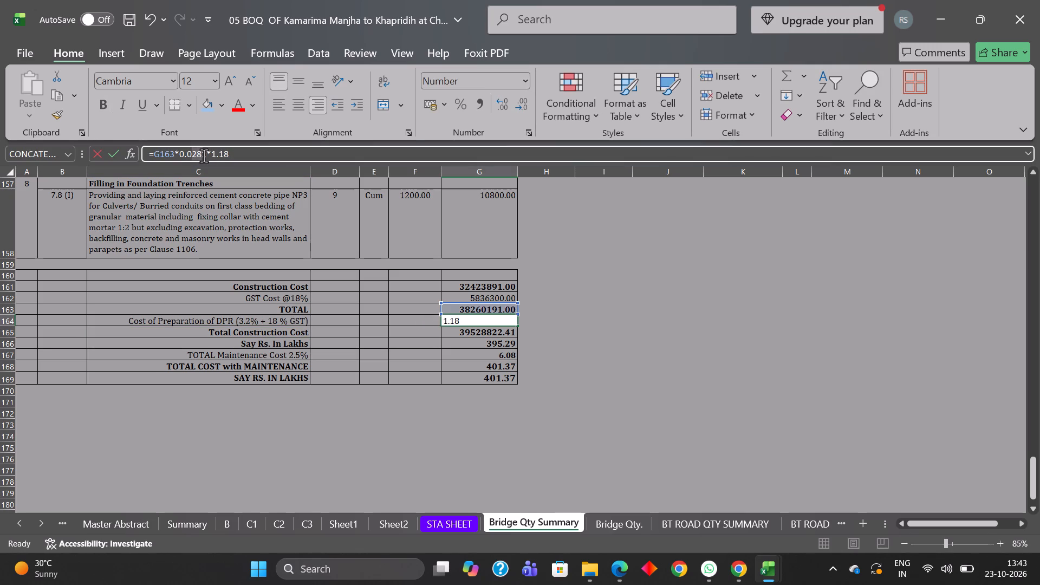
left_click_drag(204, 155, 206, 157)
type("32")
key("Return")
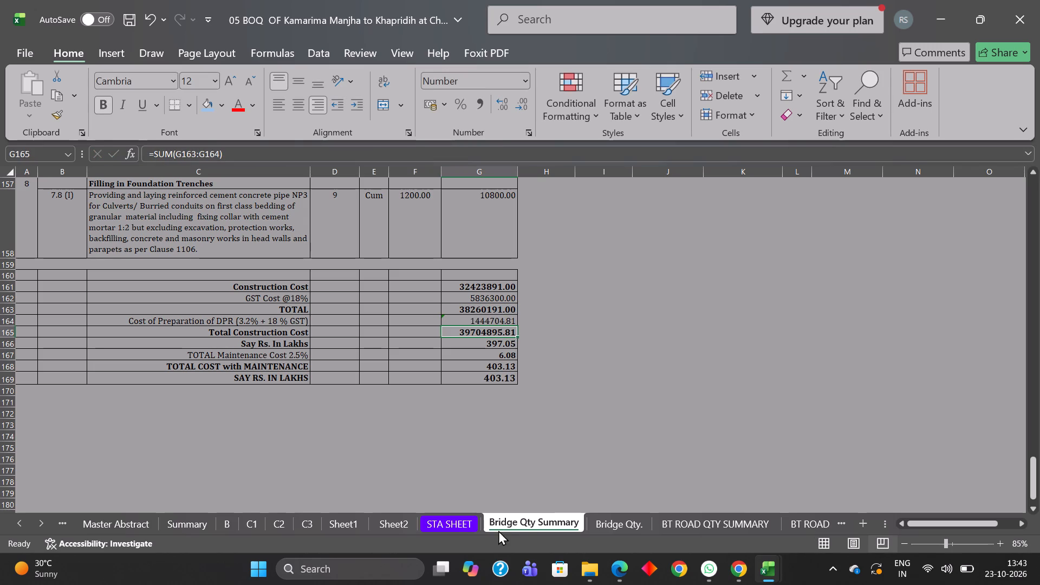
Consult the cost table in the bridge estimate PDF and set TOTAL Maintenance Cost 2.5% in G167 to 9.57.
left_click(178, 521)
left_click(526, 522)
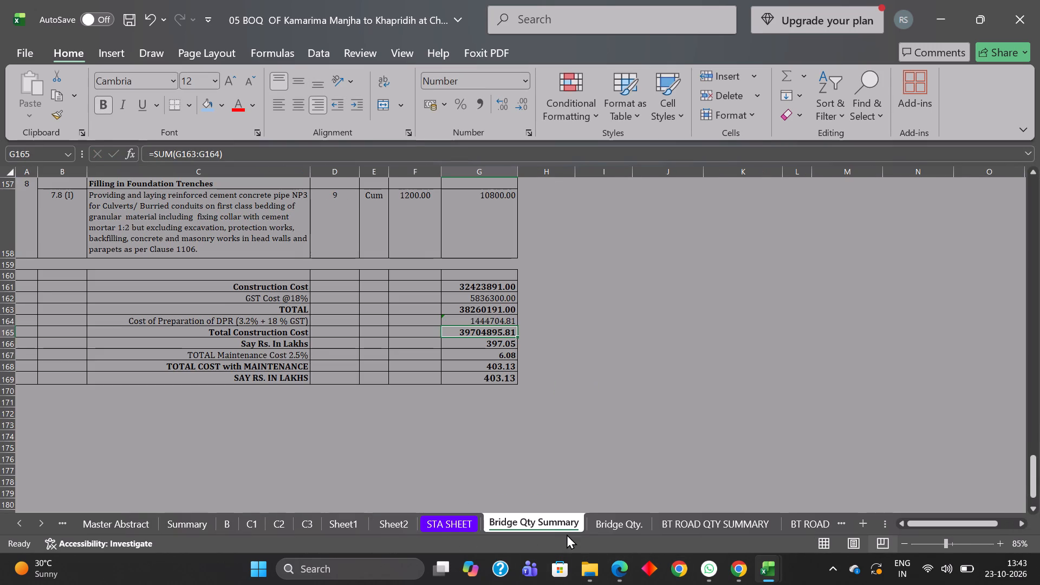
left_click(724, 514)
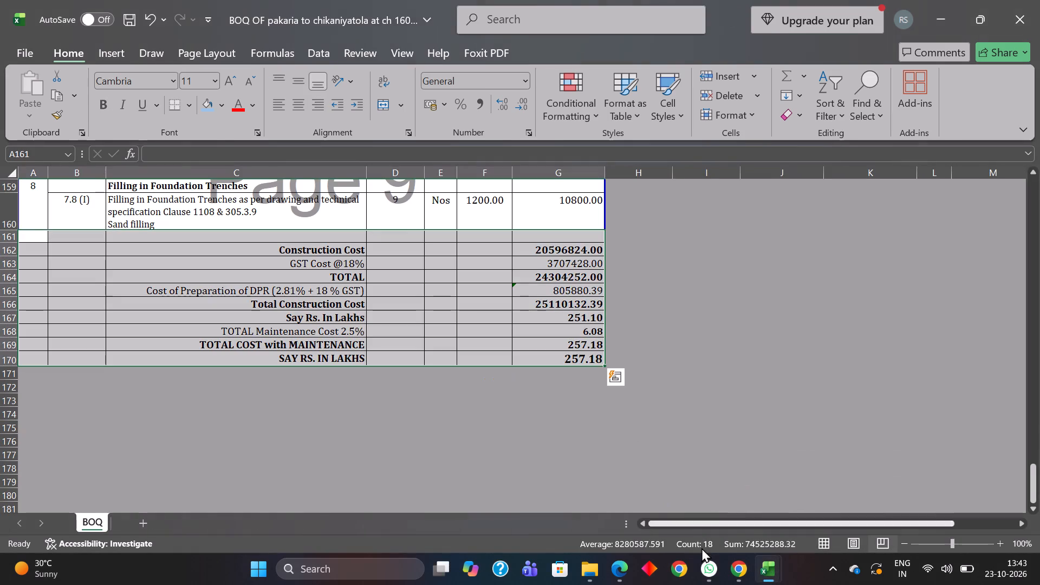
left_click(619, 570)
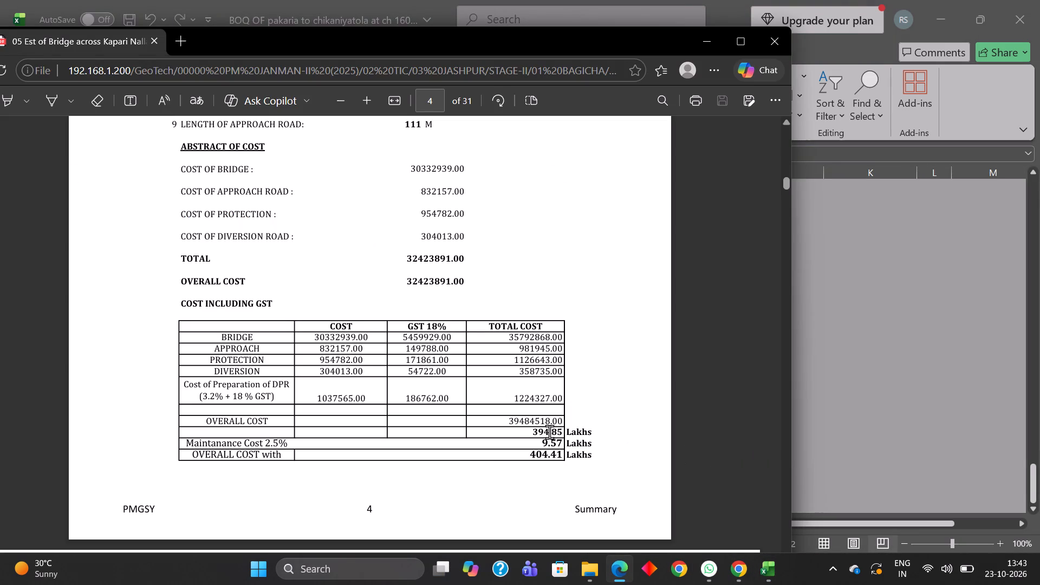
scroll(549, 432, "up", 6)
scroll(550, 431, "down", 6)
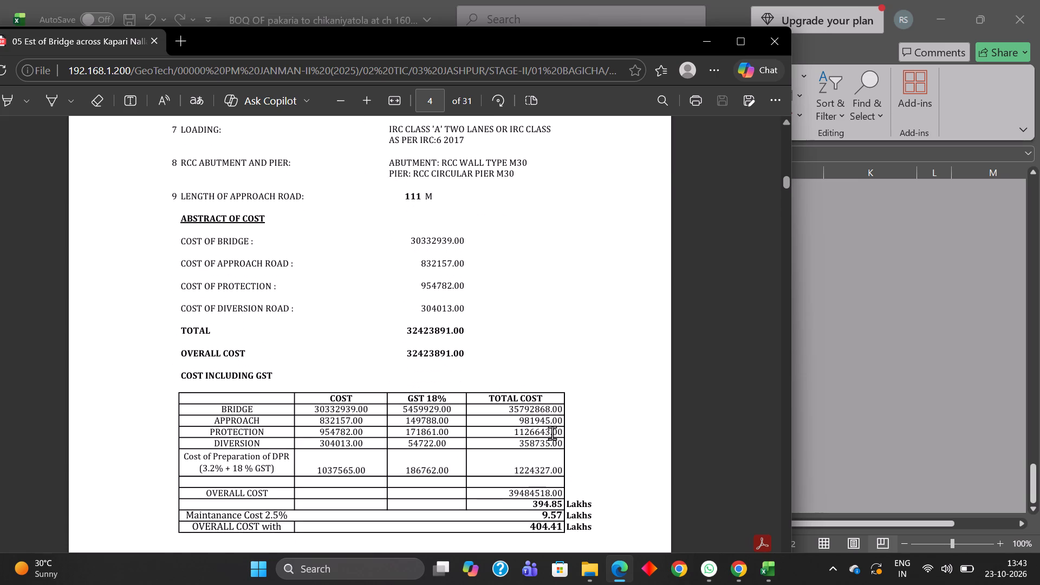
left_click(881, 383)
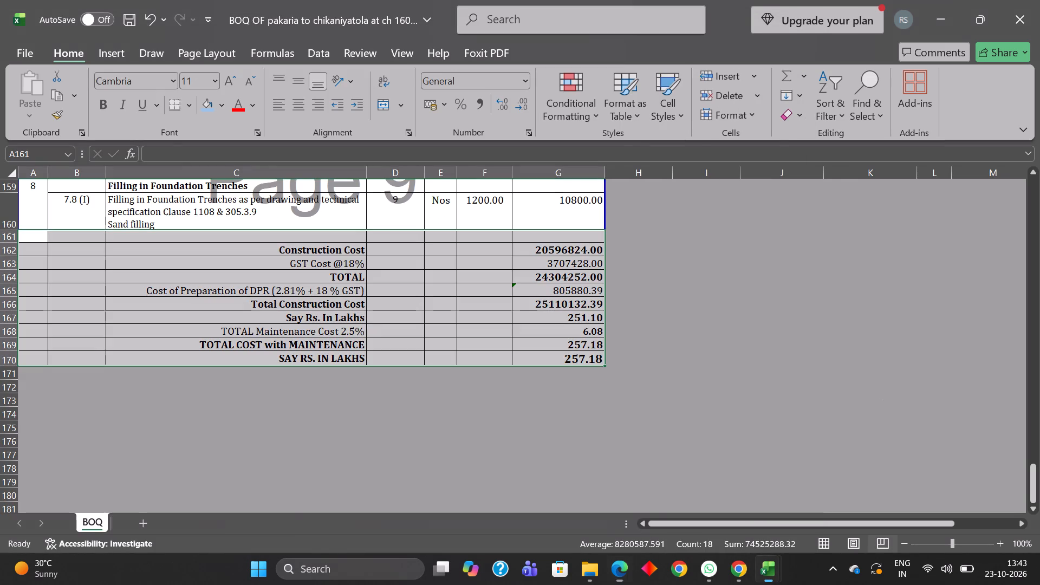
left_click(818, 514)
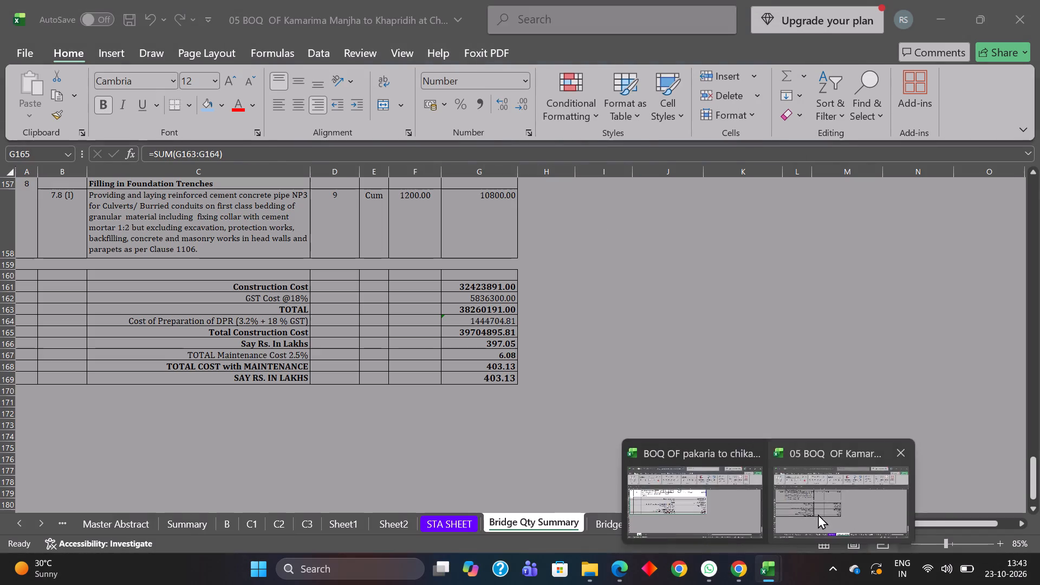
left_click(479, 358)
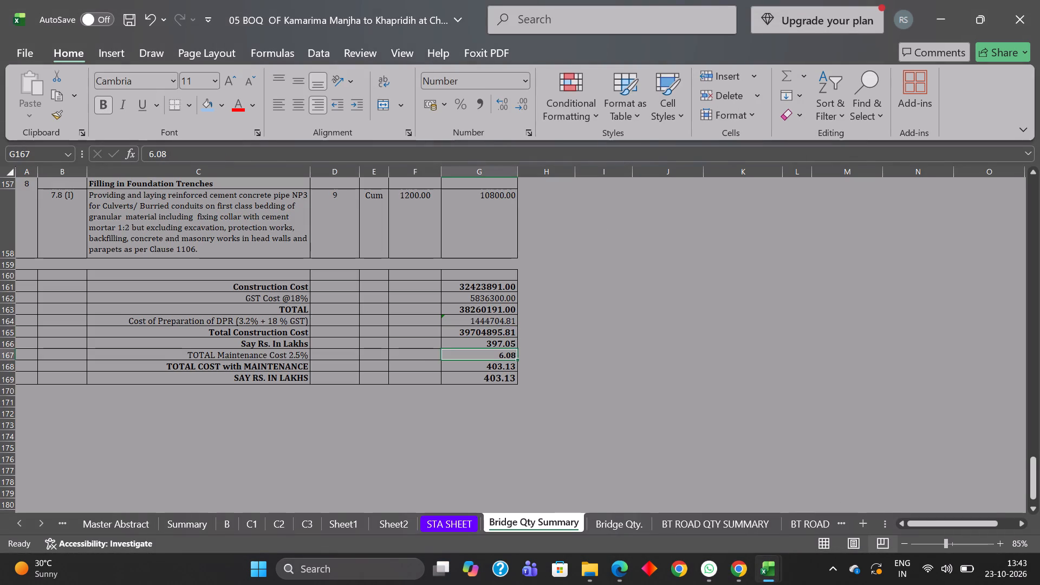
double_click(500, 357)
left_click_drag(498, 357, 524, 357)
type("9.57")
key("Return")
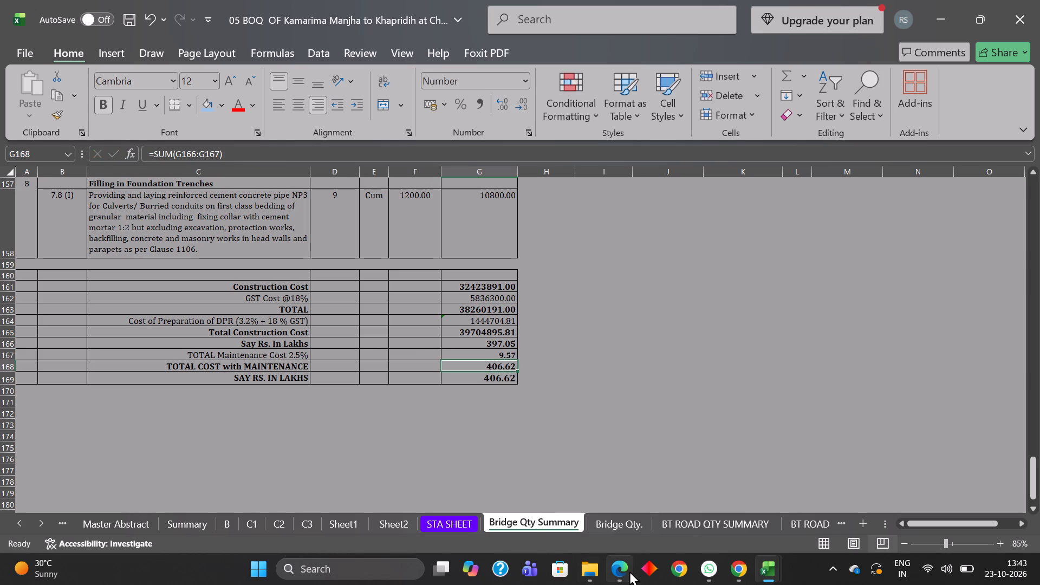
Make the G164 DPR preparation formula use Construction Cost G161 instead of TOTAL G163, comparing the abstract with the estimate PDF.
left_click(612, 569)
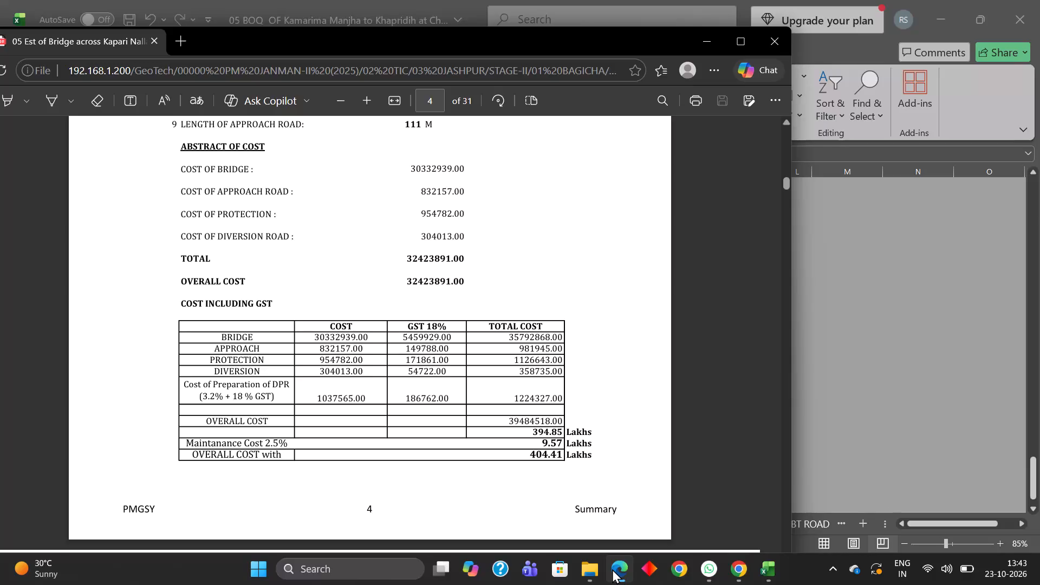
left_click(918, 333)
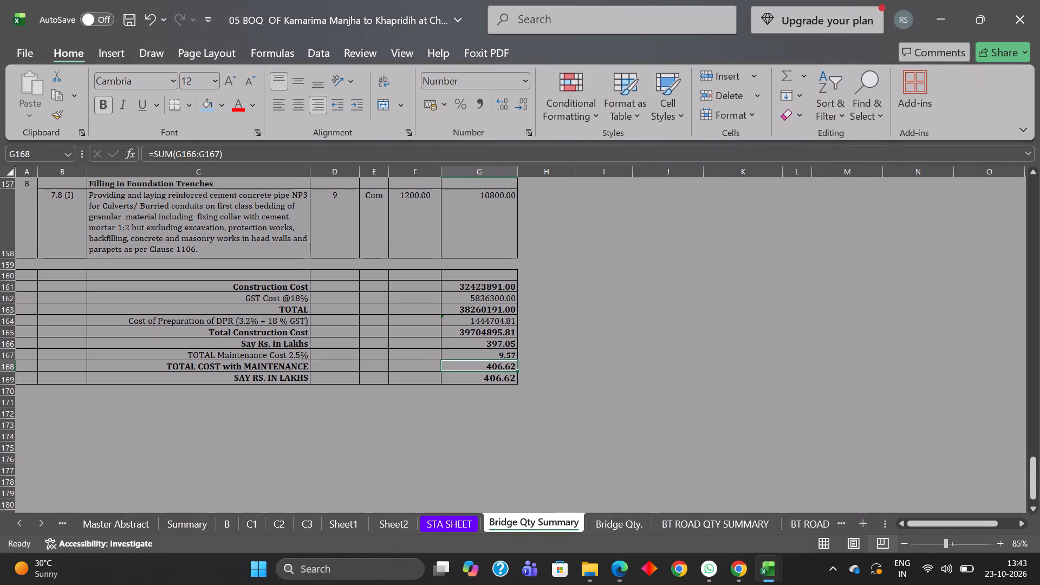
left_click(473, 321)
double_click(487, 321)
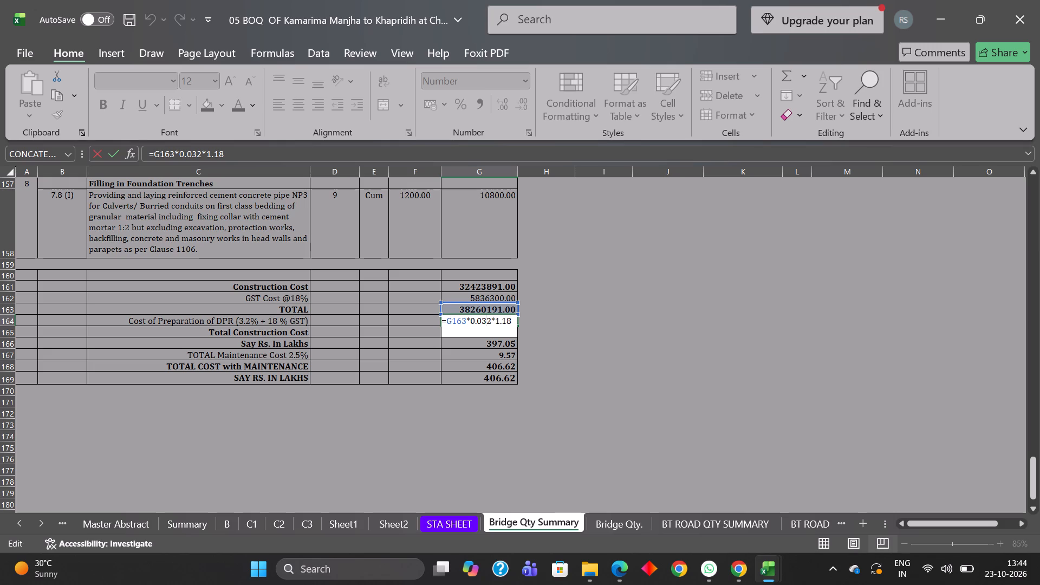
left_click_drag(476, 304, 474, 285)
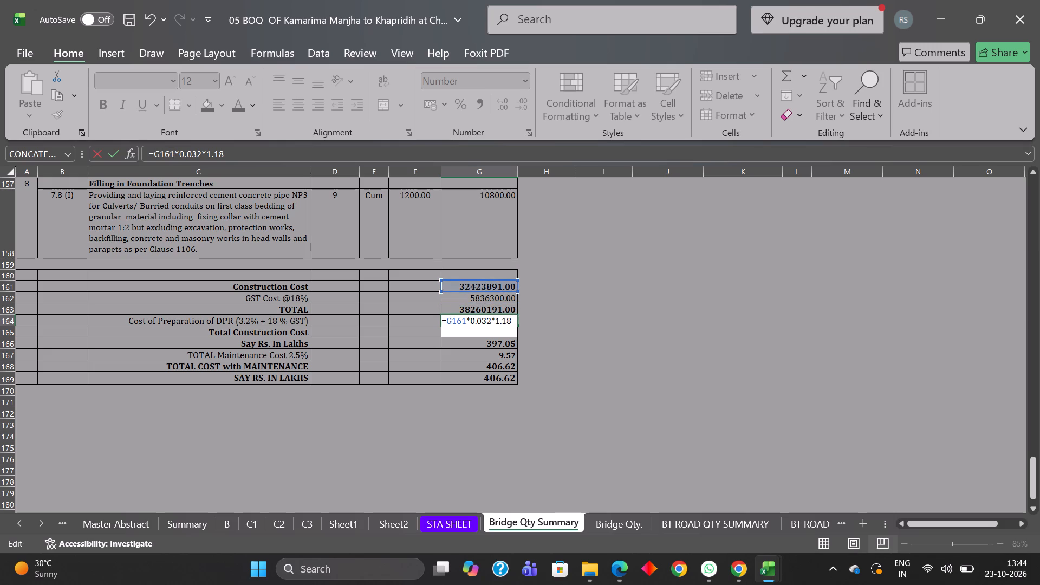
key("Return")
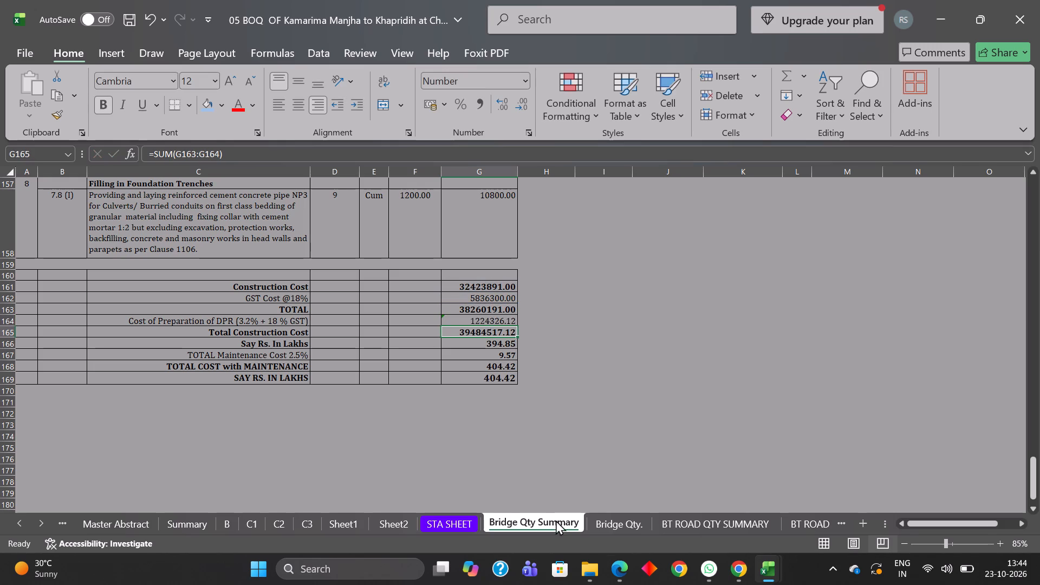
left_click(621, 571)
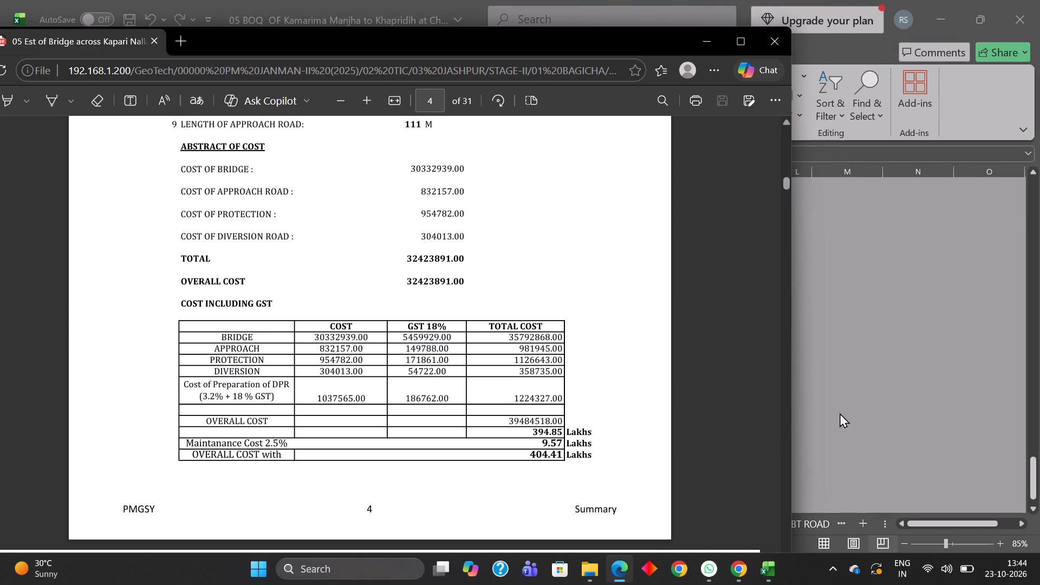
left_click(861, 391)
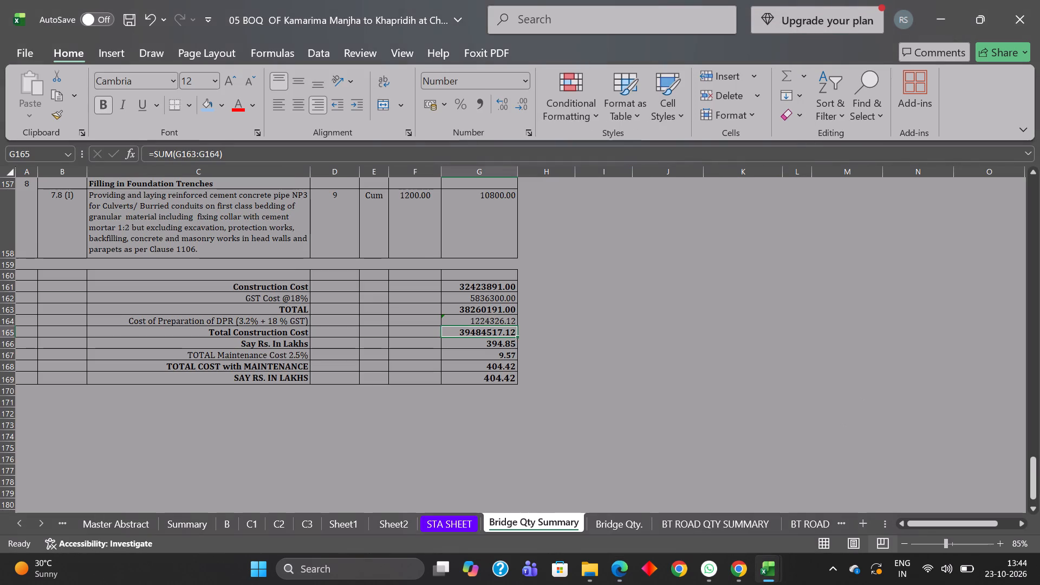
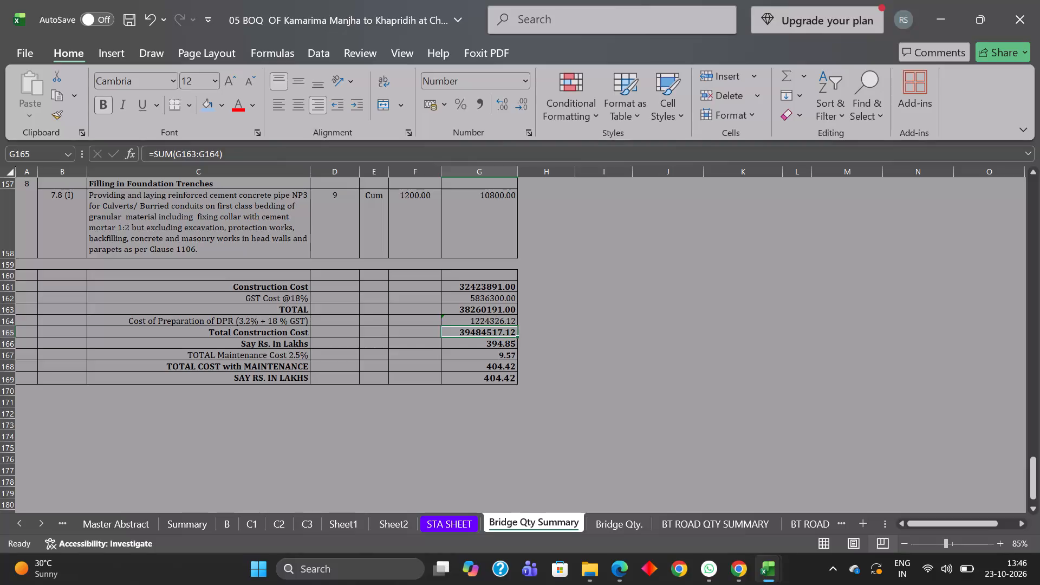
Check the range summed by the Construction Cost formula in G161 against the Amount column, leaving the formula as it is.
left_click(491, 288)
scroll(541, 334, "up", 5)
scroll(539, 360, "down", 4)
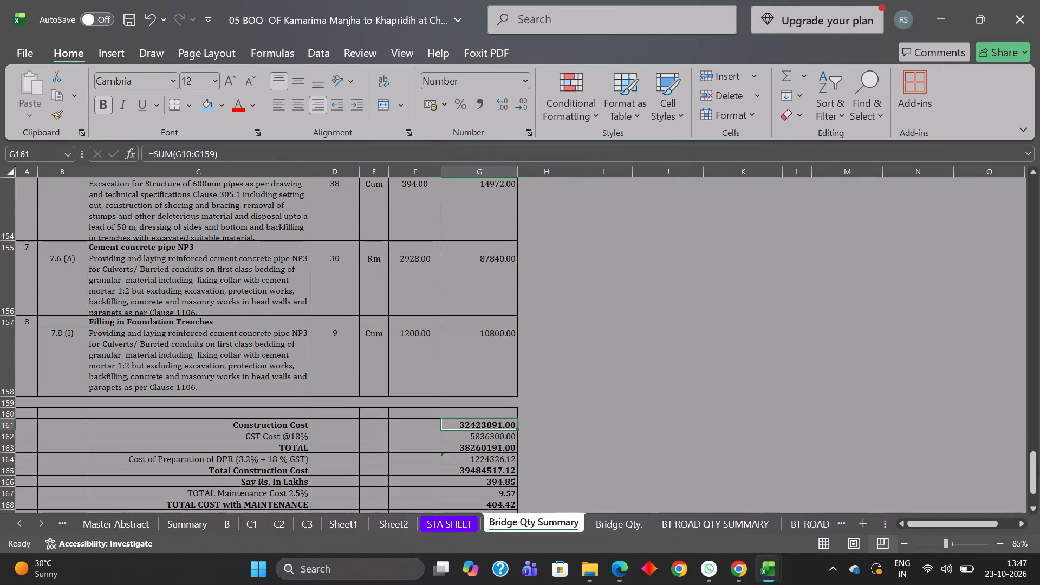
double_click(491, 427)
scroll(532, 402, "up", 15)
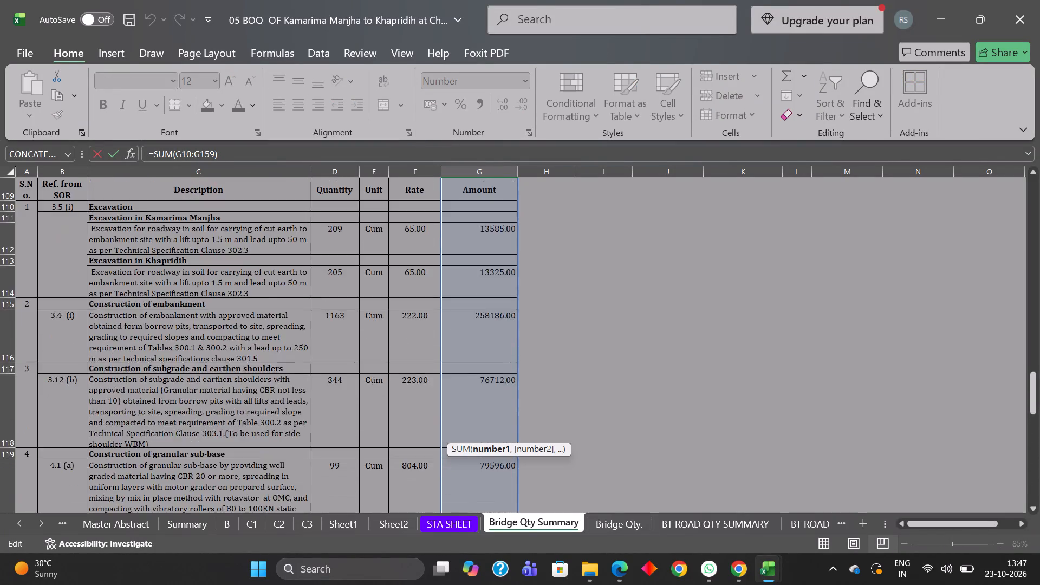
scroll(549, 392, "up", 19)
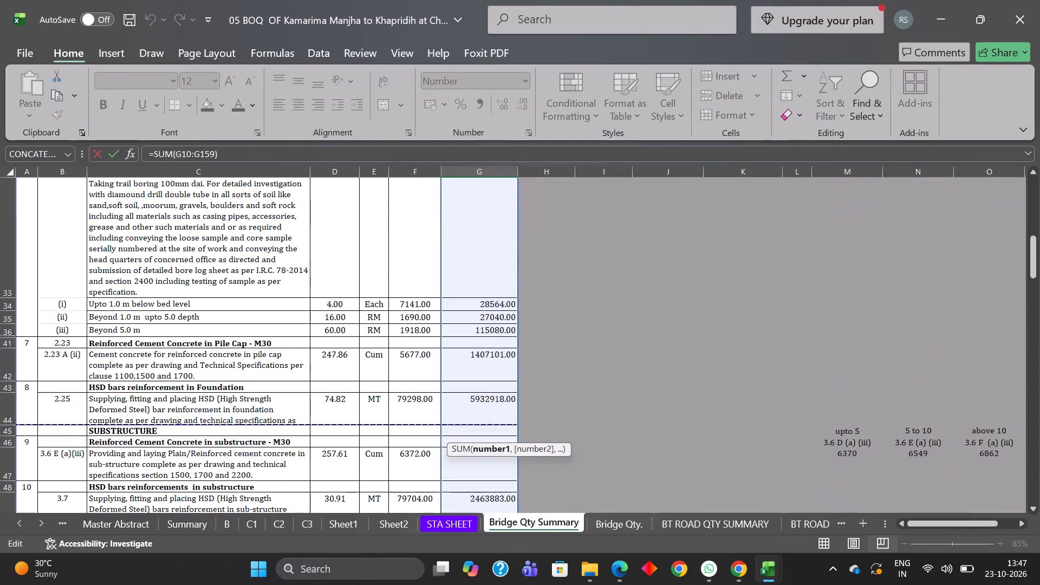
scroll(549, 392, "up", 14)
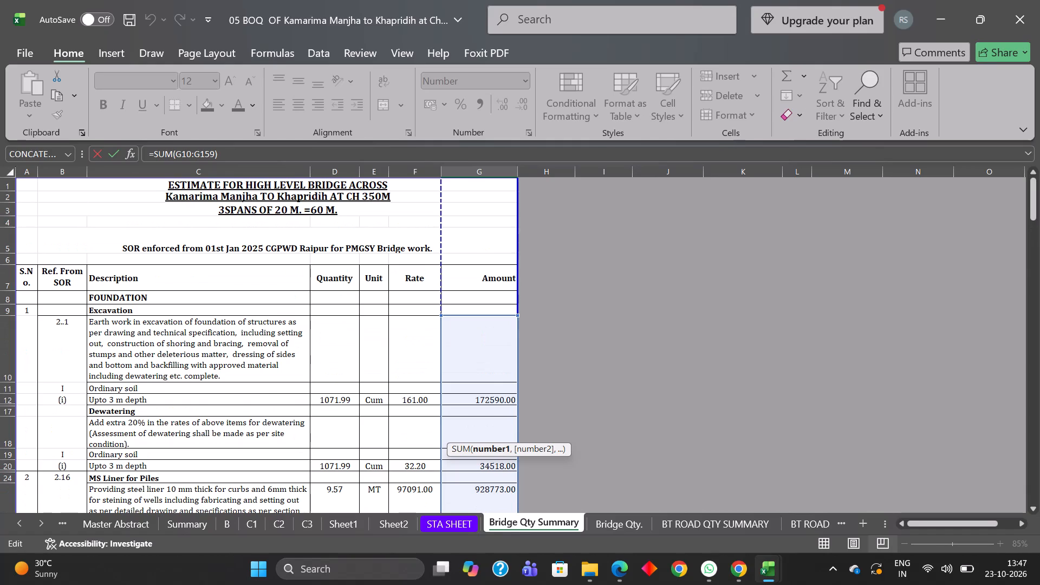
scroll(549, 389, "up", 5)
scroll(549, 389, "down", 20)
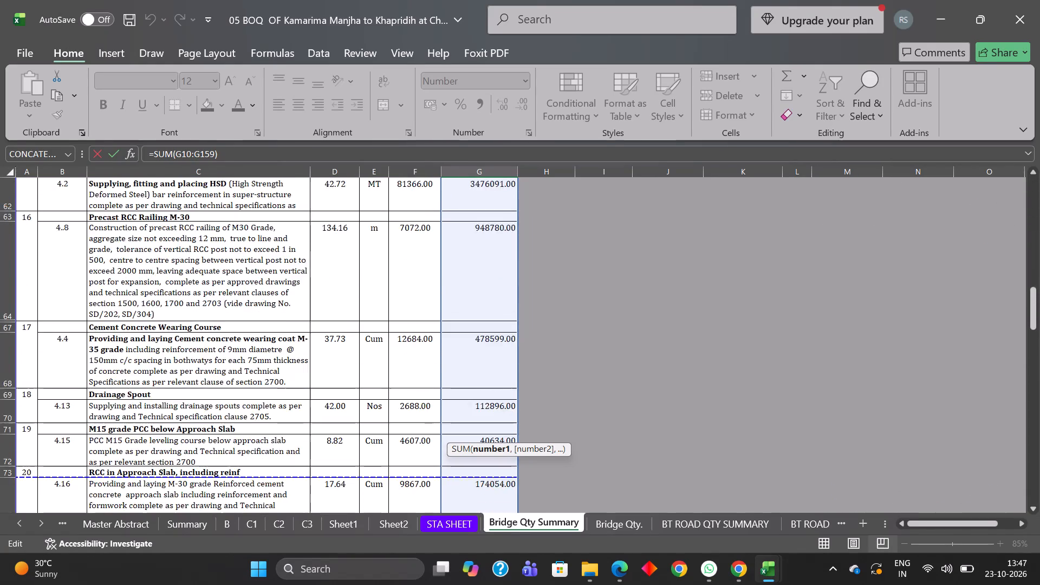
scroll(549, 391, "down", 20)
scroll(549, 391, "down", 11)
scroll(551, 385, "up", 4)
left_click(581, 383)
scroll(580, 383, "down", 2)
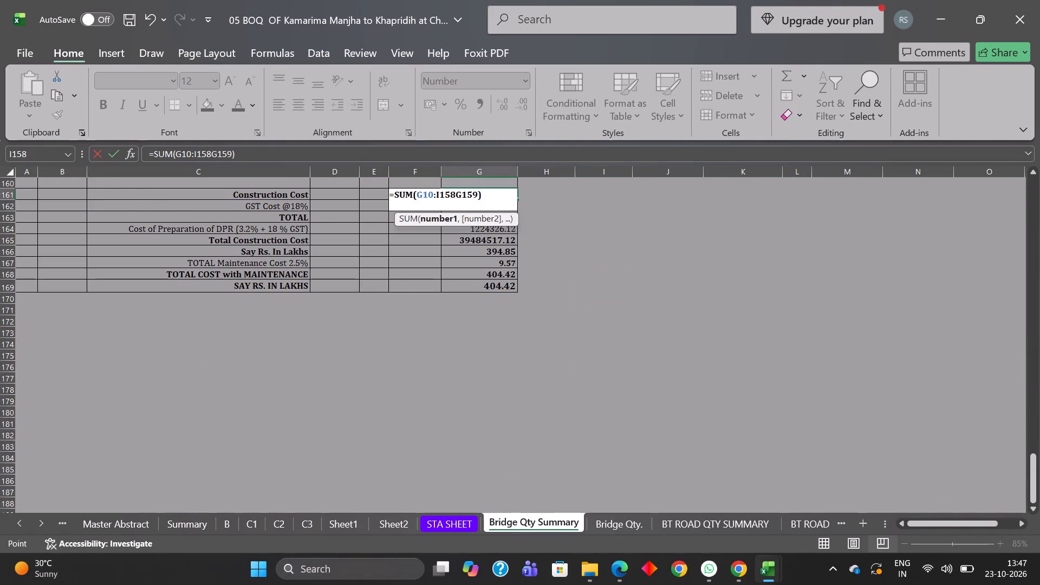
scroll(531, 372, "up", 1)
key("Escape")
key("Escape")
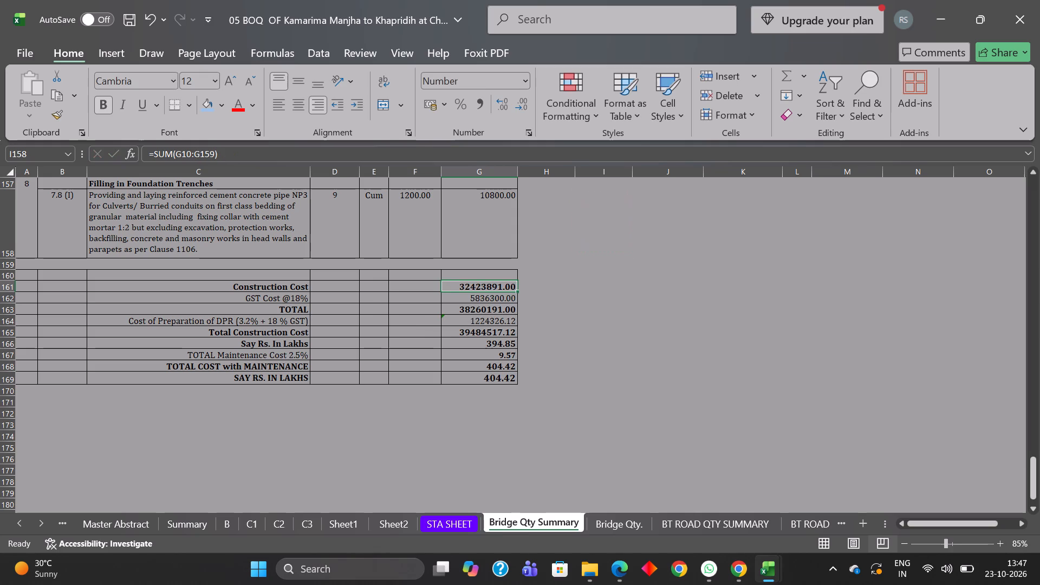
key("Escape")
key("Escape")
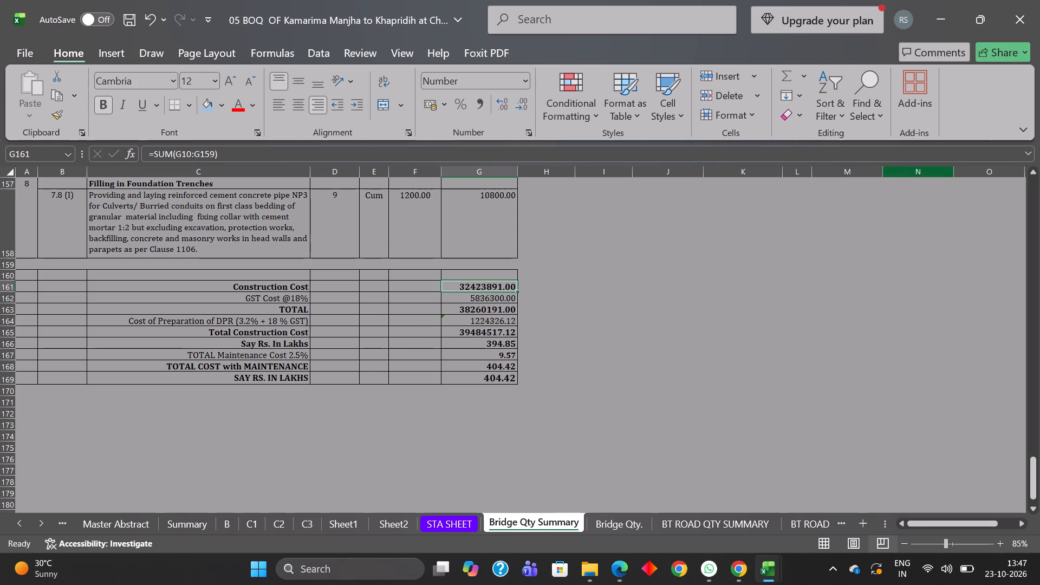
Arrange the Kamarima Manjha BOQ workbook side by side with the bridge estimate PDF.
left_click_drag(456, 8, 627, 100)
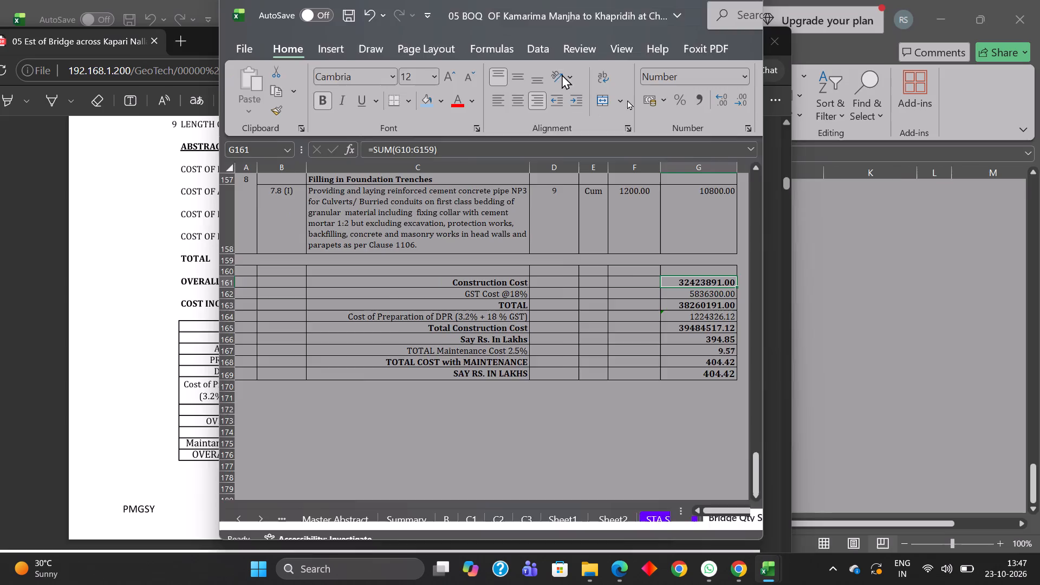
left_click_drag(627, 100, 1039, 226)
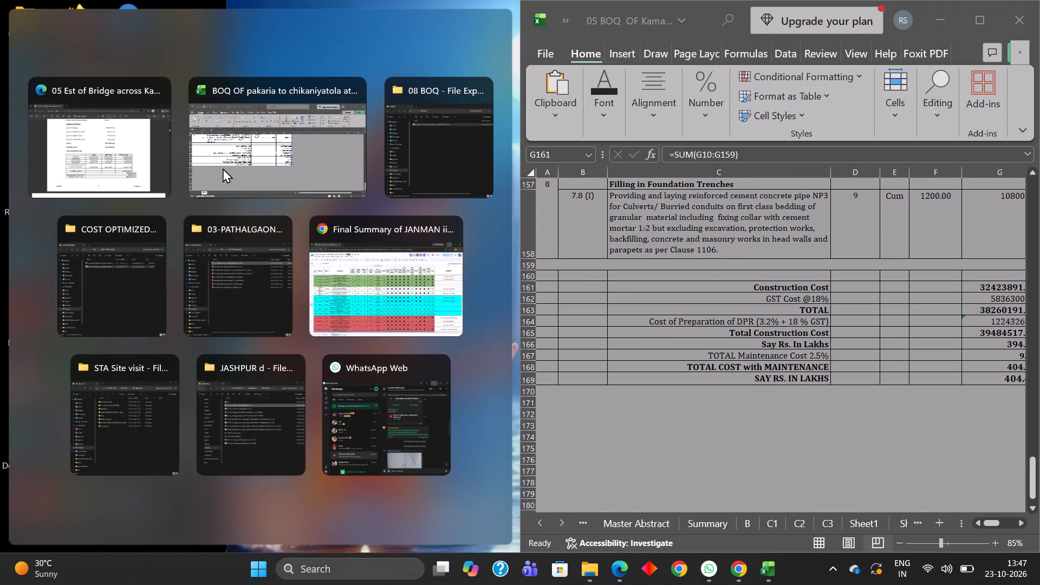
left_click(131, 142)
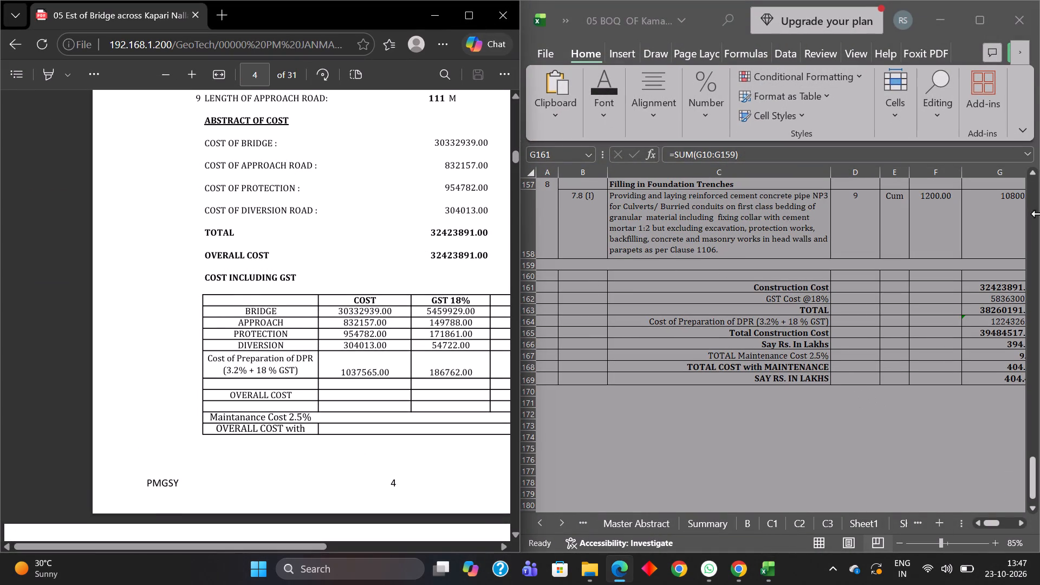
Copy the Kapari Nalla bridge estimate Excel workbook from the 06 ESTIMATE folder to the desktop.
left_click(941, 20)
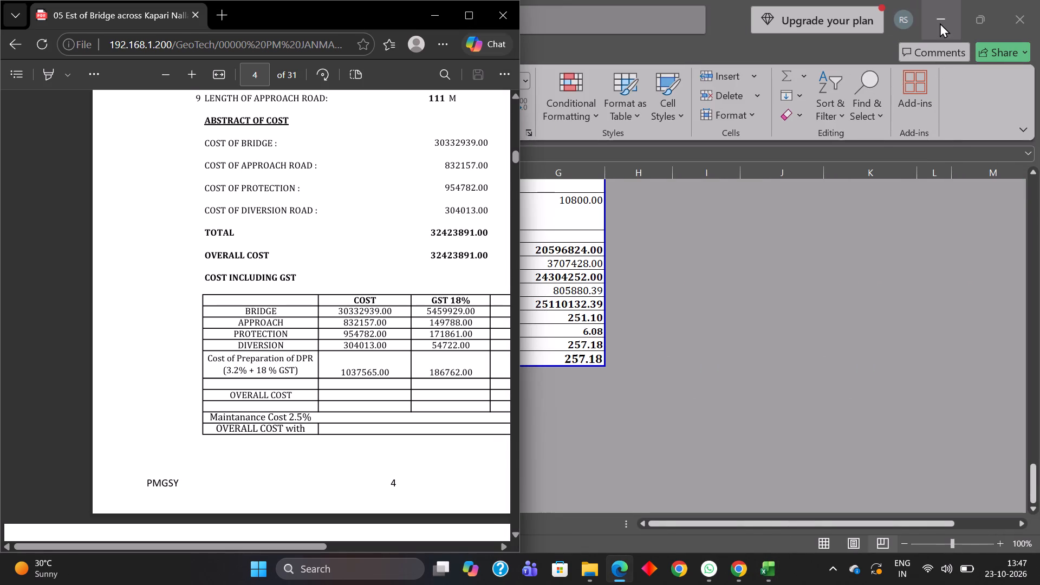
left_click(942, 20)
left_click(684, 213)
left_click(465, 56)
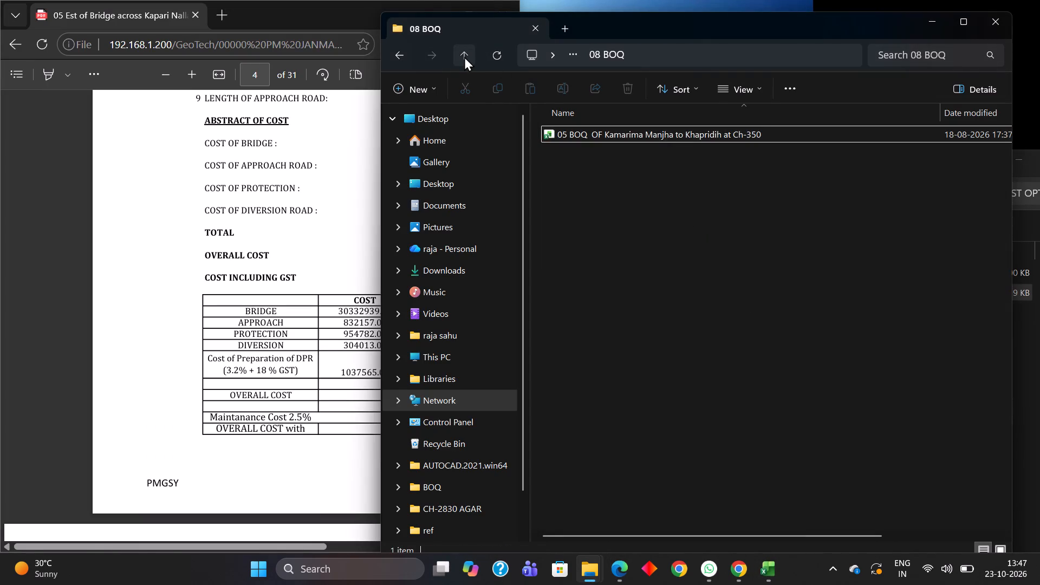
double_click(589, 257)
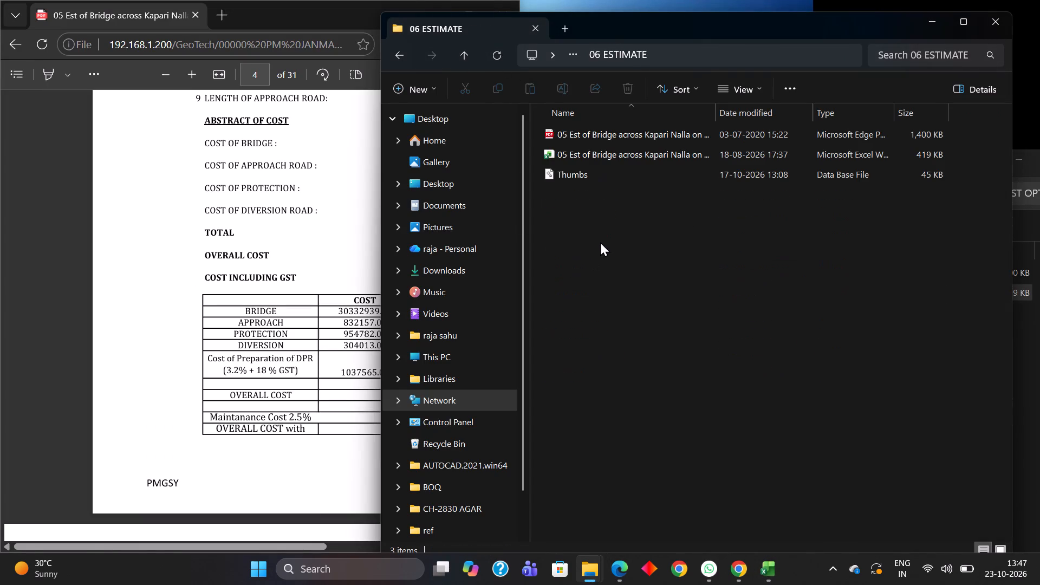
double_click(627, 157)
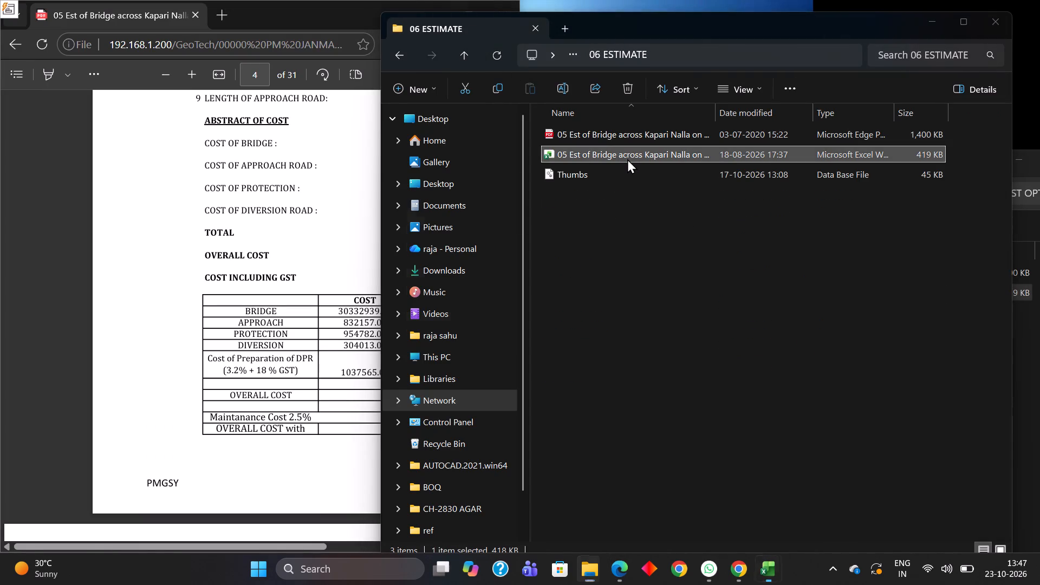
left_click(633, 206)
left_click(633, 153)
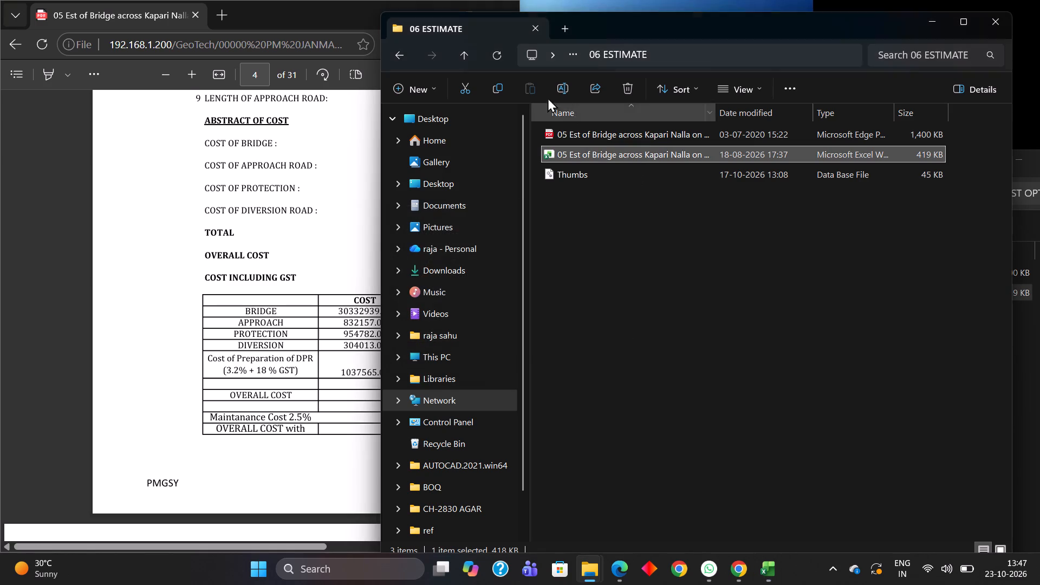
left_click(492, 84)
left_click_drag(602, 27, 617, 138)
left_click(664, 45)
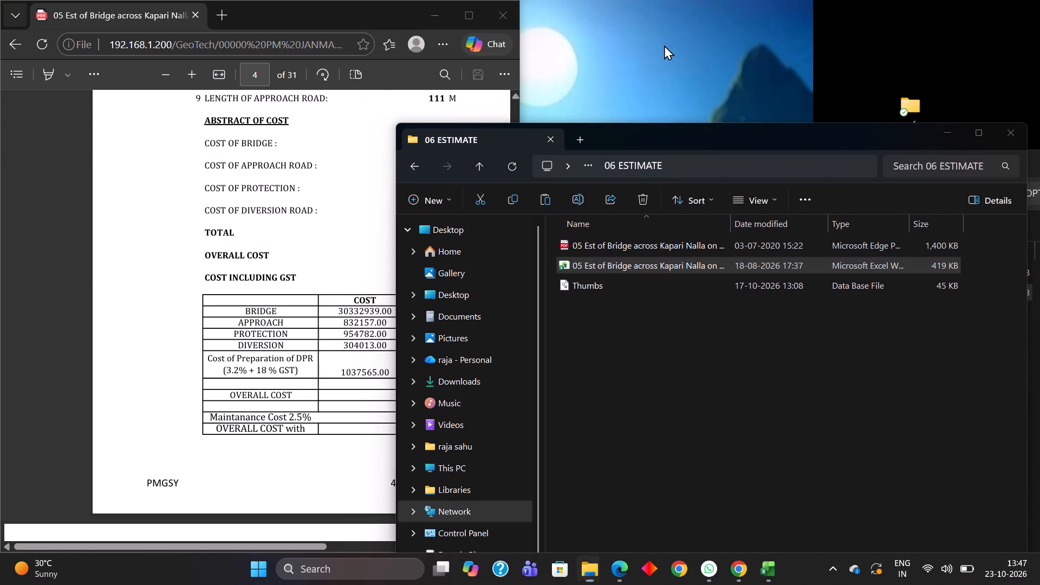
right_click(672, 69)
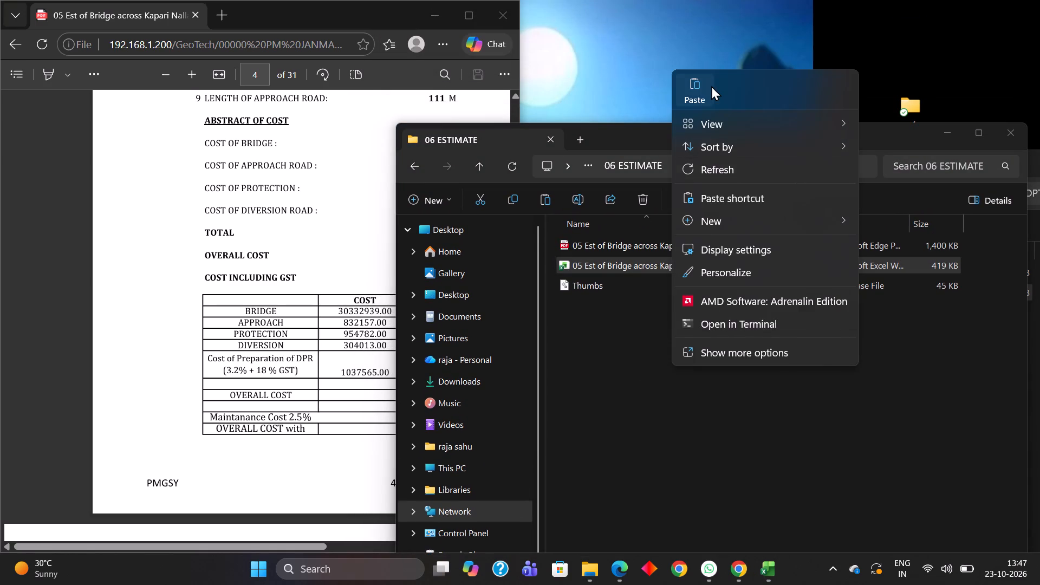
left_click(711, 86)
Open the desktop copy of the Kapari Nalla estimate workbook and place it beside the Pakaria to Chikaniyatola BOQ workbook.
left_click(438, 9)
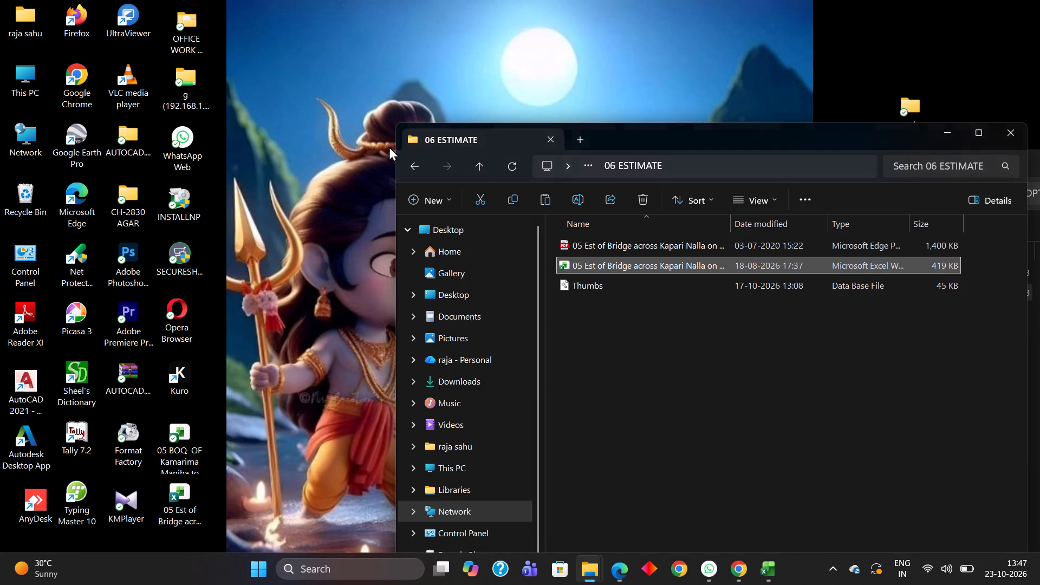
double_click(189, 498)
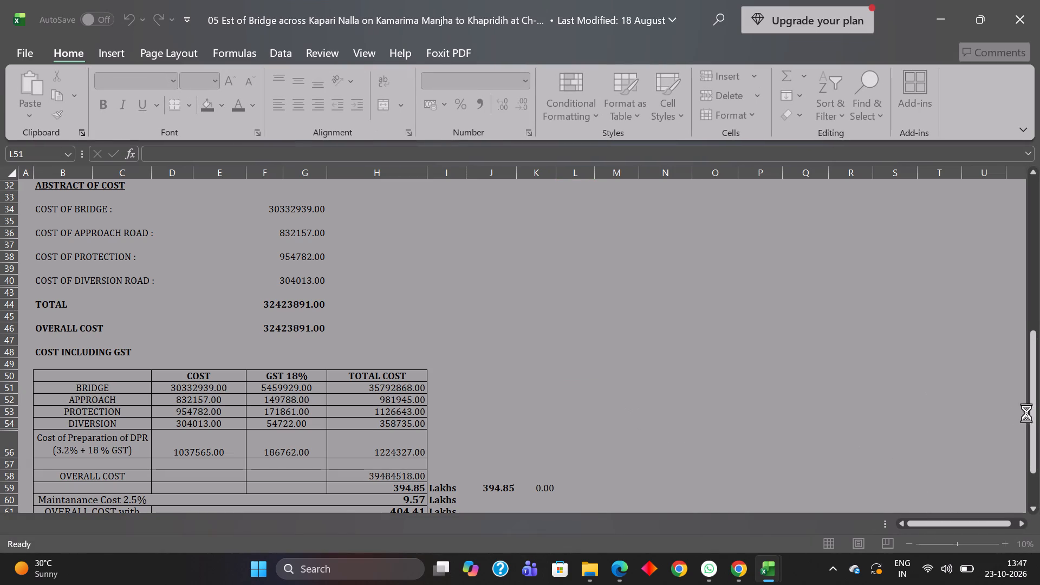
left_click_drag(927, 519, 920, 521)
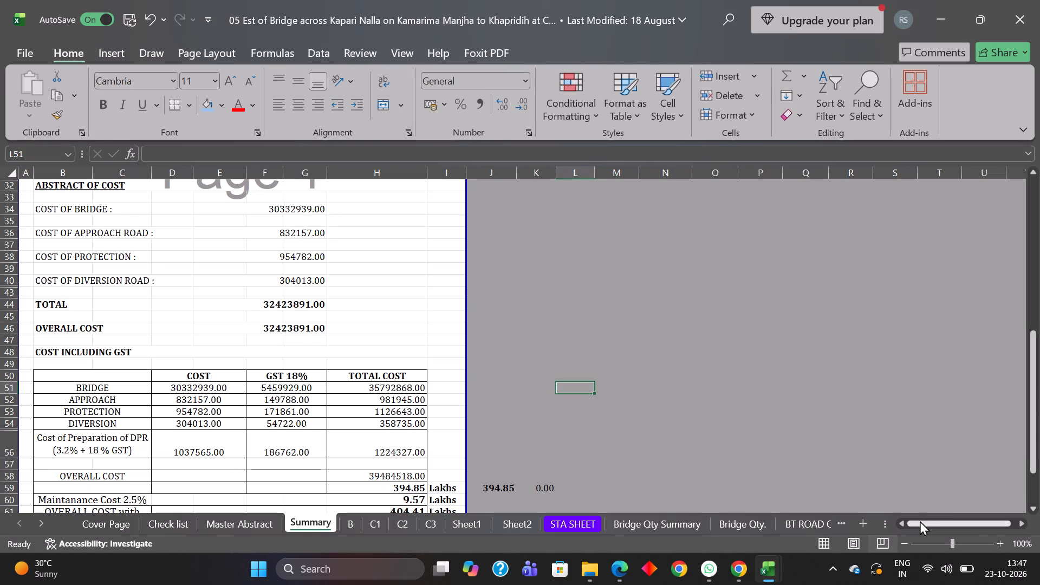
left_click_drag(920, 521, 907, 522)
scroll(581, 404, "up", 18)
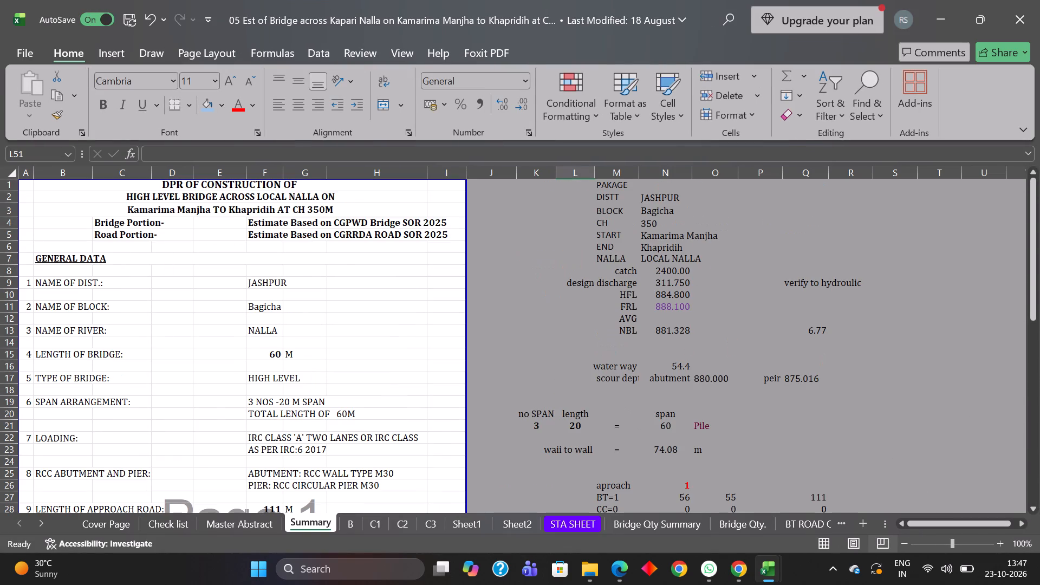
left_click_drag(659, 21, 0, 187)
left_click(562, 181)
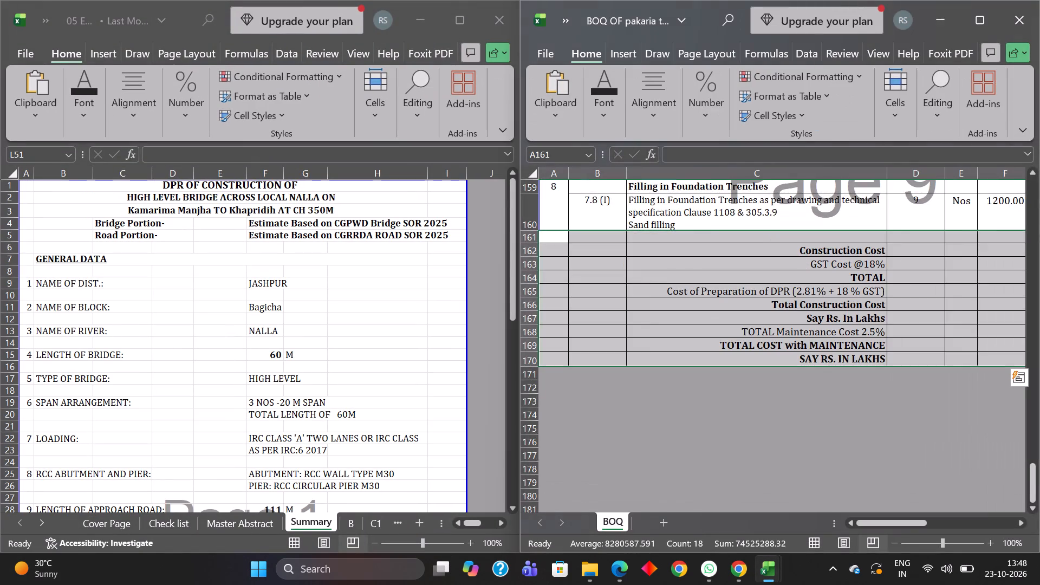
Examine the Pakaria BOQ's cost abstract and title block alongside the general data and abstract of cost on the estimate's Summary sheet.
scroll(730, 264, "up", 3)
scroll(764, 308, "down", 3)
left_click(764, 279)
left_click(873, 255)
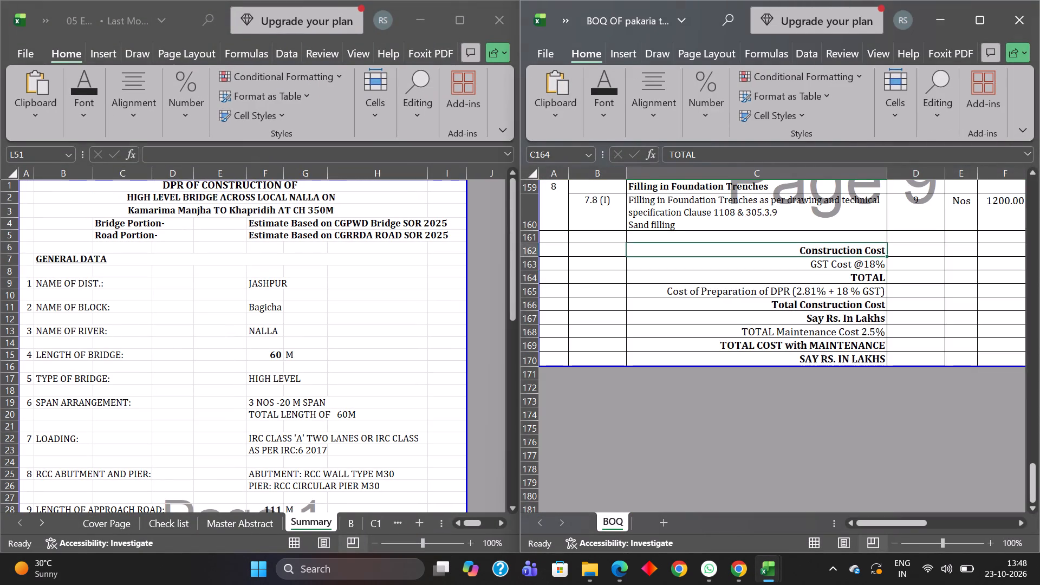
key("Right")
key("Right")
key("Right")
key("Right")
key("Right")
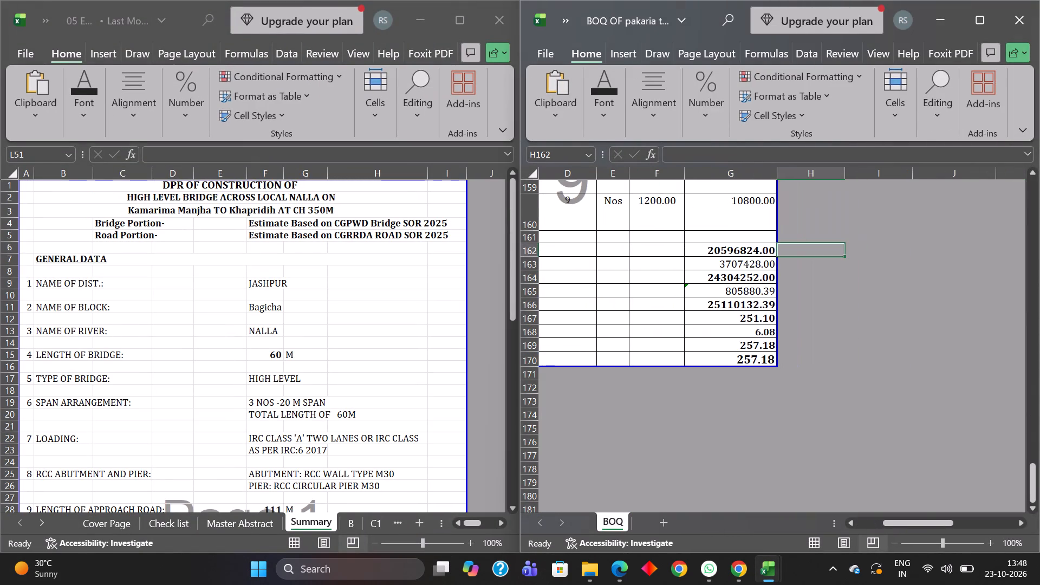
scroll(404, 309, "down", 4)
scroll(403, 310, "up", 3)
scroll(344, 344, "up", 2)
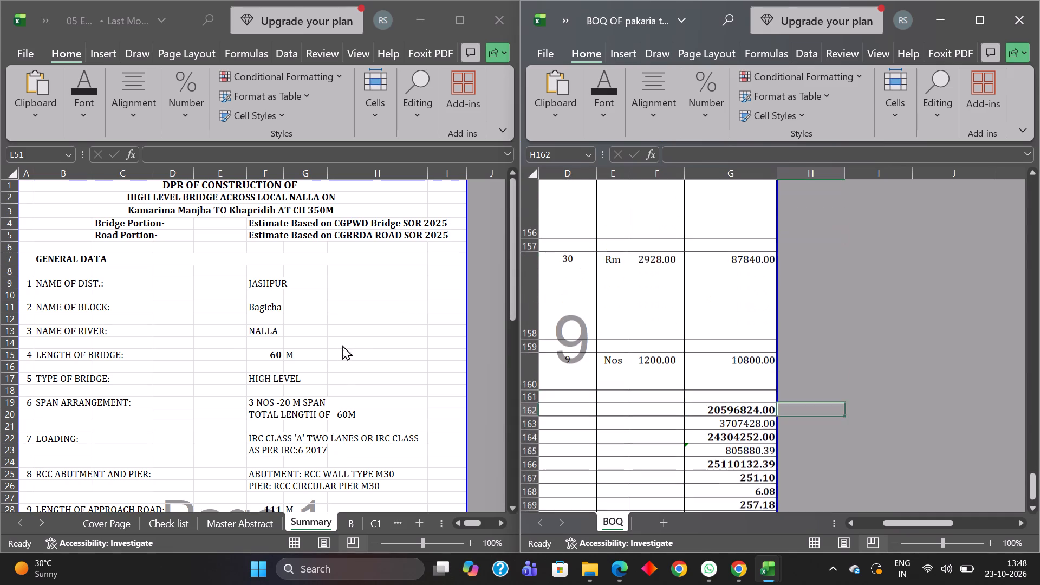
left_click(336, 369)
scroll(336, 369, "down", 6)
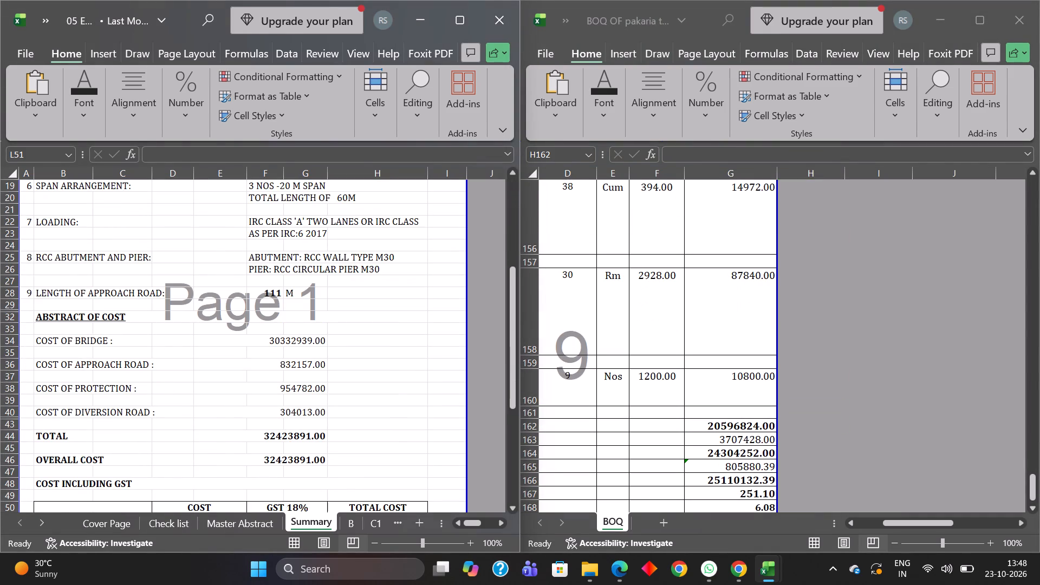
left_click(278, 464)
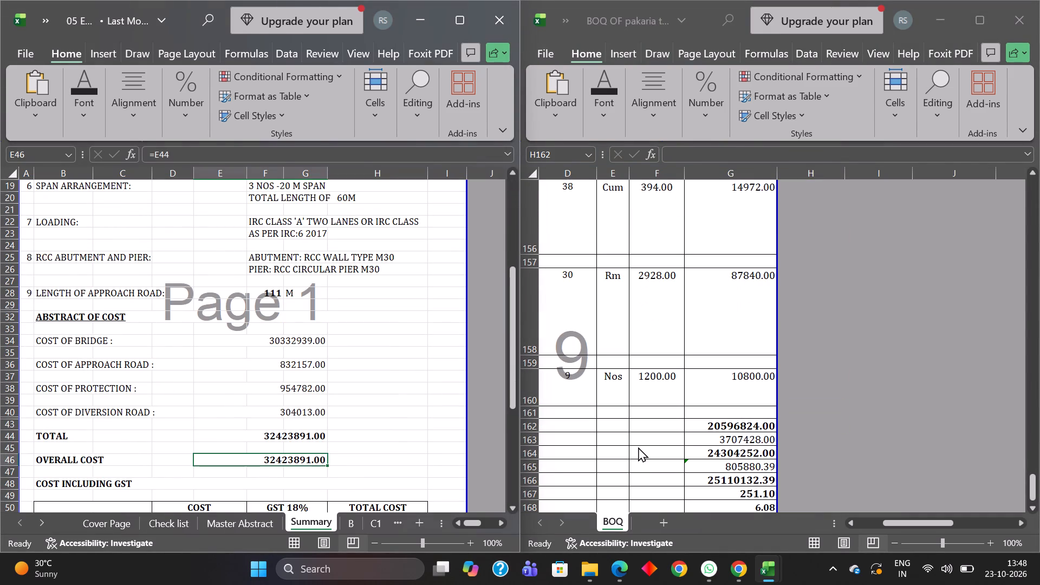
scroll(337, 375, "up", 4)
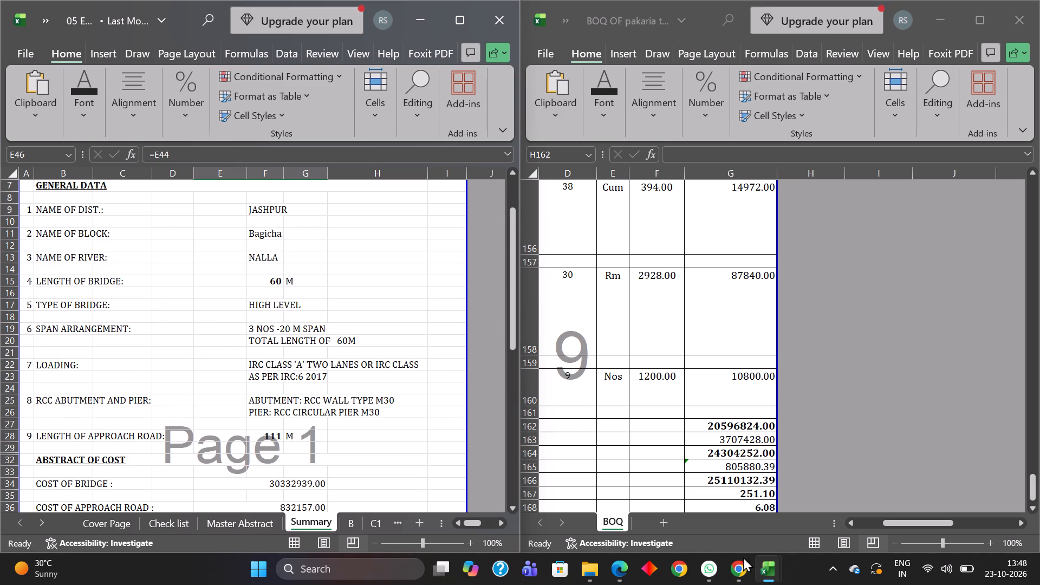
left_click_drag(902, 522, 831, 523)
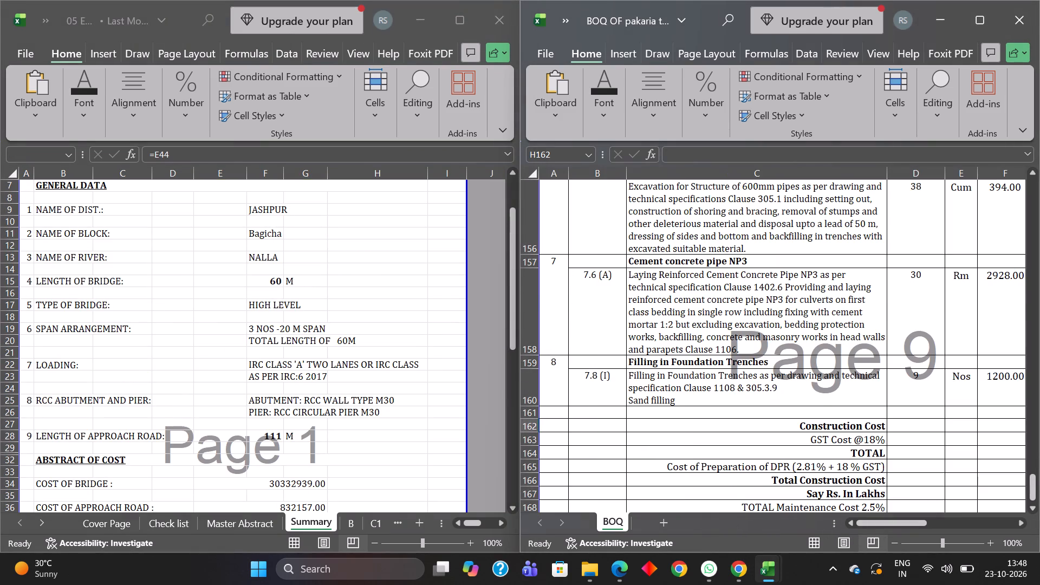
scroll(750, 414, "up", 20)
scroll(750, 414, "up", 20)
scroll(750, 414, "up", 8)
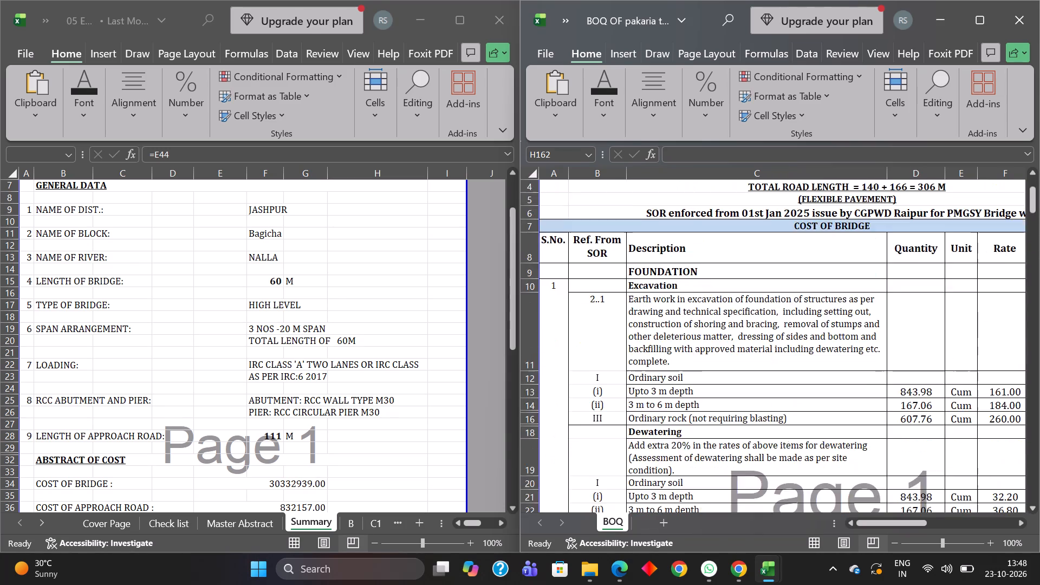
scroll(778, 406, "up", 9)
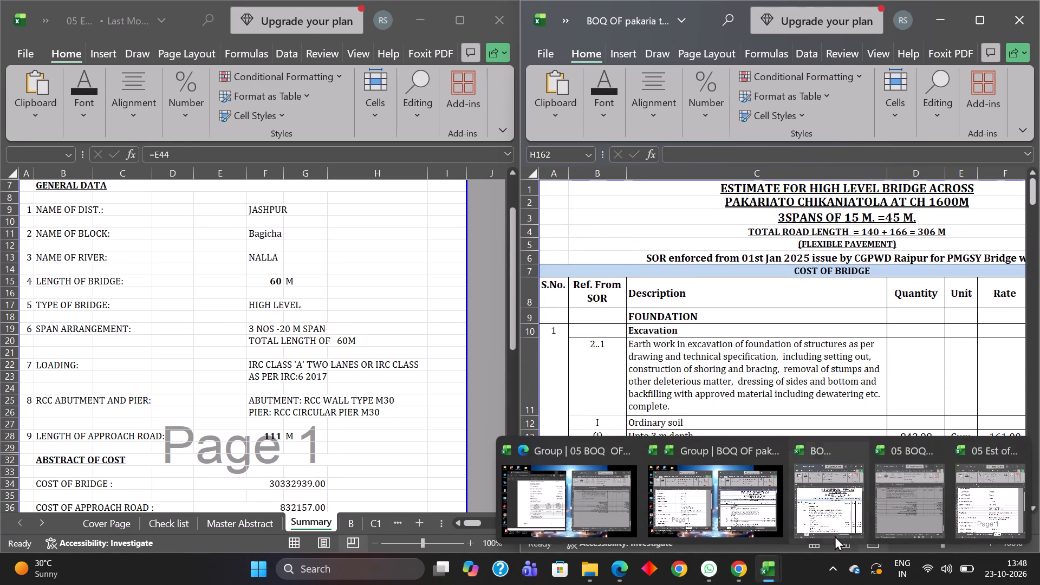
Bring the Kamarima Manjha BOQ workbook up beside the estimate's Summary sheet and select E161 in the Construction Cost row.
left_click(907, 504)
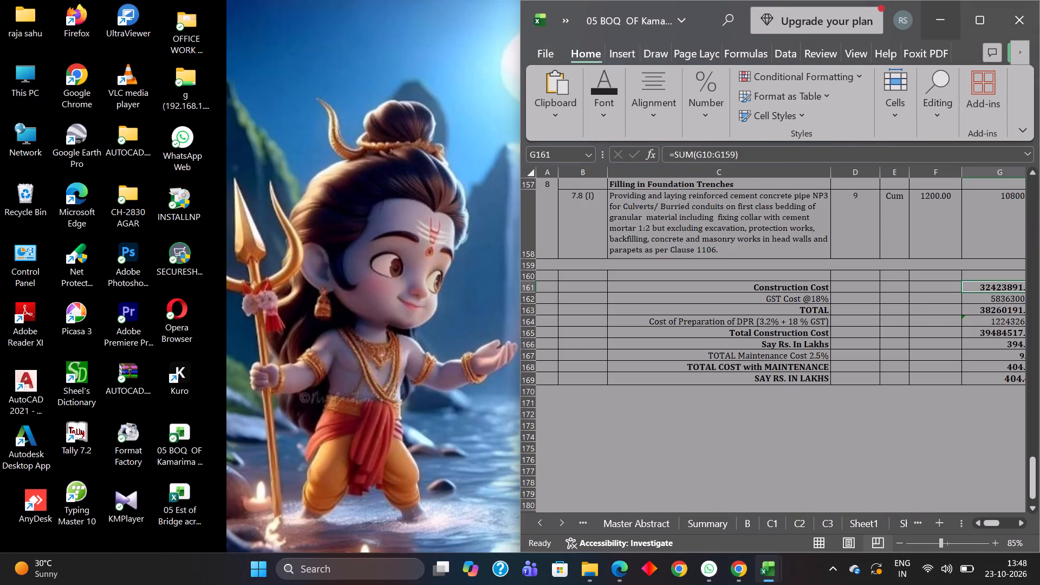
left_click(898, 450)
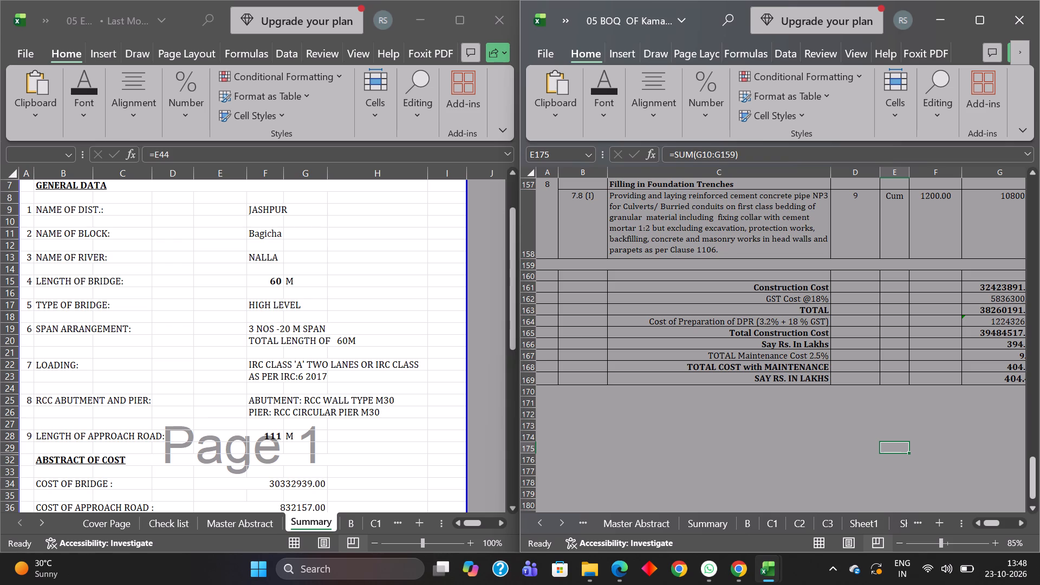
left_click(887, 285)
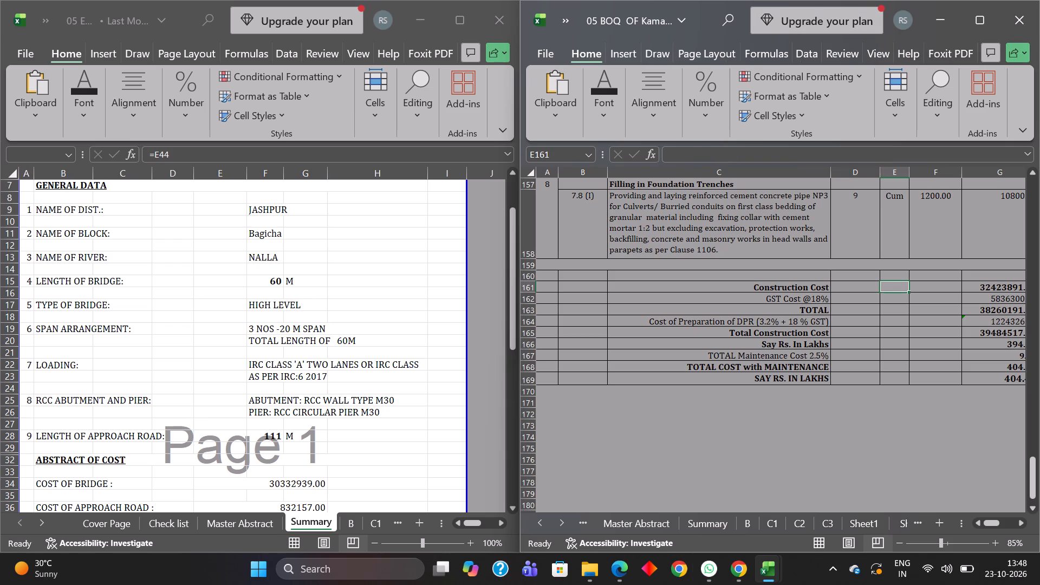
Compare the Construction Cost in G161 of the Kamarima Manjha BOQ with the overall cost on the estimate's Summary sheet.
key("Right")
key("Right")
key("Right")
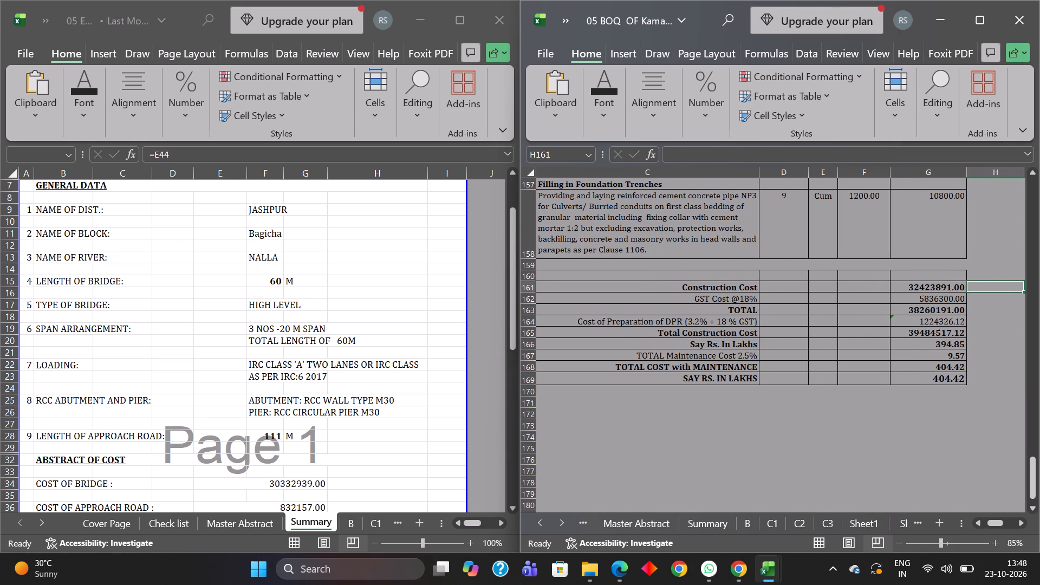
left_click(940, 288)
scroll(290, 430, "down", 4)
scroll(283, 426, "up", 5)
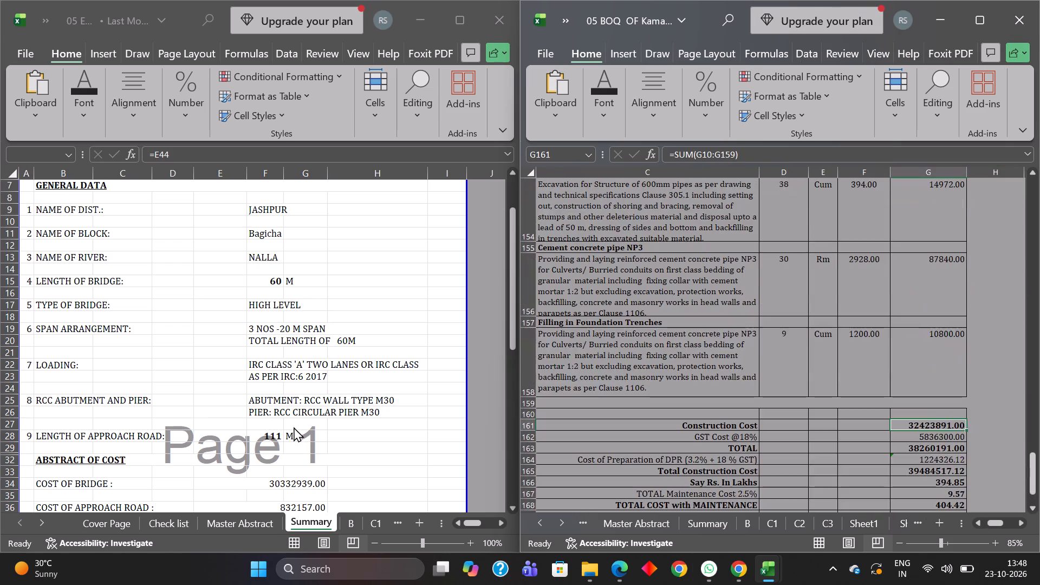
scroll(303, 425, "down", 1)
left_click(280, 427)
scroll(280, 427, "down", 3)
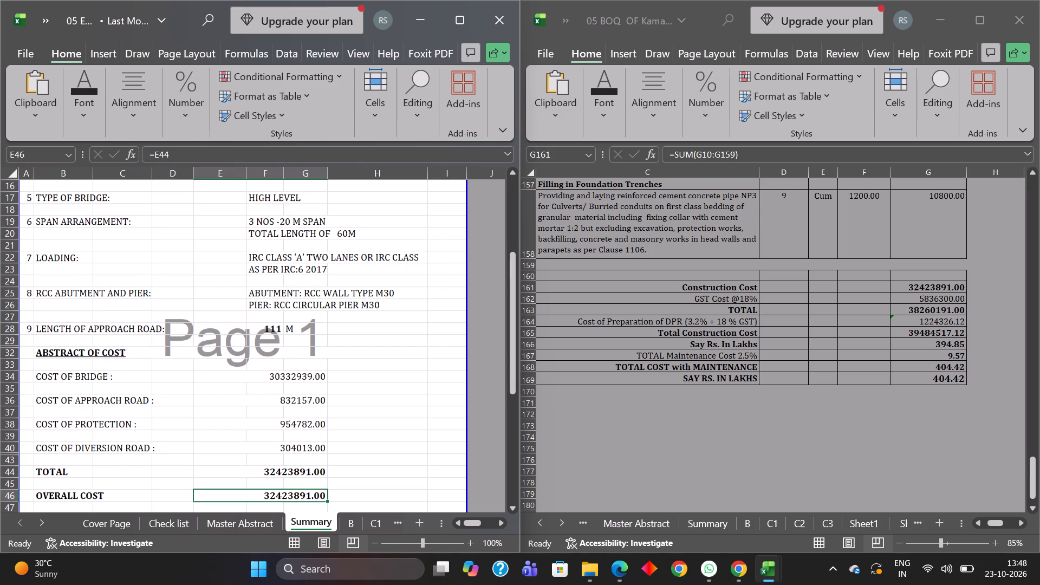
left_click(272, 384)
scroll(270, 387, "down", 1)
left_click(258, 457)
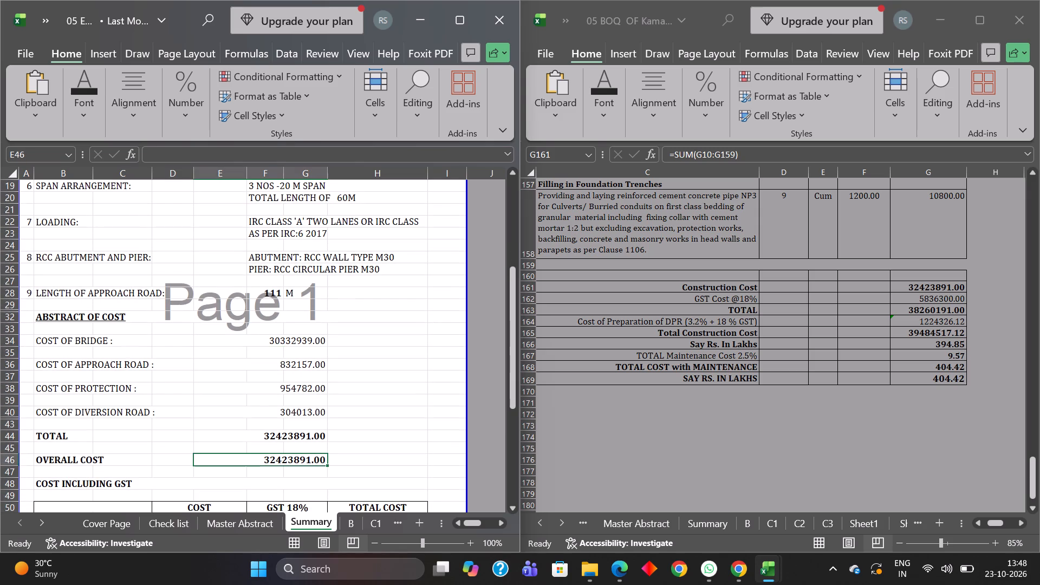
Sum the GST 18% and Total Cost entries for bridge, approach, protection and diversion to check the BOQ's GST and TOTAL rows.
scroll(258, 452, "down", 2)
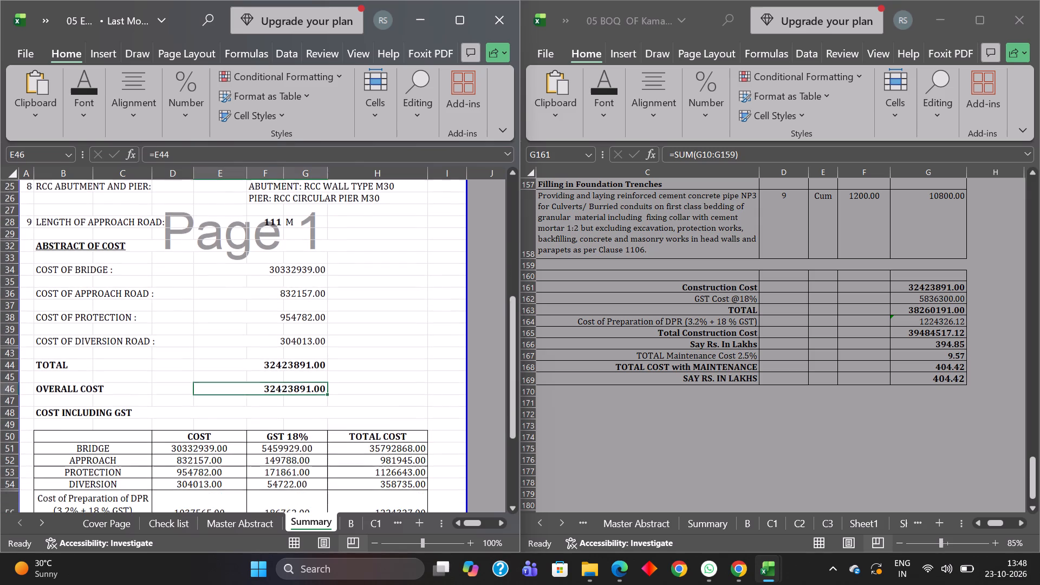
scroll(256, 452, "down", 1)
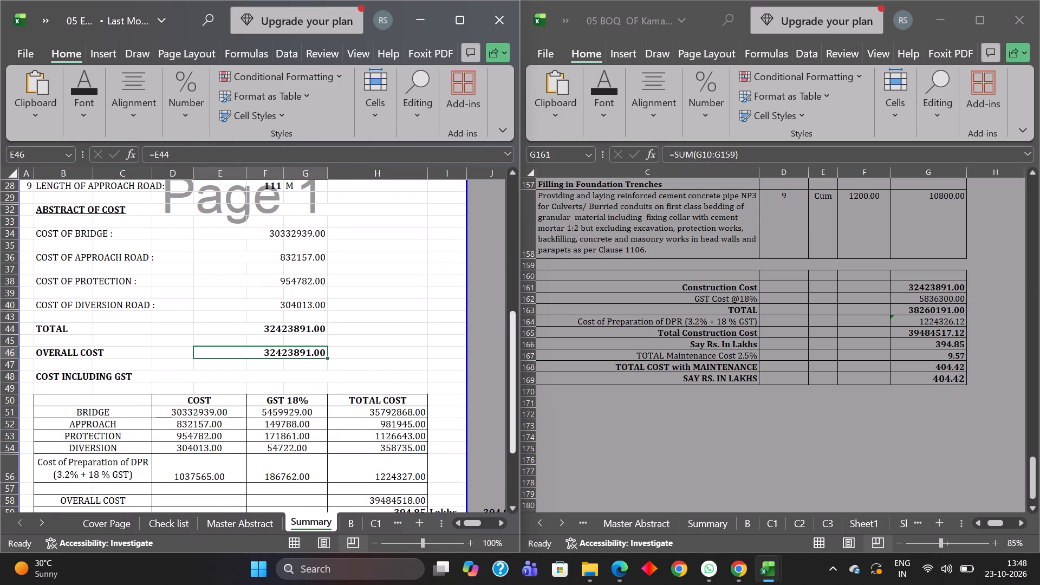
left_click_drag(311, 413, 300, 445)
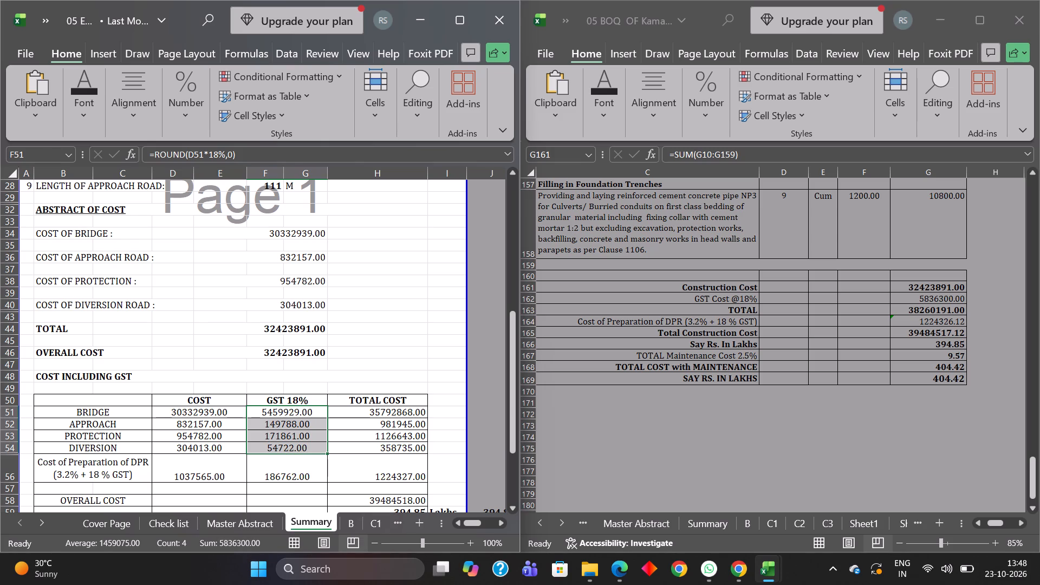
left_click_drag(374, 409, 370, 445)
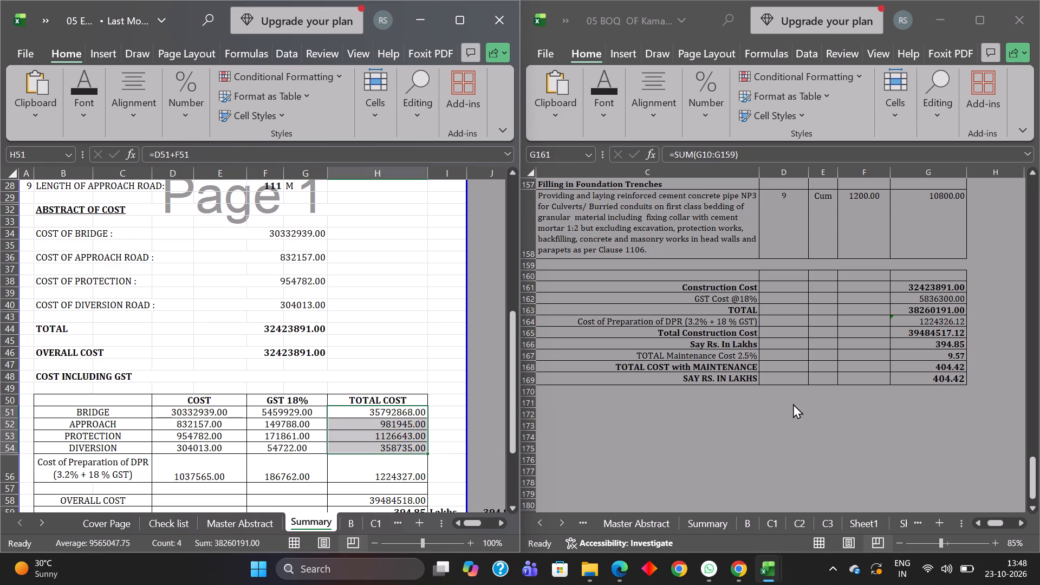
Compare the Cost of Preparation of DPR and its formula in BOQ cell G164 with the same item in the Summary's H56.
left_click(925, 320)
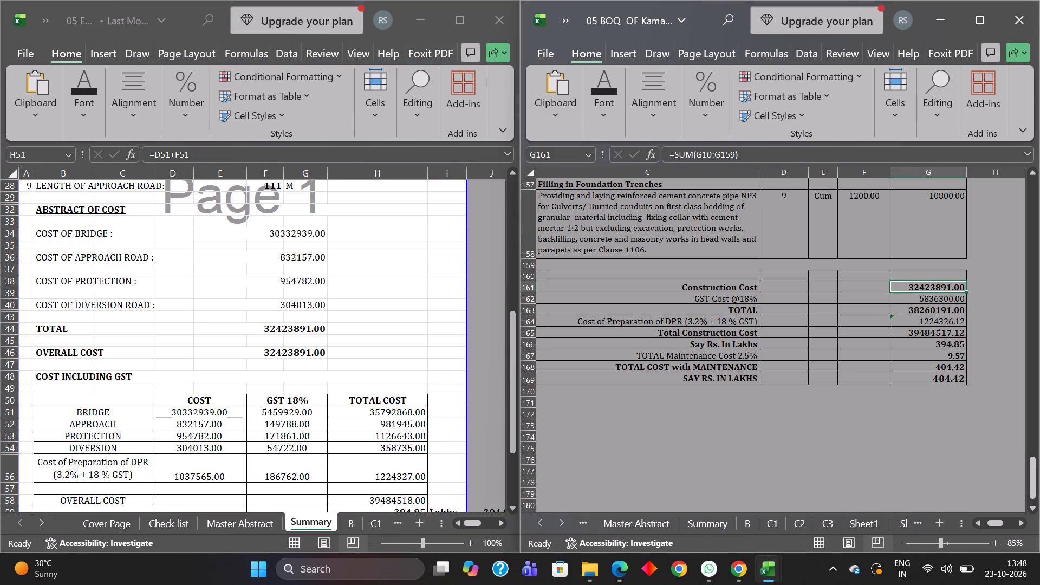
left_click(911, 325)
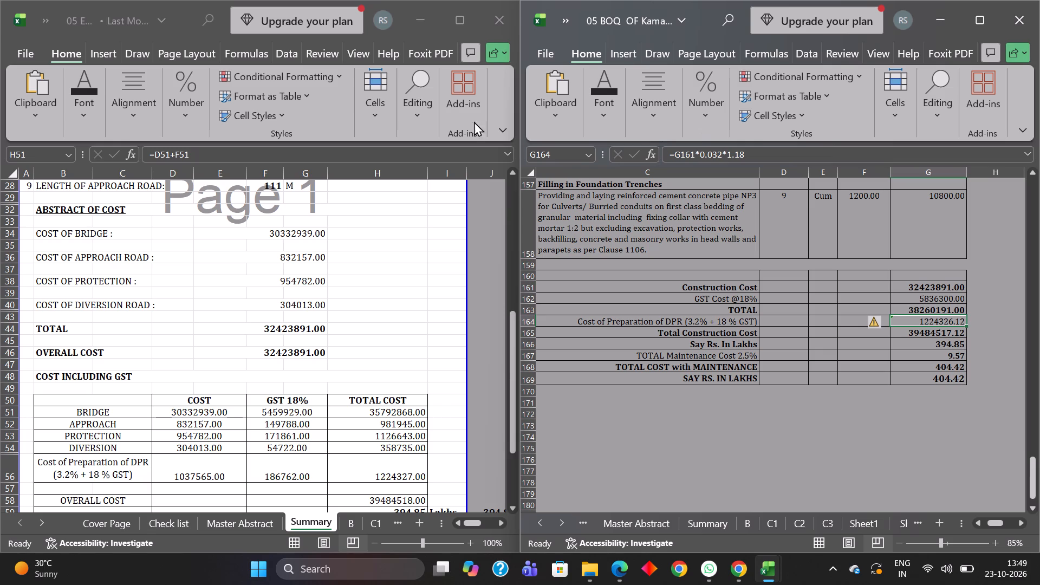
scroll(391, 335, "down", 1)
scroll(867, 384, "up", 1)
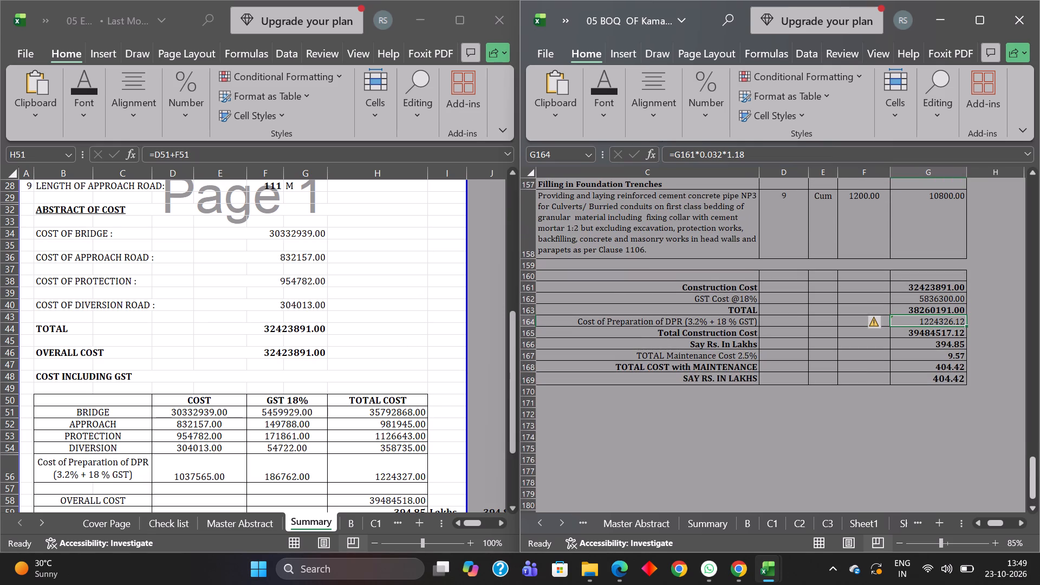
left_click(398, 343)
scroll(393, 347, "down", 2)
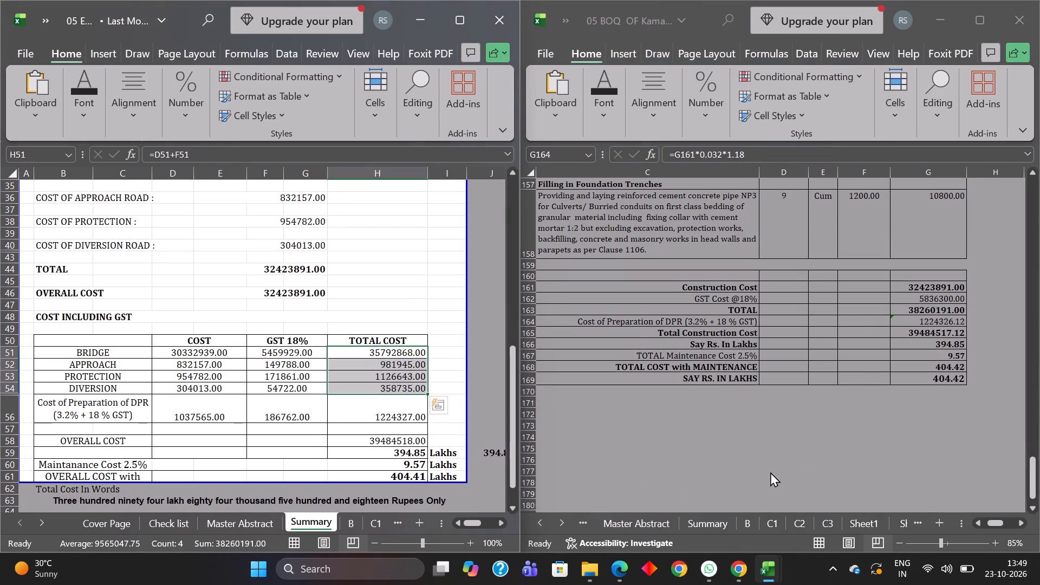
left_click(932, 406)
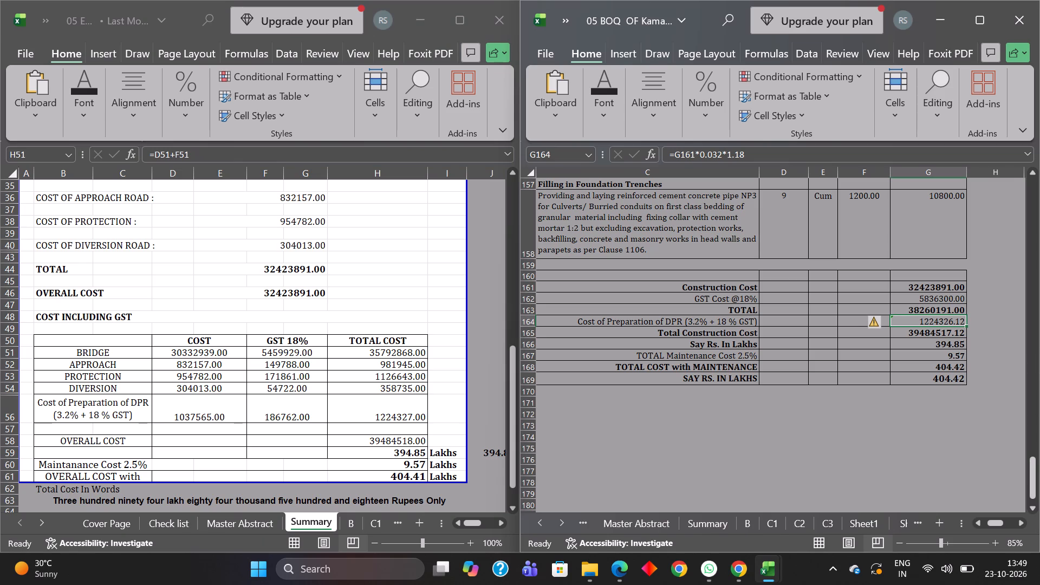
left_click(379, 397)
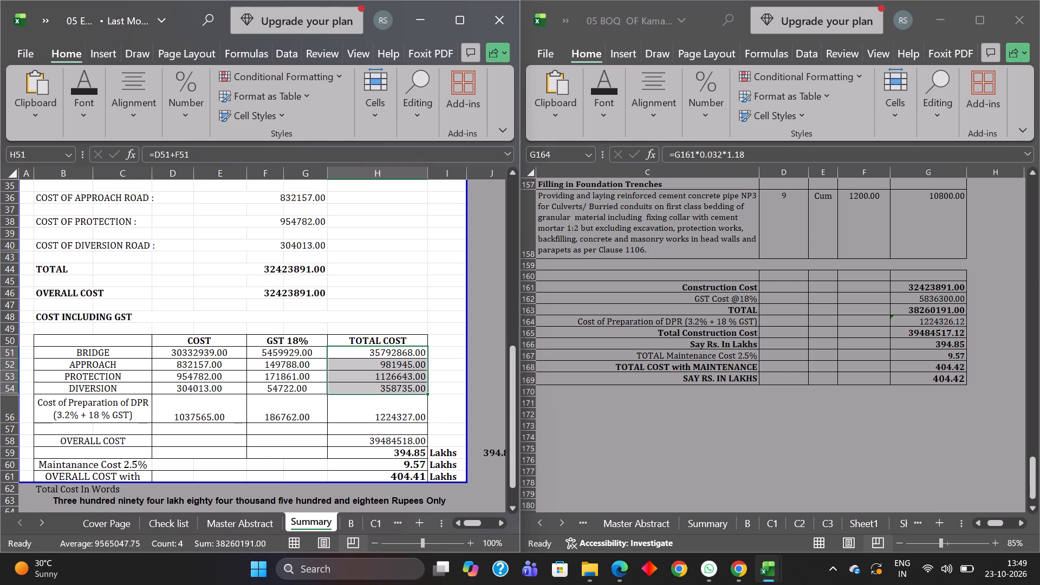
left_click(688, 323)
left_click(688, 323)
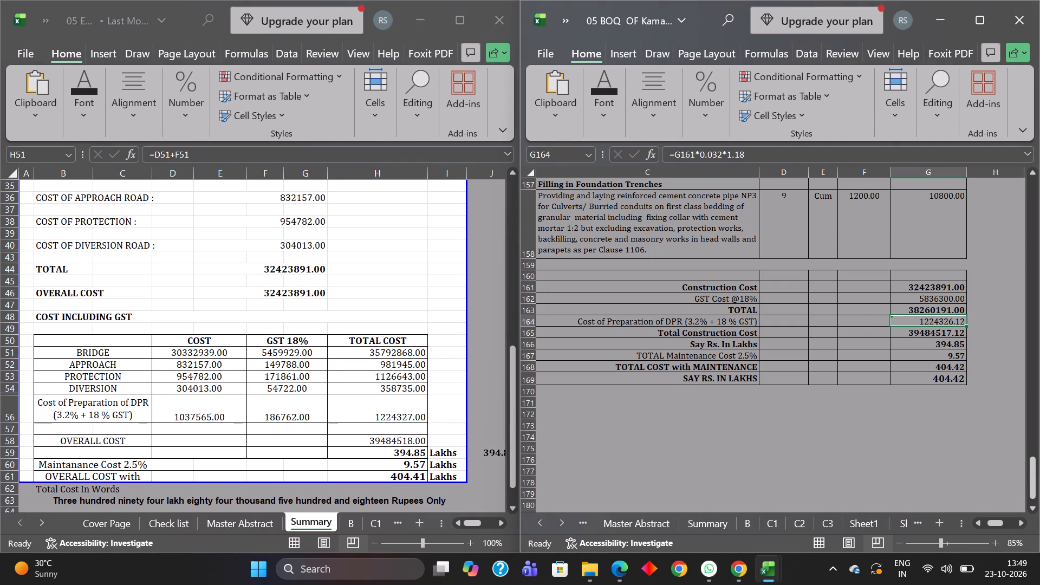
left_click(390, 400)
left_click(377, 409)
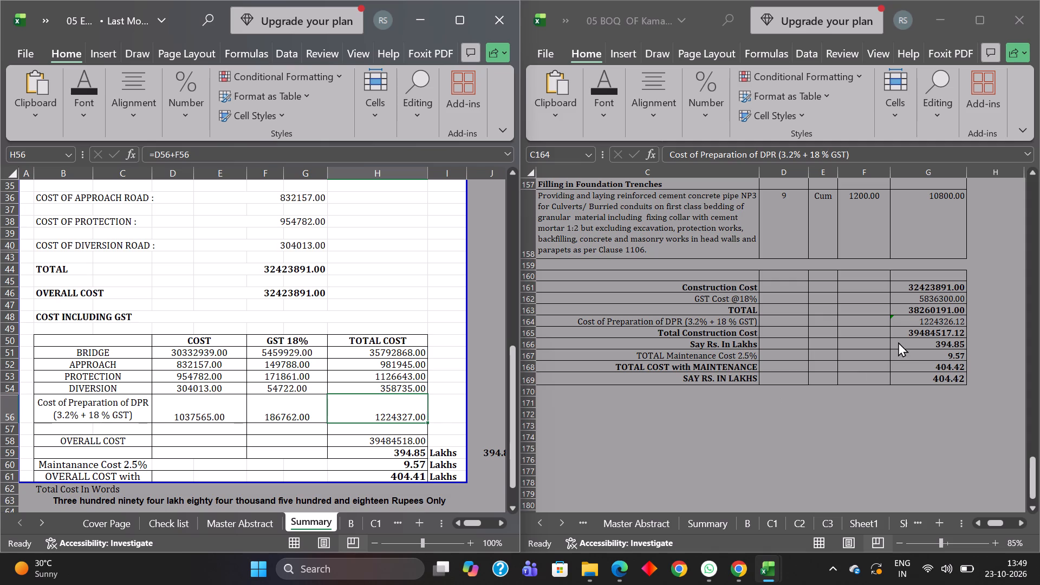
left_click(913, 327)
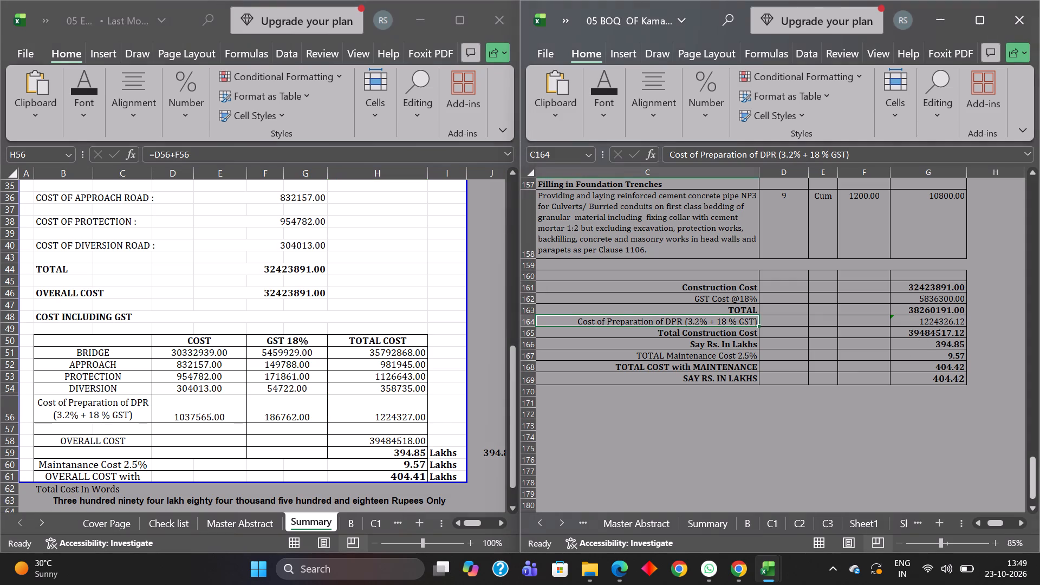
Check the BOQ's Total Construction Cost and its lakhs figure against H58 and H59 on the estimate's Summary sheet.
left_click(902, 335)
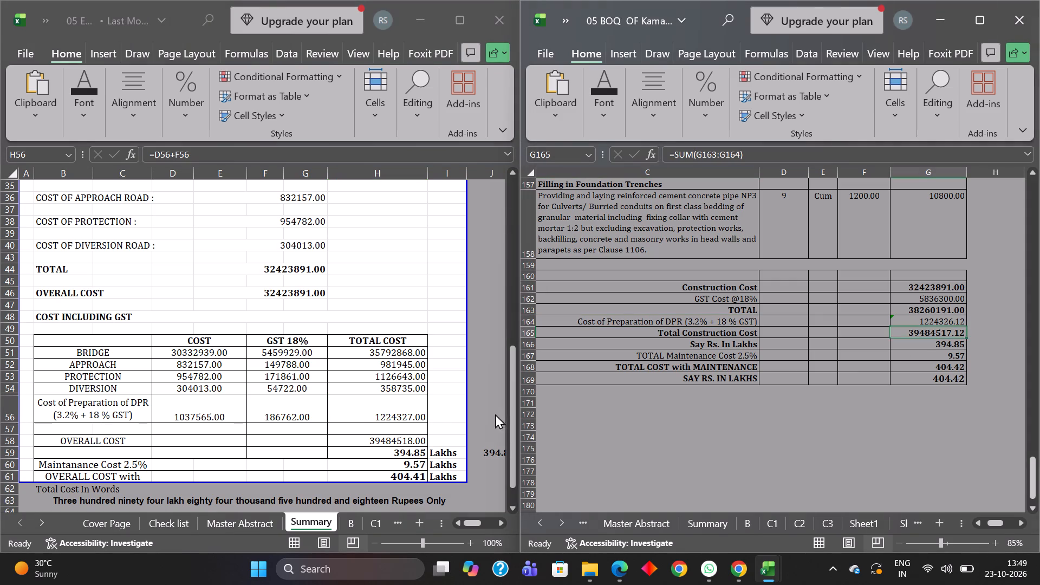
left_click(386, 439)
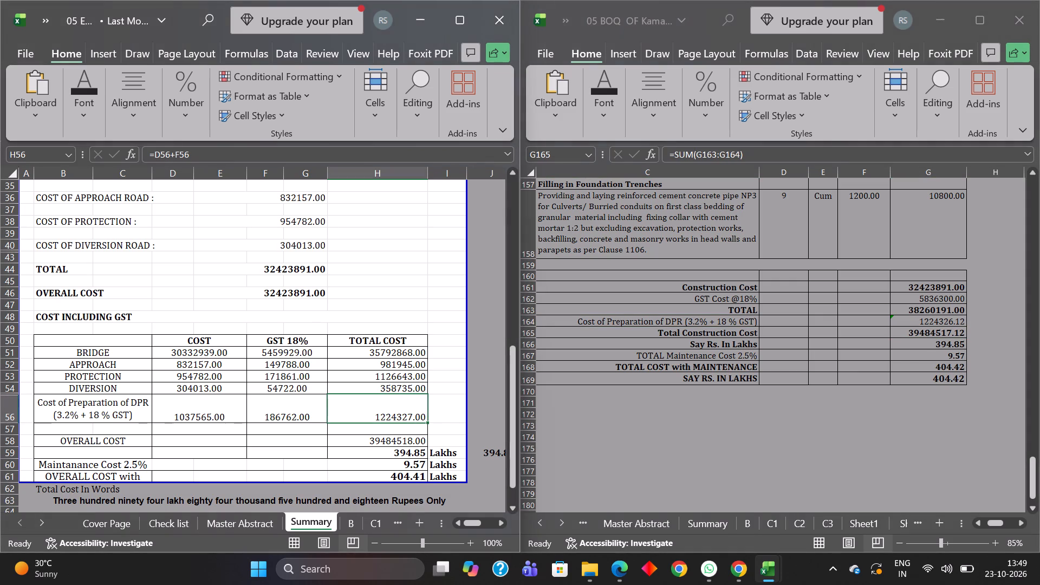
left_click(386, 439)
left_click(385, 450)
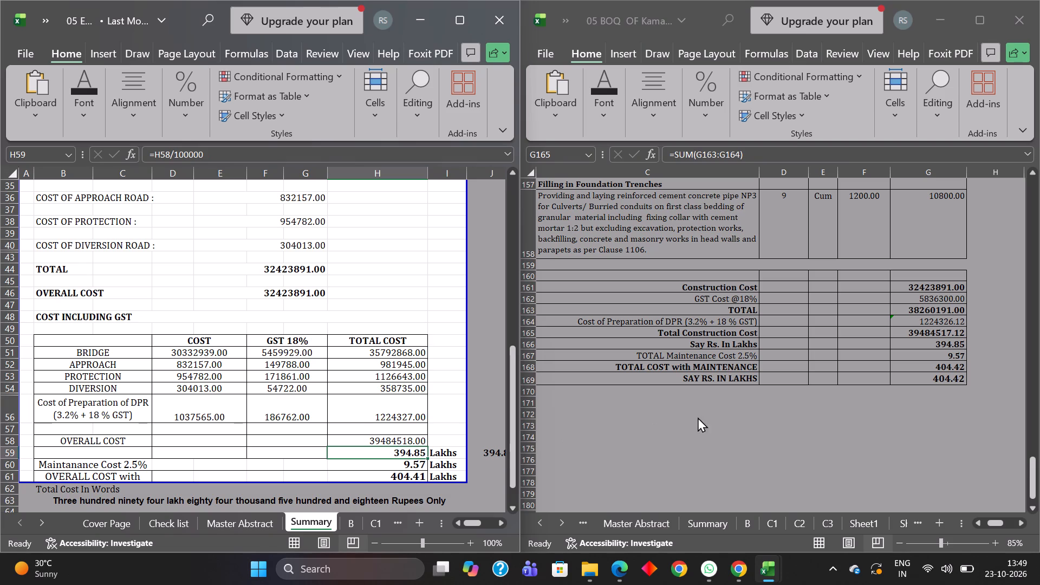
left_click(904, 343)
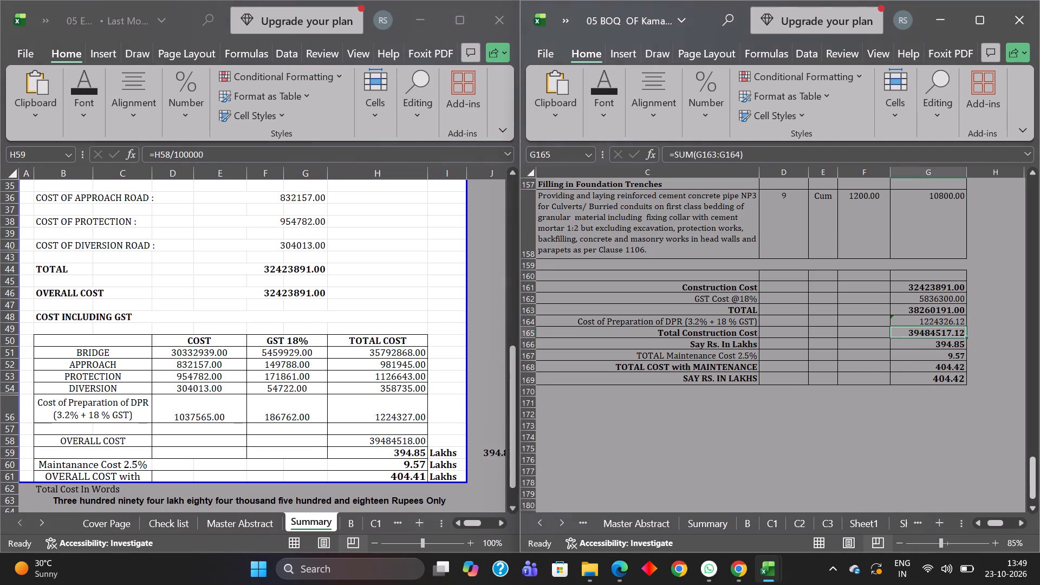
Check the BOQ's maintenance cost and total with maintenance against the Summary sheet, inspecting the overall cost formula in H61.
left_click(910, 360)
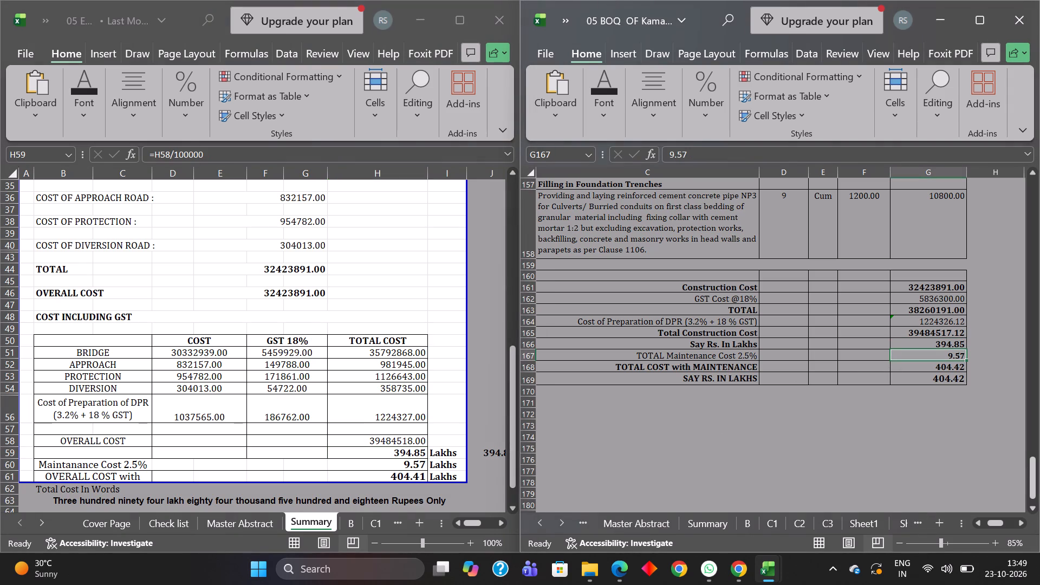
left_click(909, 368)
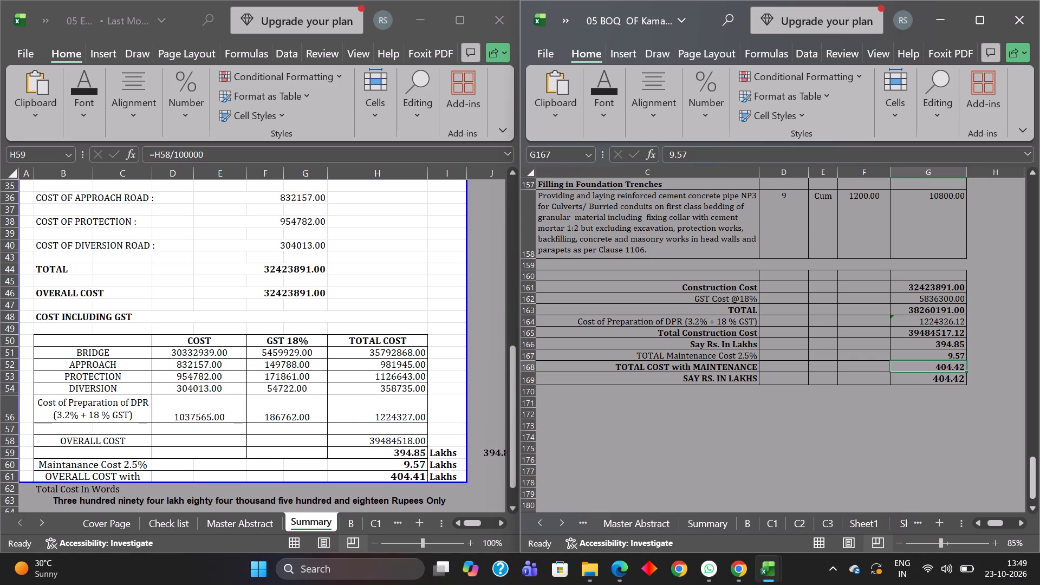
left_click(938, 356)
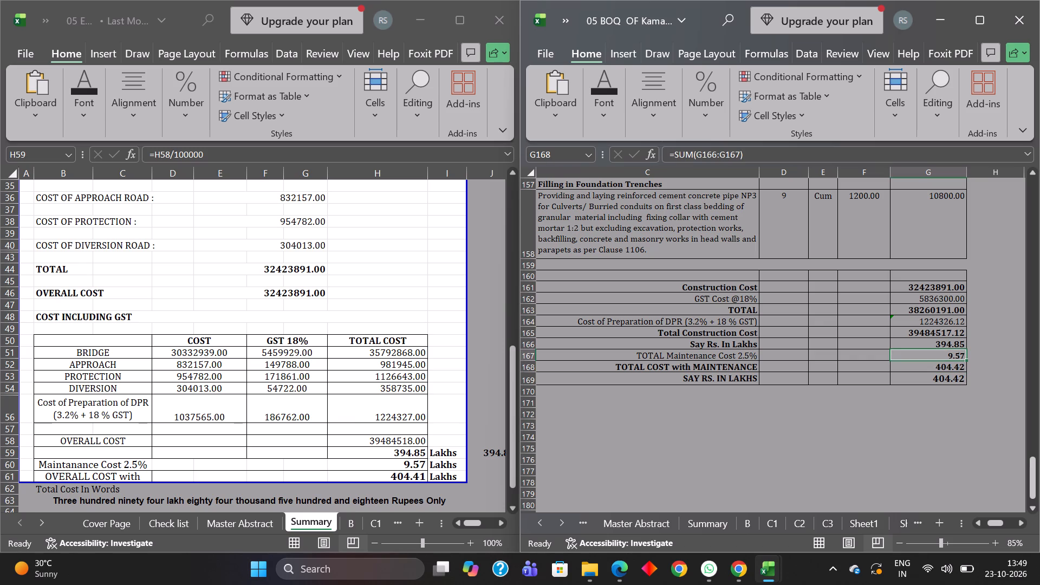
left_click(385, 472)
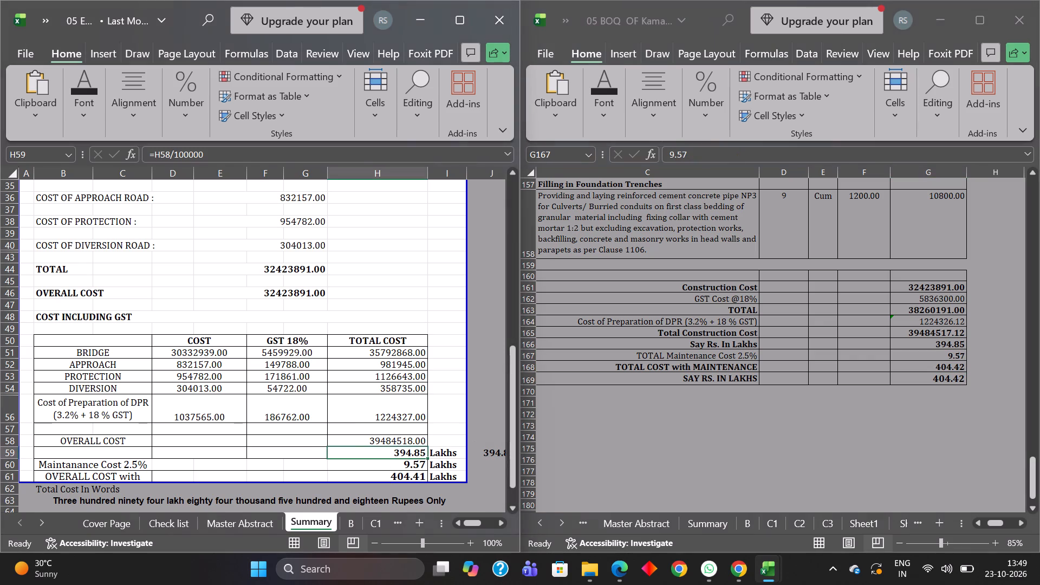
left_click(385, 473)
left_click(226, 156)
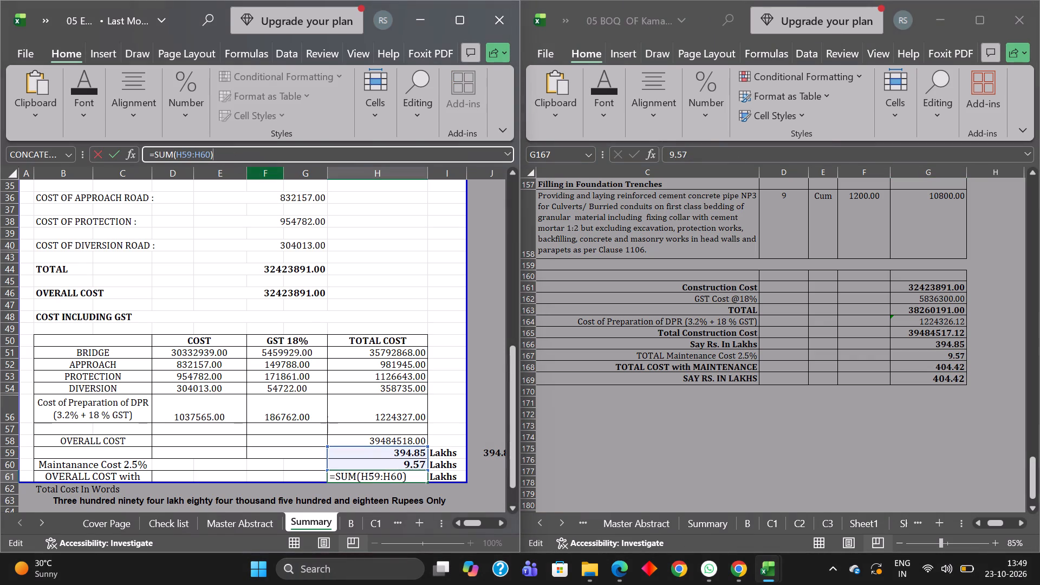
left_click(474, 402)
Replace the fixed Maintenance Cost in BOQ cell G167 with the formula =G163*2.5%.
left_click(927, 354)
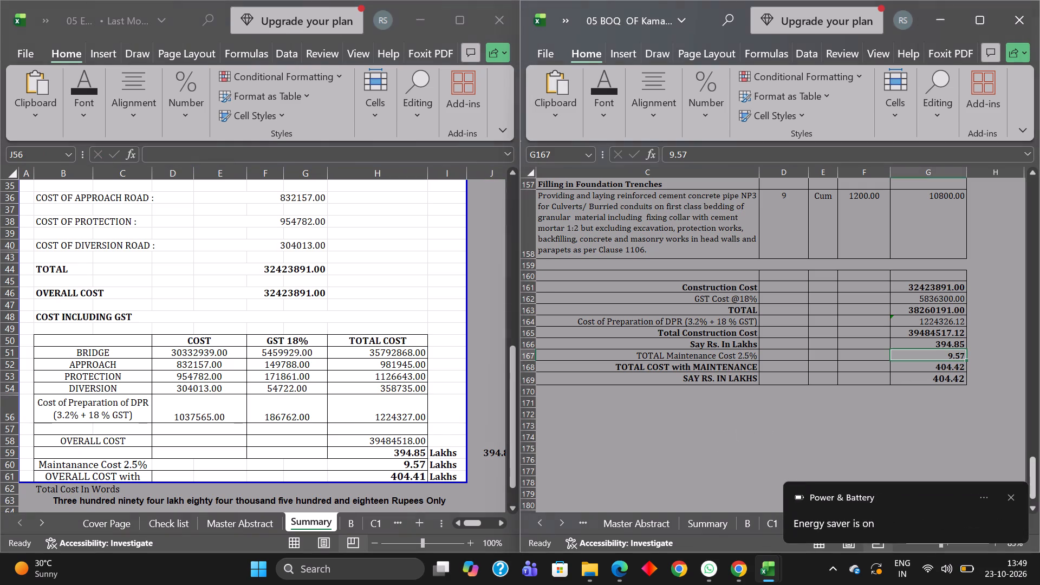
left_click_drag(698, 157, 631, 151)
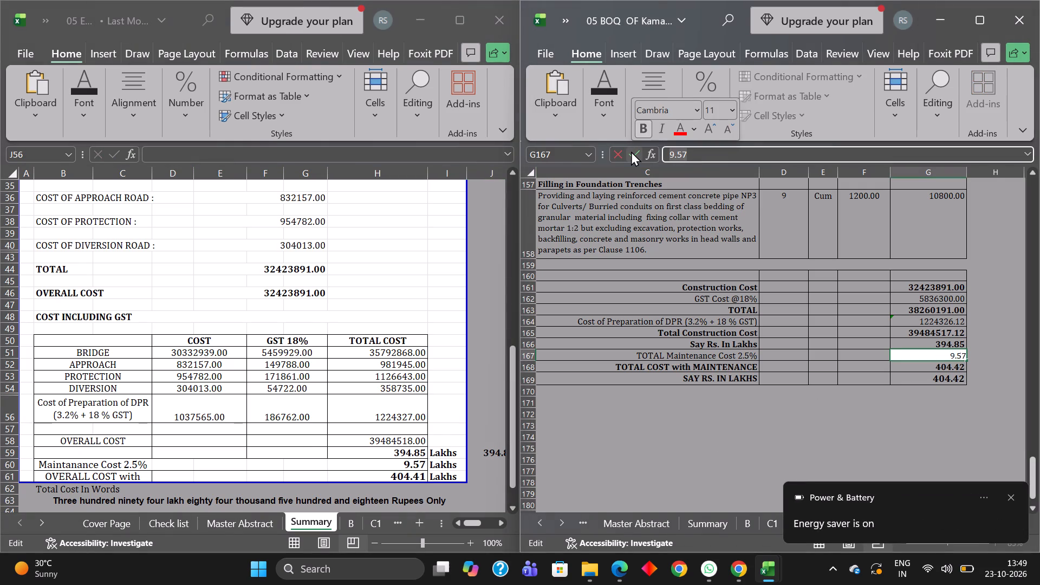
key("equal")
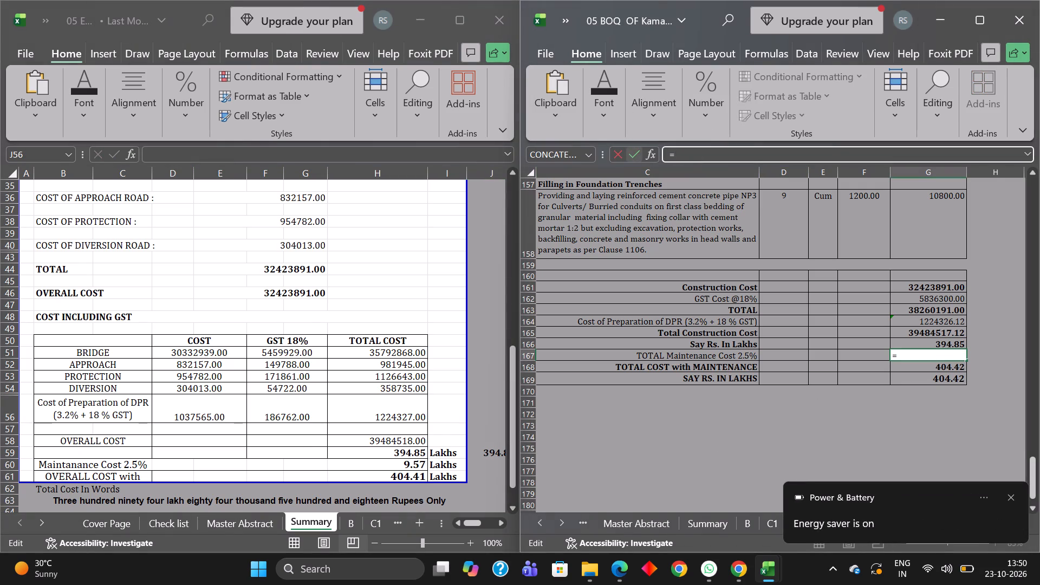
left_click(913, 308)
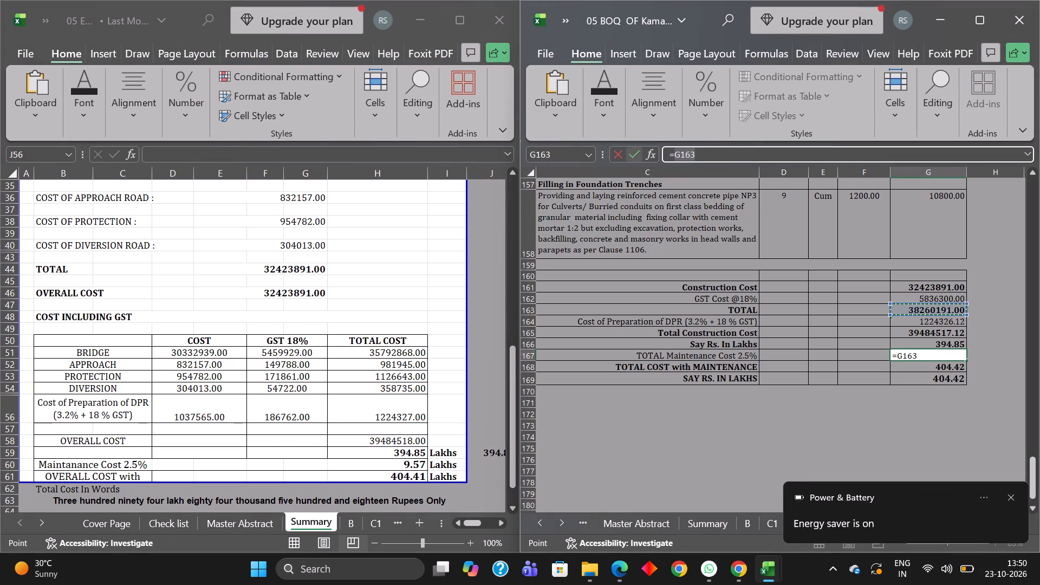
type("*2.5")
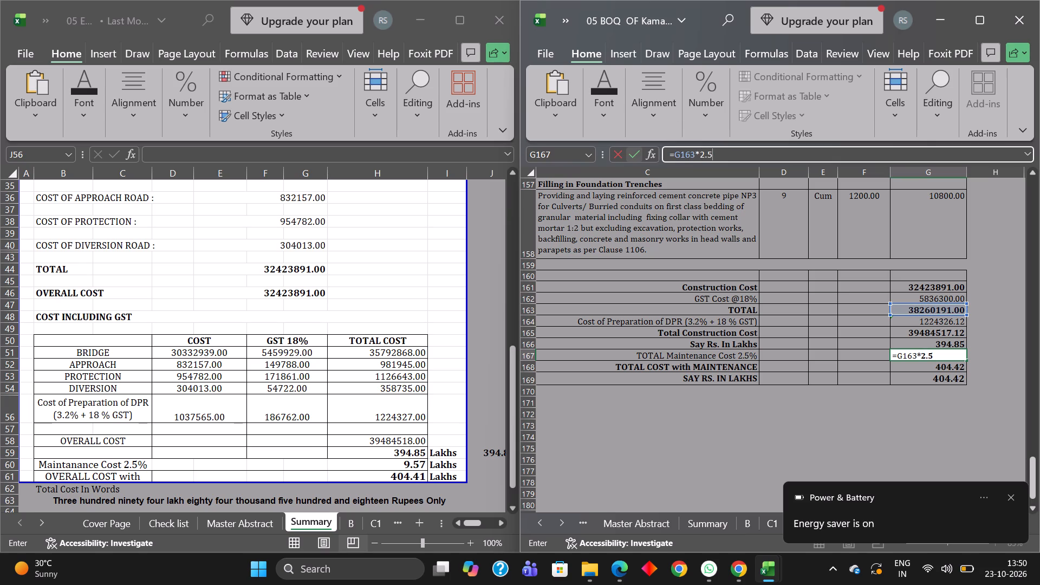
key("shift+percent")
key("Return")
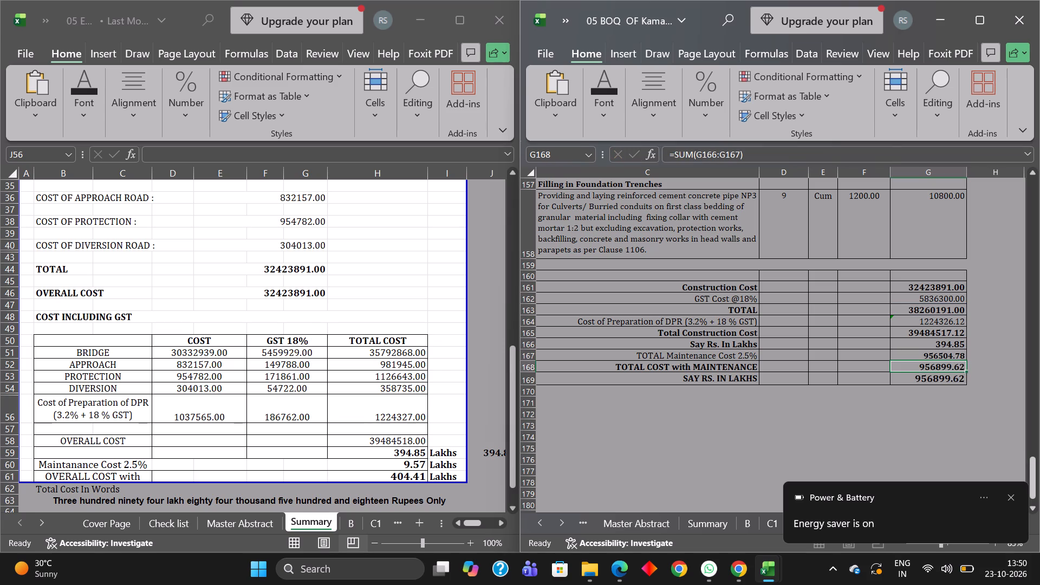
Convert the BOQ's maintenance cost in G167 to lakhs by extending its formula to =G163*2.5%/100000.
left_click(911, 354)
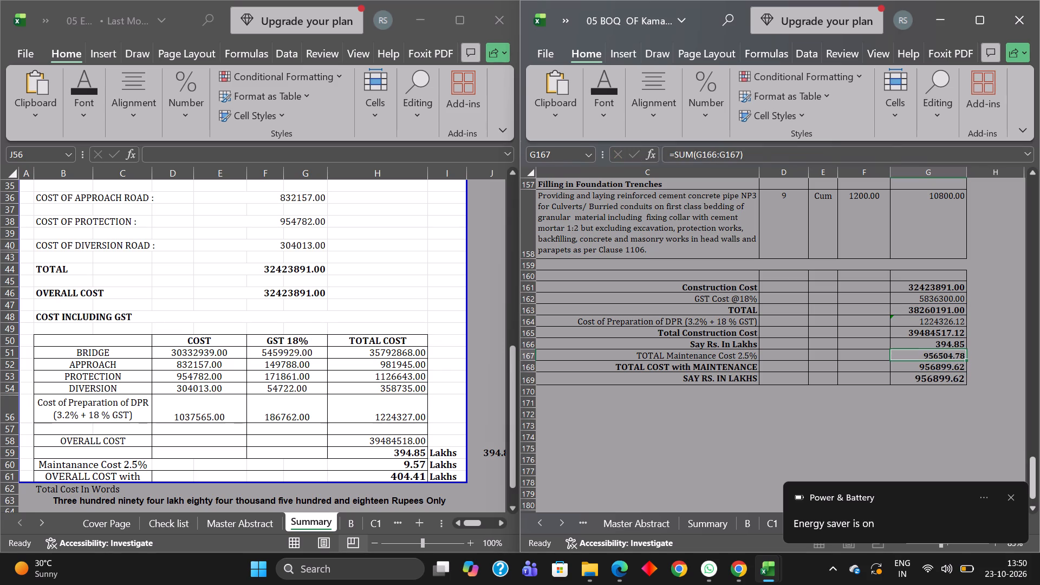
left_click(757, 154)
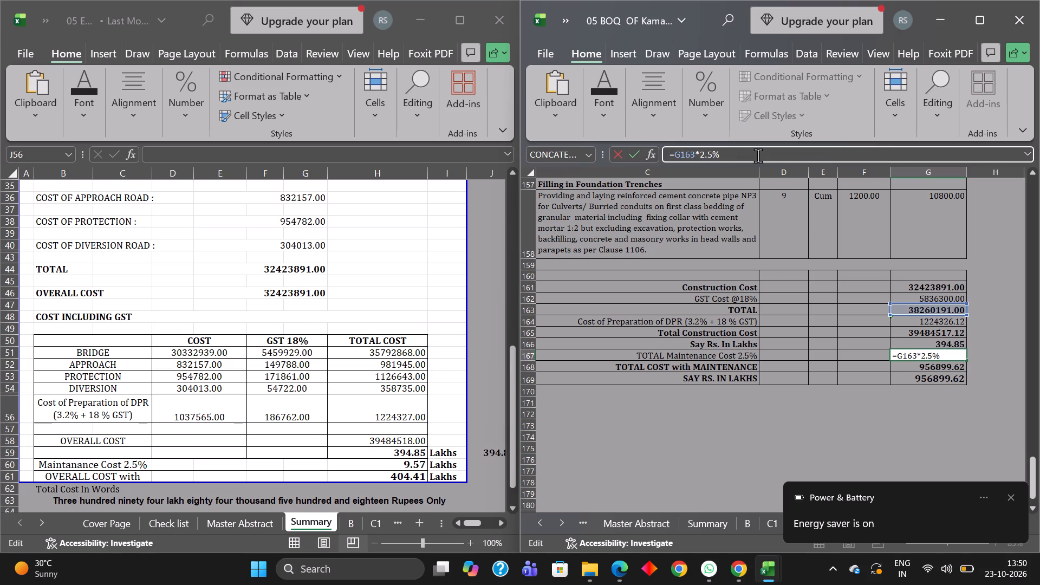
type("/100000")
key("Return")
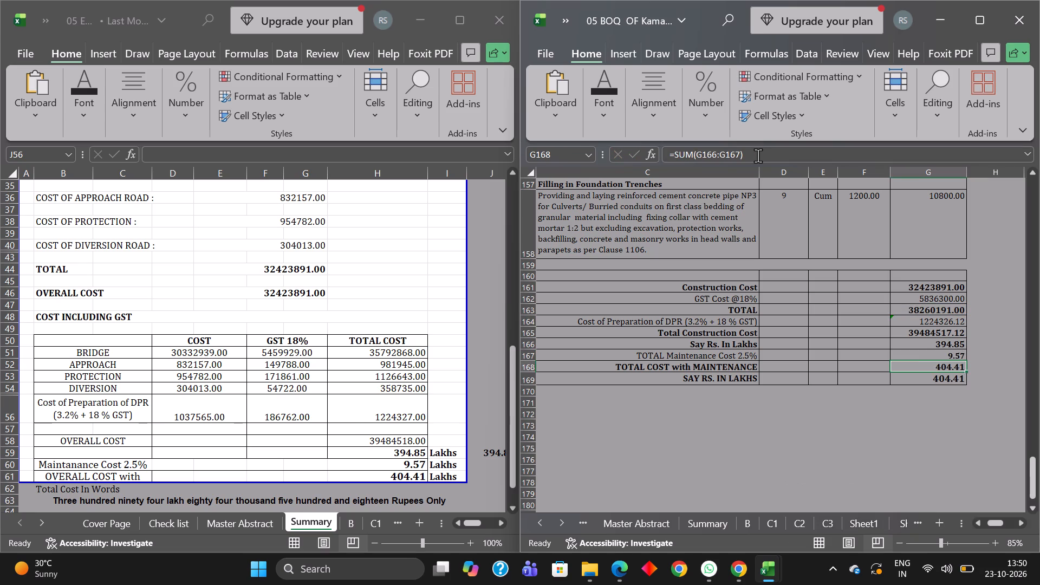
left_click(795, 450)
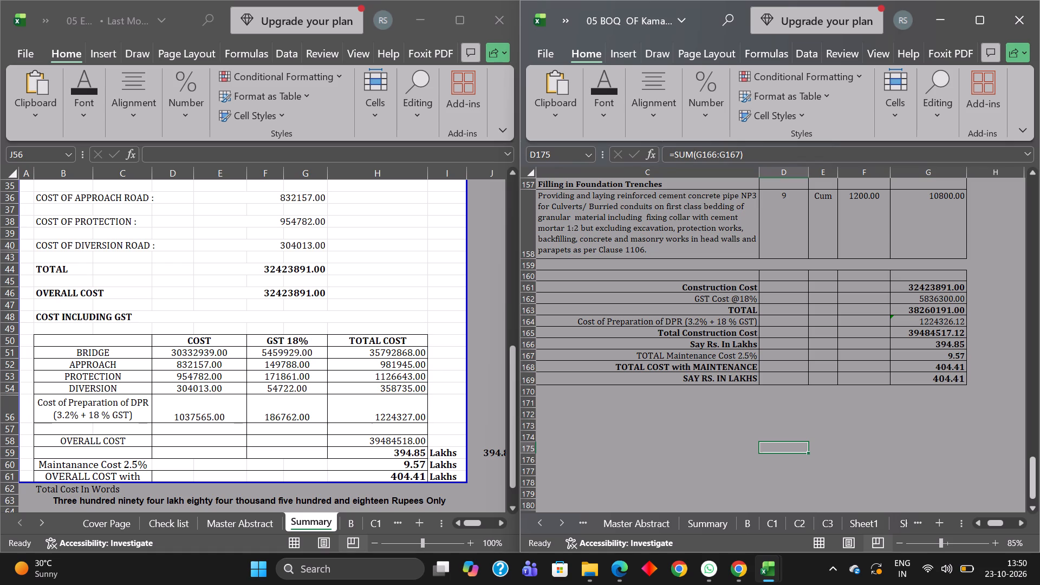
Recheck the Construction Cost in BOQ cell G161 and the maintenance cost formula in G167 without altering them.
left_click(932, 291)
left_click(937, 359)
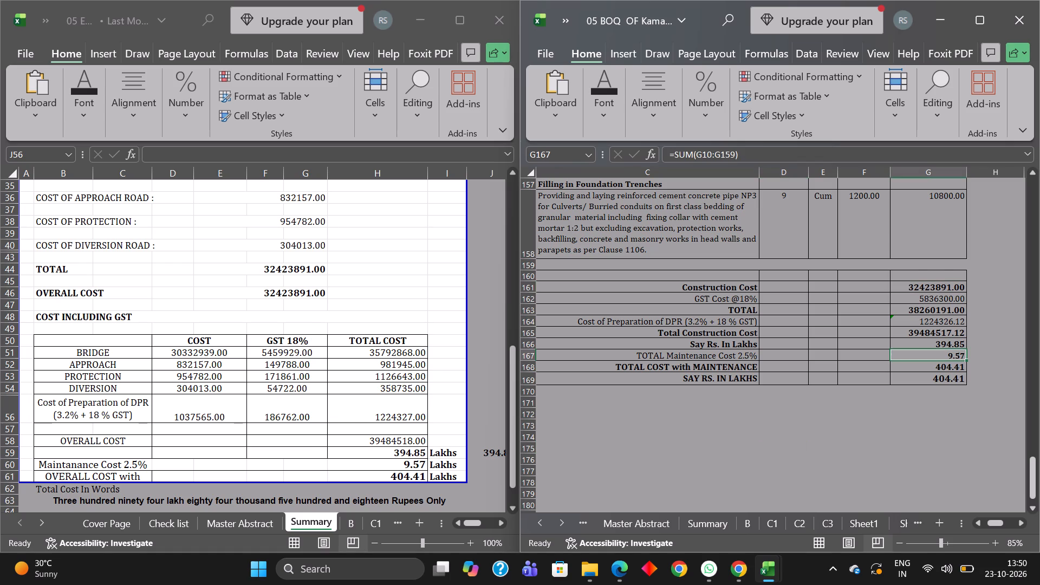
left_click(796, 157)
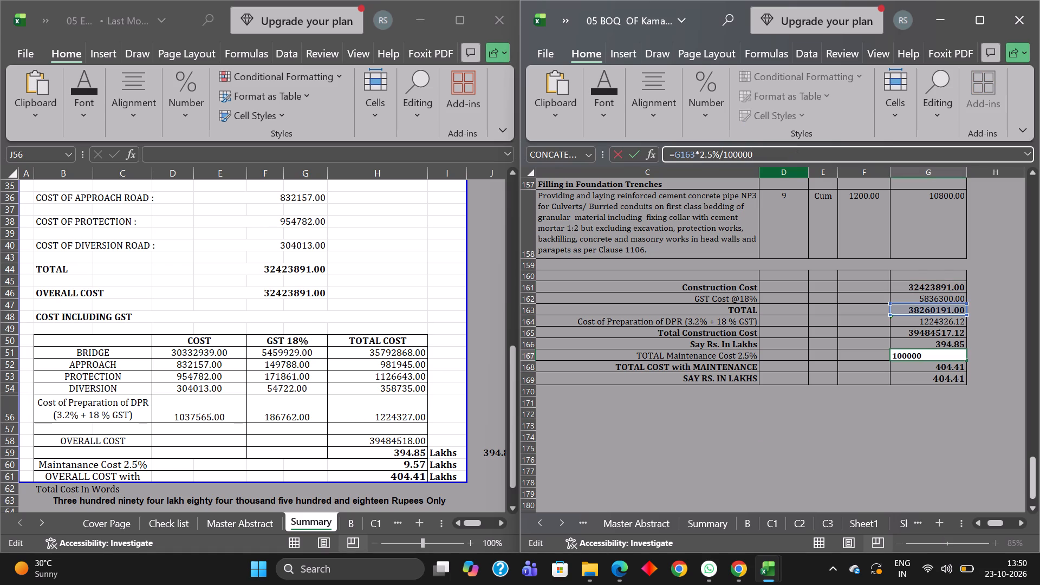
left_click(813, 428)
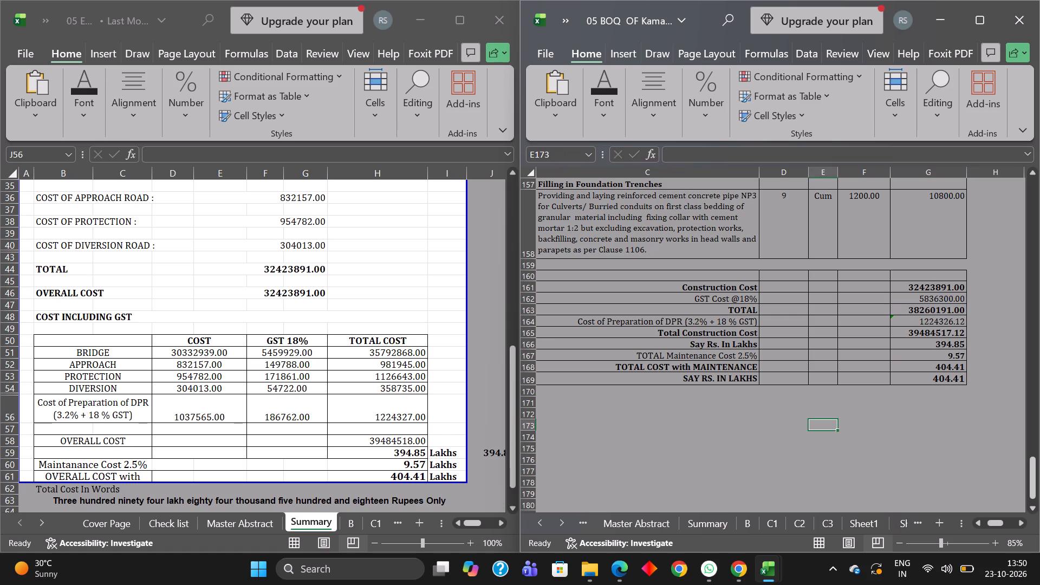
left_click(954, 360)
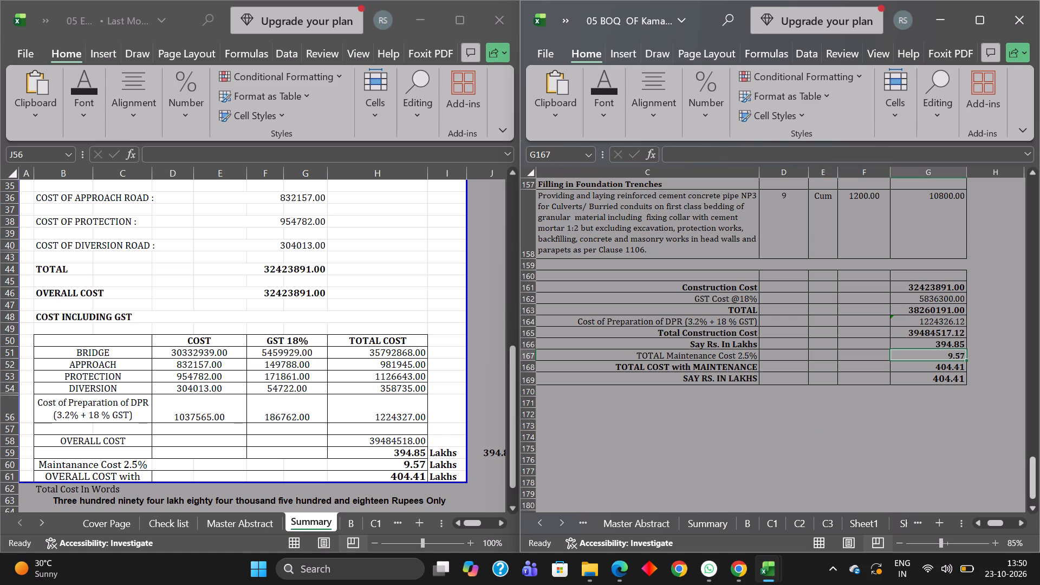
left_click(950, 409)
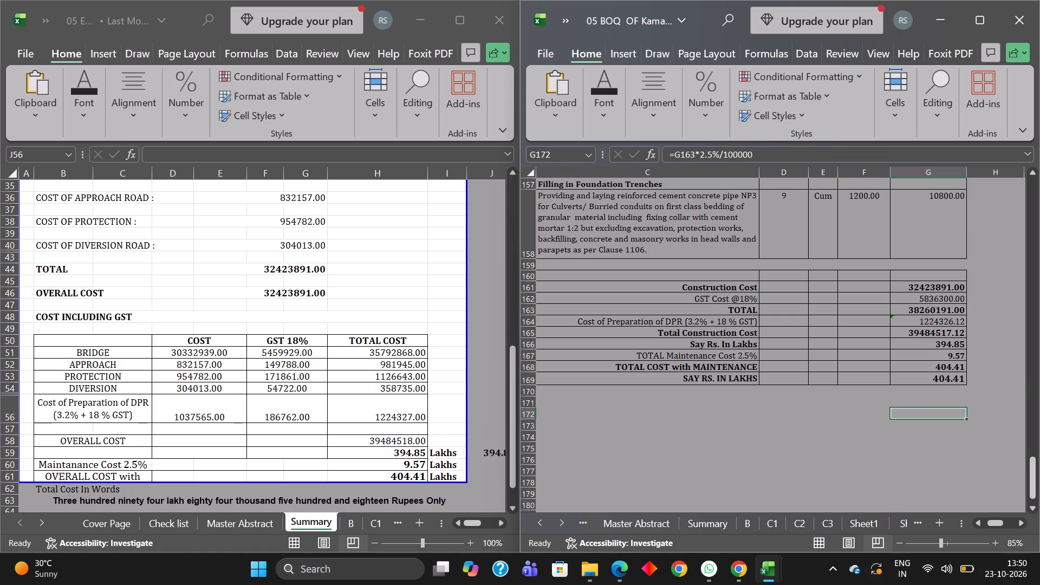
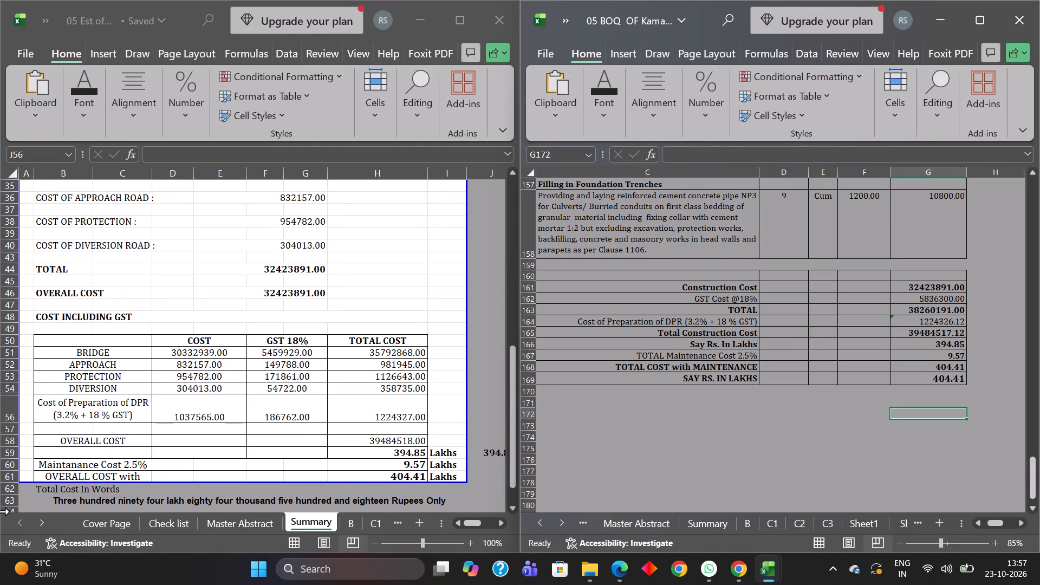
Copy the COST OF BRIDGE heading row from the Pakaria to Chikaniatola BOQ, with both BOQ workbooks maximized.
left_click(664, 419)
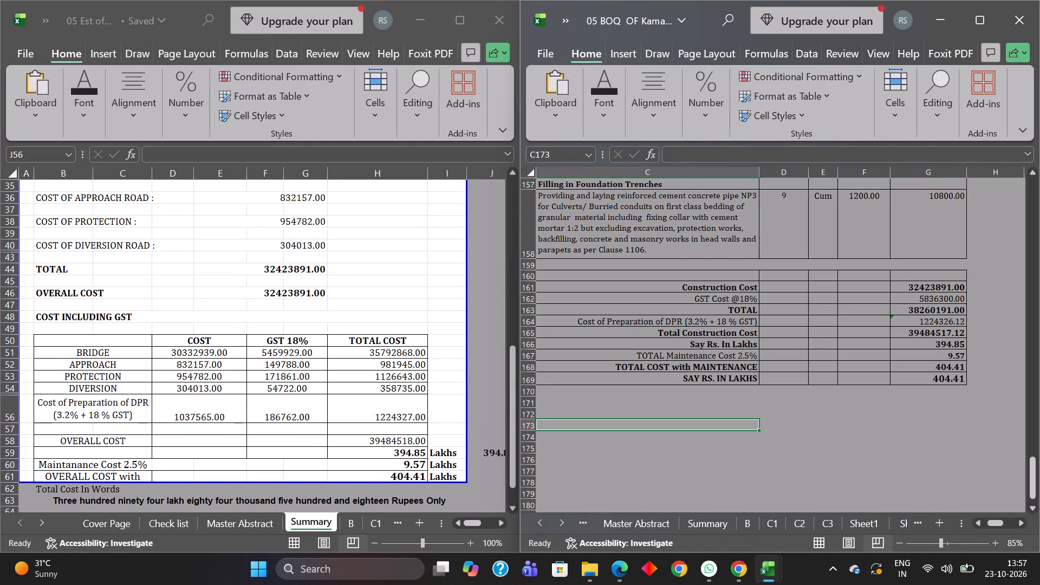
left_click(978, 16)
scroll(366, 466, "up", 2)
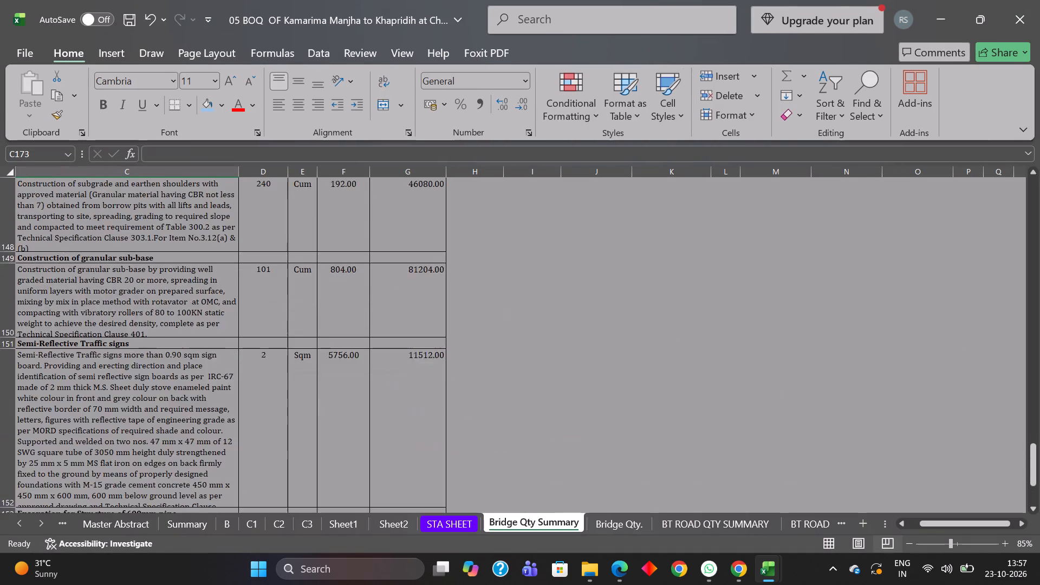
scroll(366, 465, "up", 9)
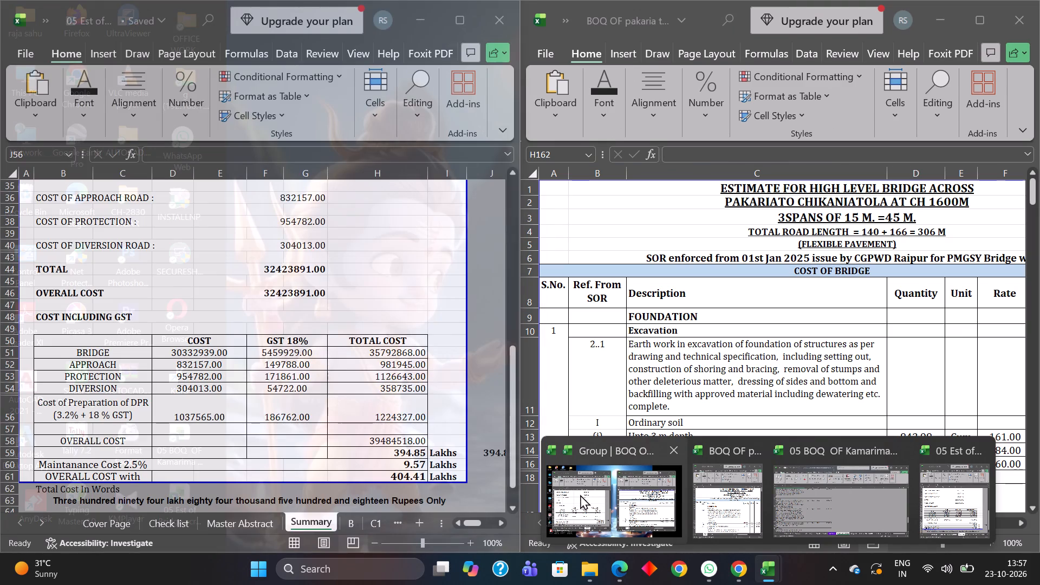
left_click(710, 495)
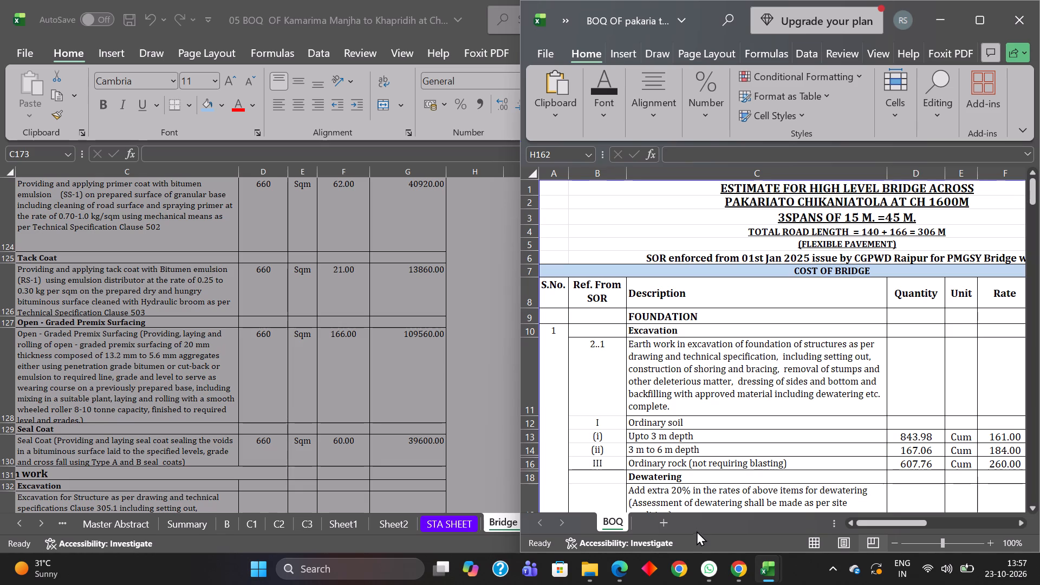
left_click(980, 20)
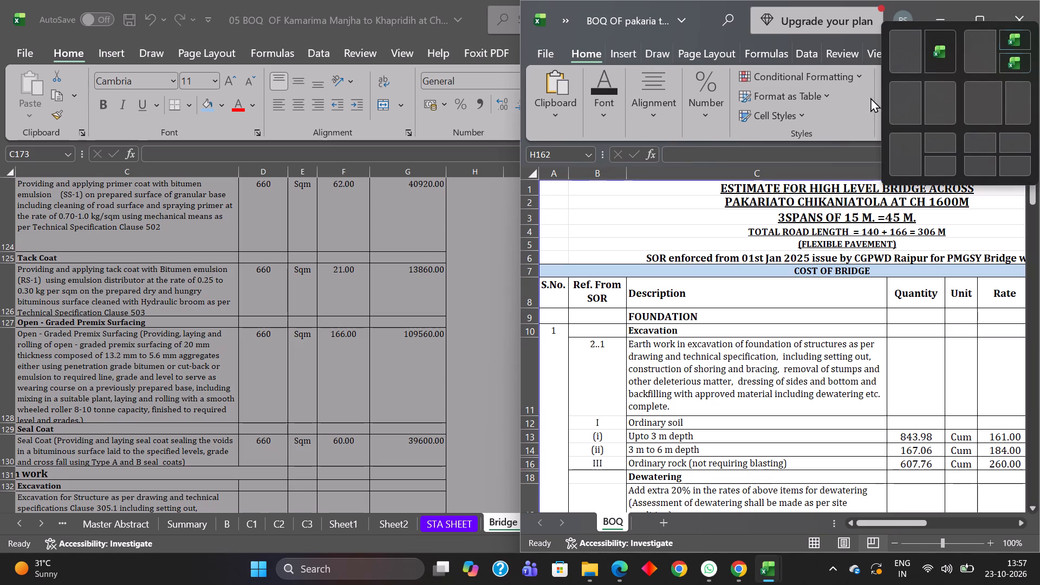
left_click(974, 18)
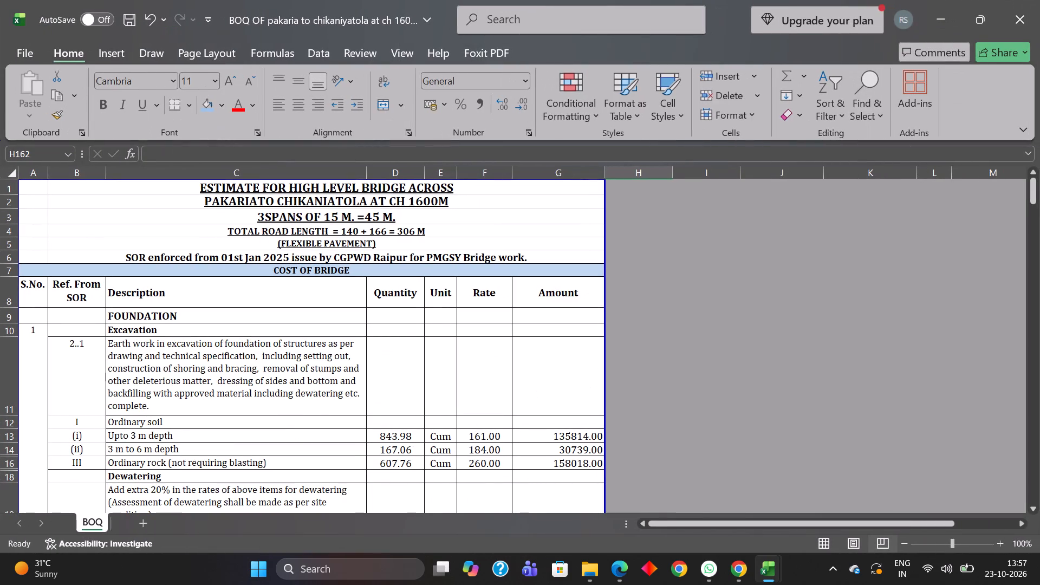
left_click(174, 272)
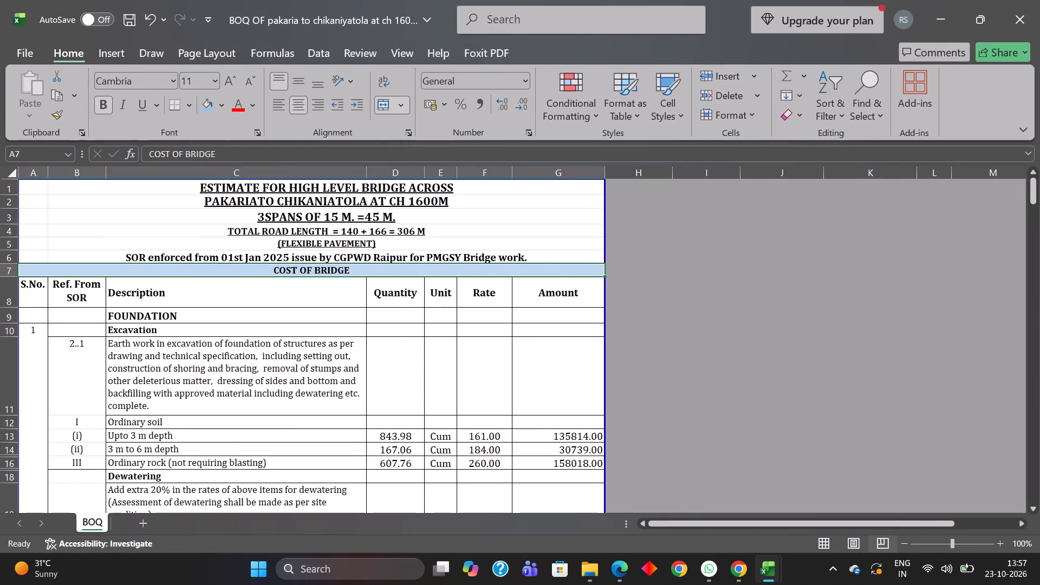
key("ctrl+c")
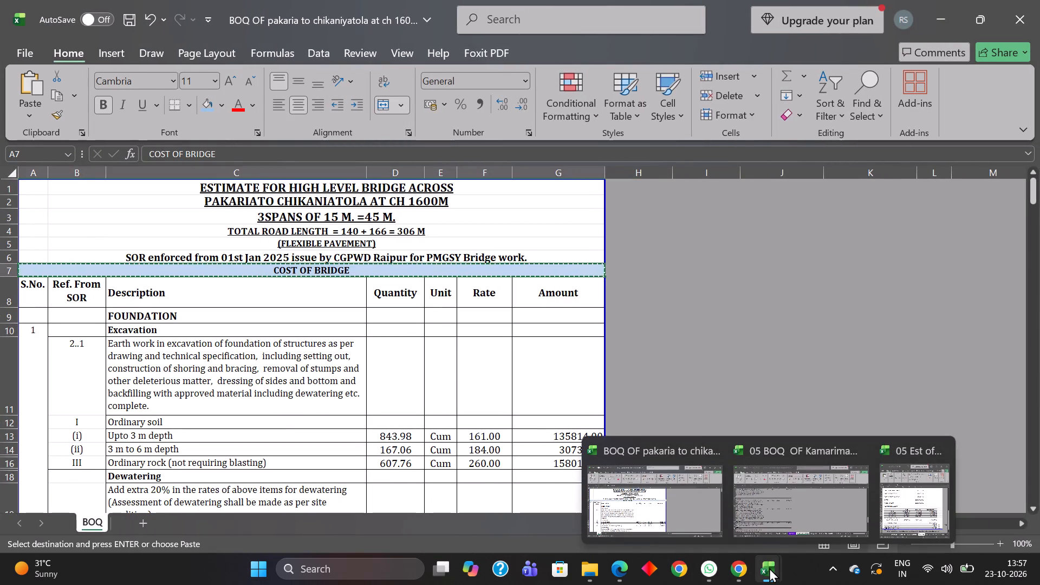
Return to the Kamarima BOQ's Bridge Qty Summary and shrink row 5, the SOR note row, to single-line height.
left_click(838, 493)
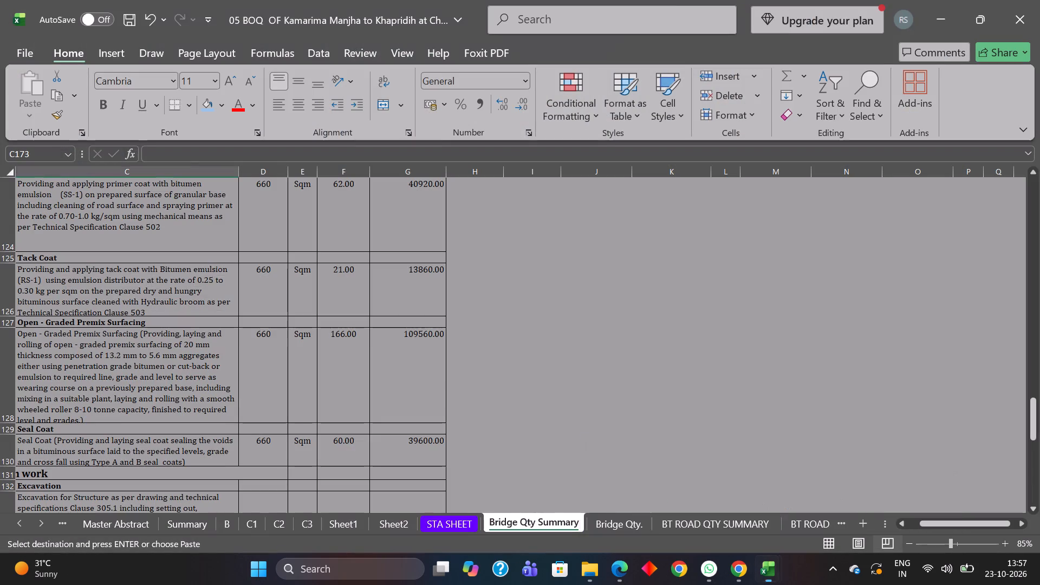
scroll(200, 378, "up", 20)
scroll(200, 378, "up", 9)
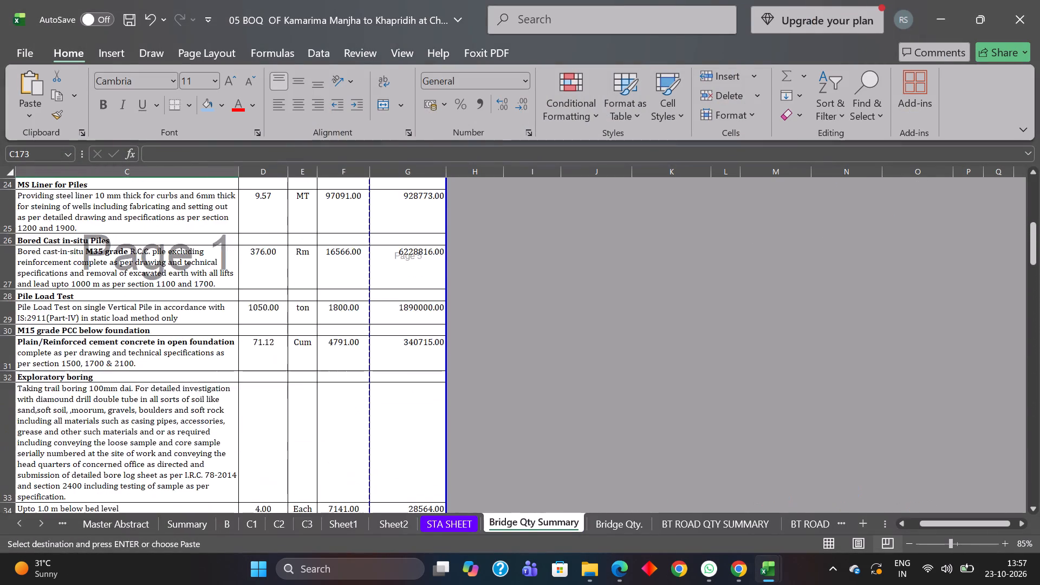
scroll(197, 368, "up", 12)
left_click_drag(930, 522, 876, 516)
scroll(344, 434, "up", 10)
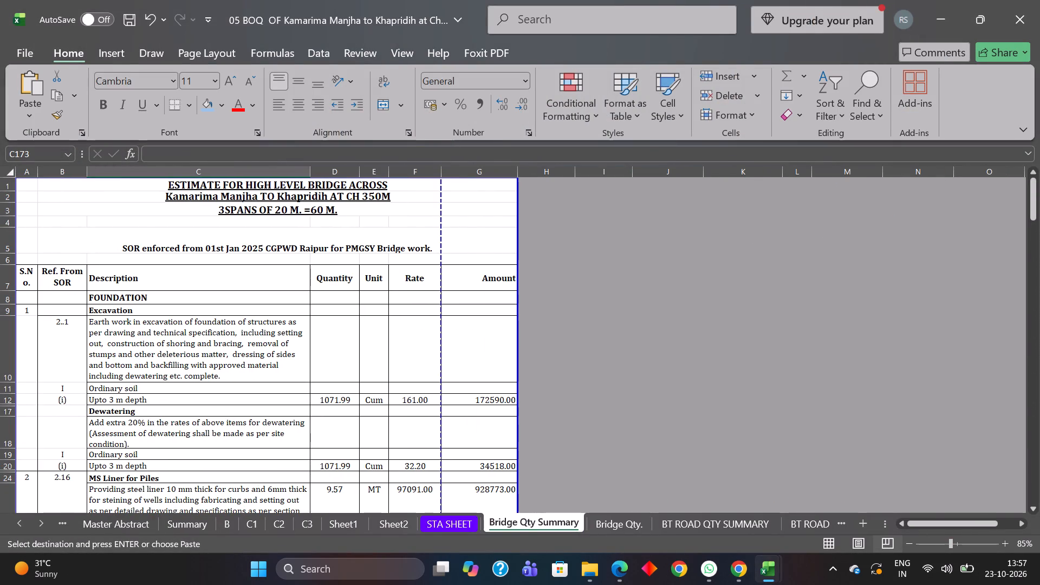
left_click_drag(10, 252, 13, 238)
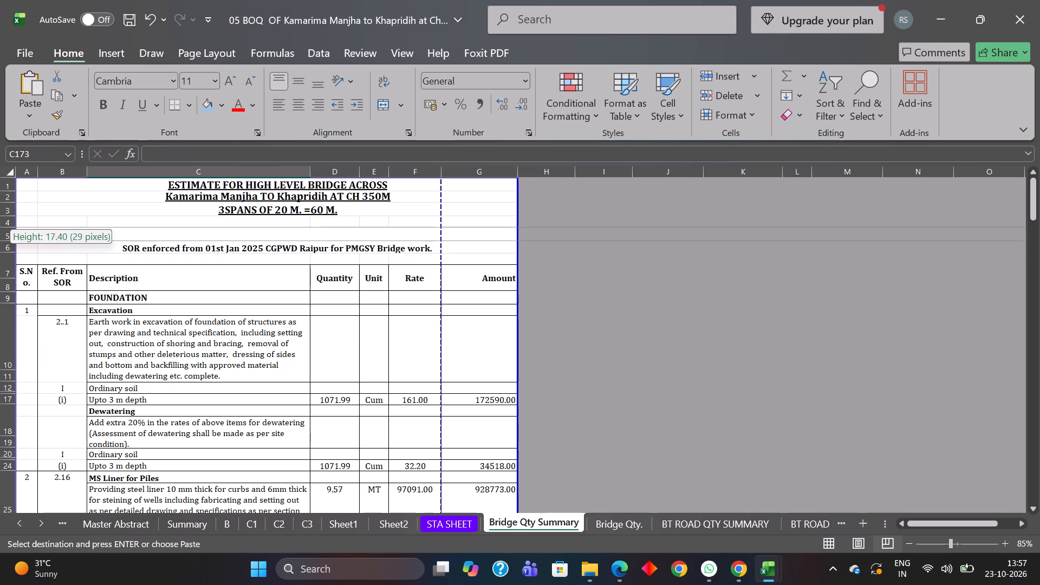
left_click_drag(13, 238, 13, 236)
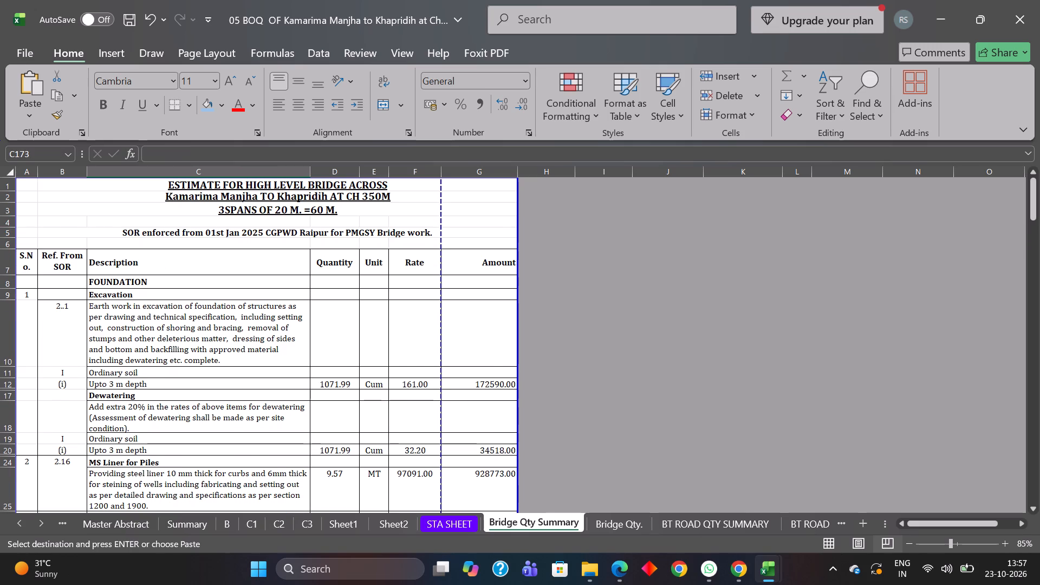
Merge and center the empty cells A6:G6 above the Bridge Qty Summary table header.
left_click_drag(32, 244, 455, 244)
left_click(386, 104)
Move the vertical page break between columns F and G to the outer edge of column G.
left_click_drag(440, 213, 507, 213)
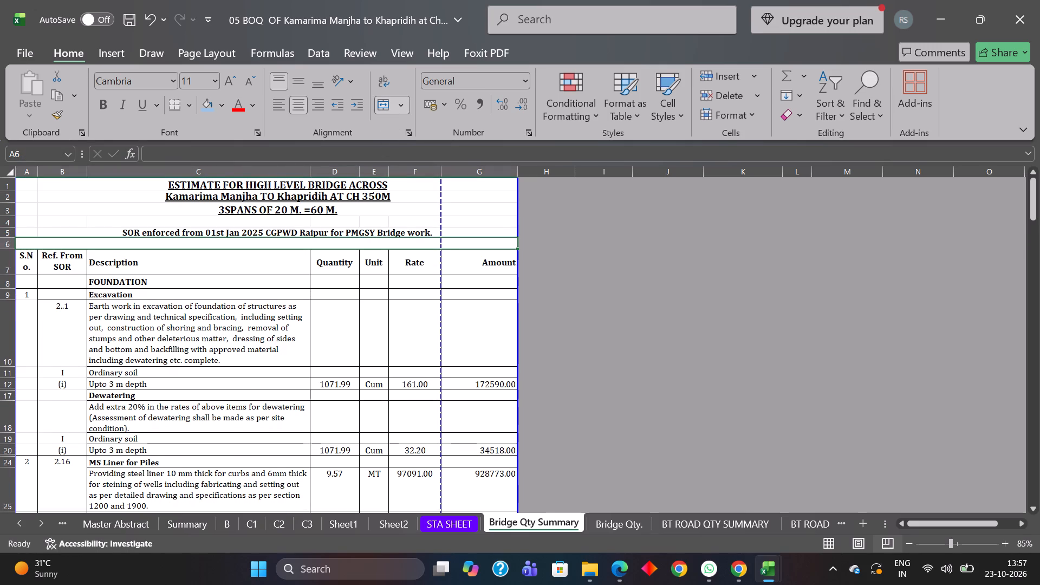
left_click_drag(507, 213, 518, 212)
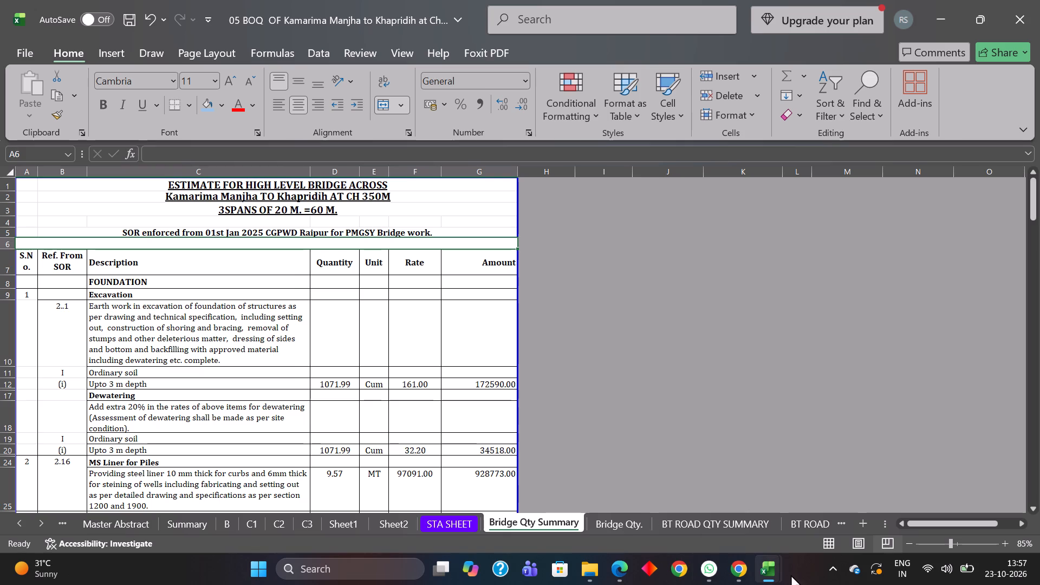
Copy COST OF BRIDGE from A7 of the Pakaria BOQ into A6 of Bridge Qty Summary as values and number formatting.
left_click(640, 492)
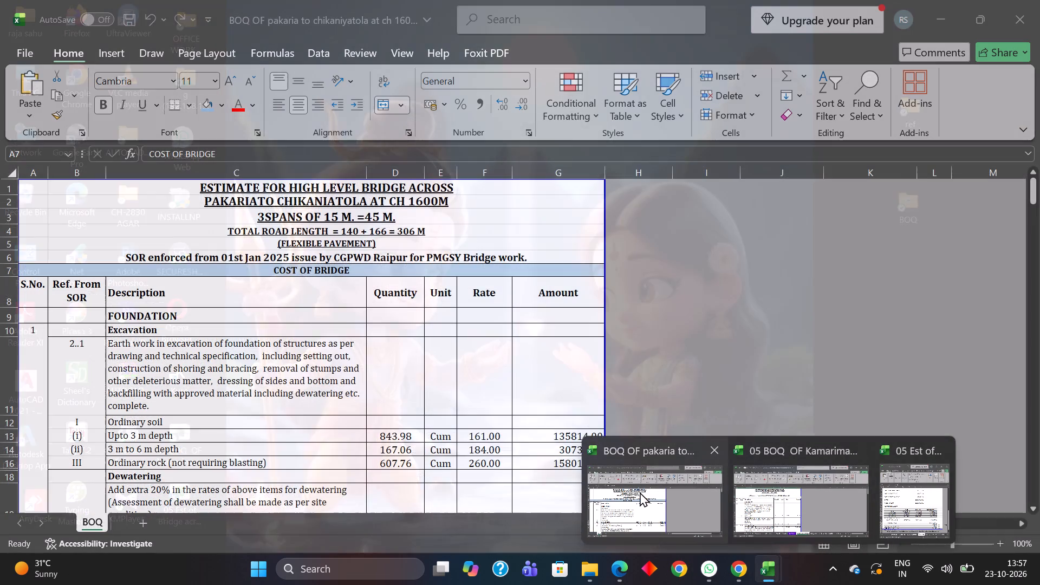
left_click(48, 272)
key("ctrl+c")
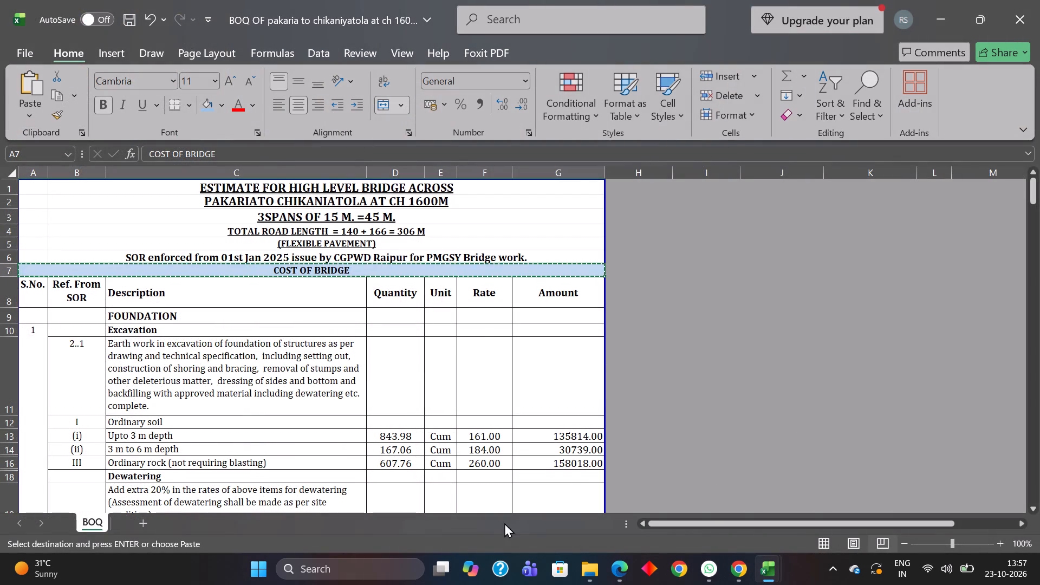
left_click(764, 503)
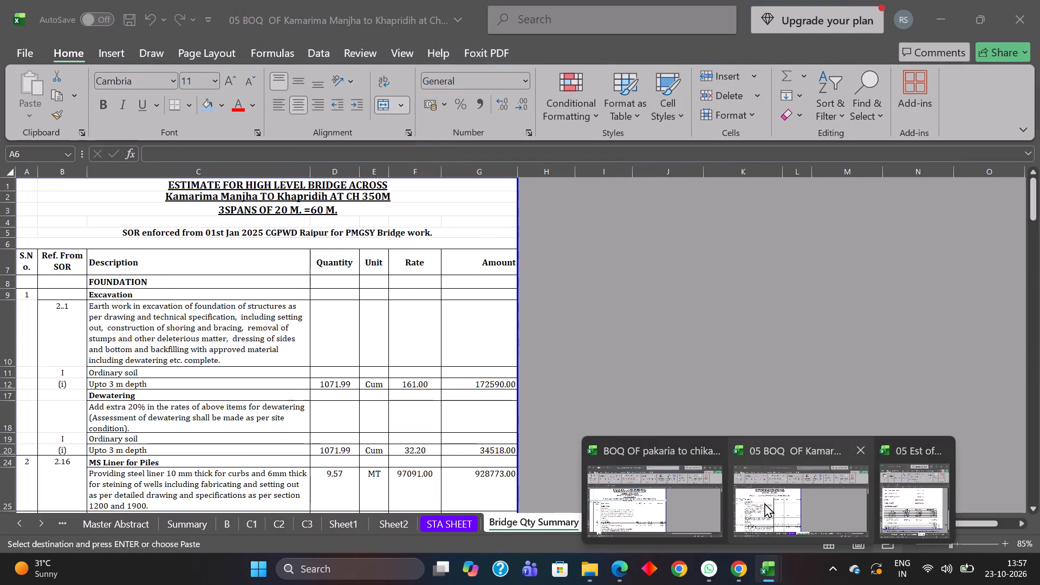
left_click(58, 245)
key("ctrl+v")
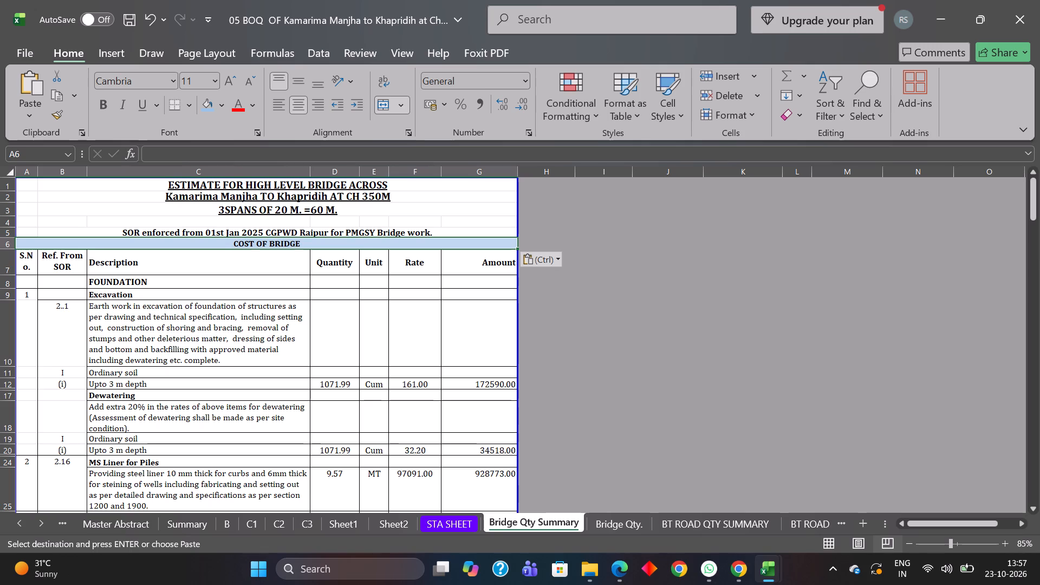
left_click(559, 256)
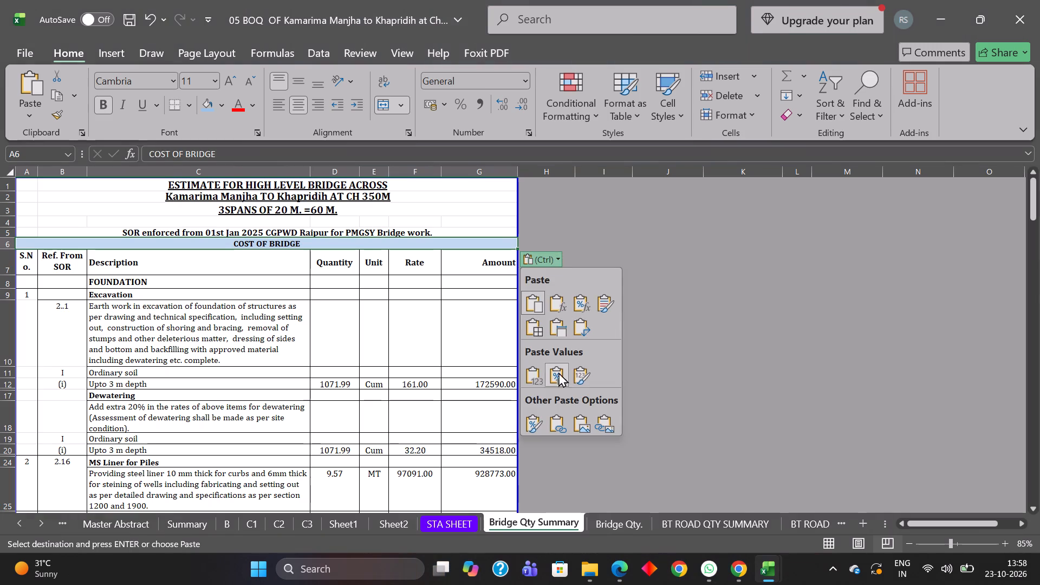
left_click(555, 378)
left_click(673, 361)
Format the COST OF BRIDGE heading in A6 as bold with a light blue fill.
left_click(294, 247)
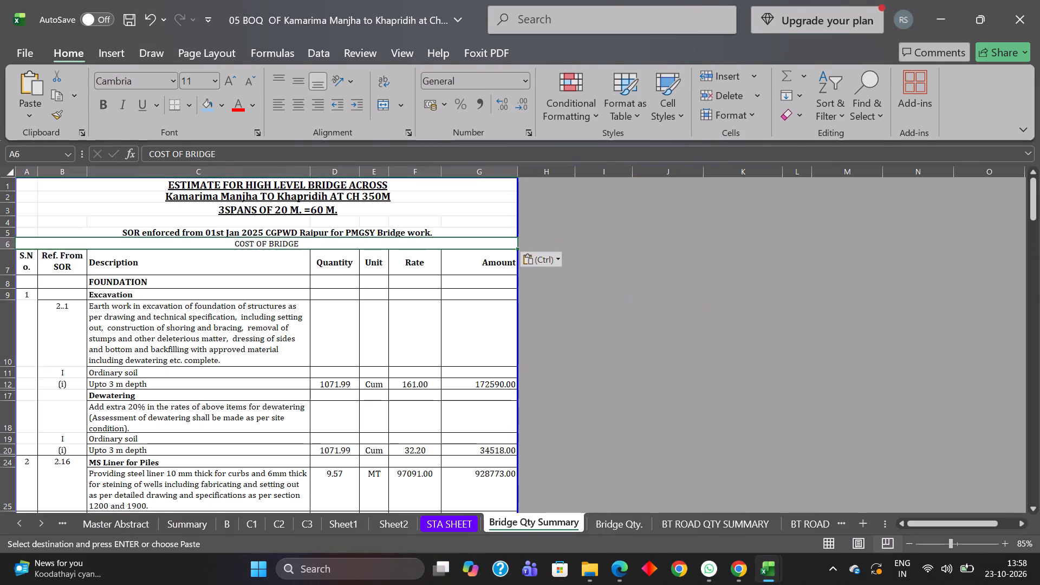
left_click(103, 107)
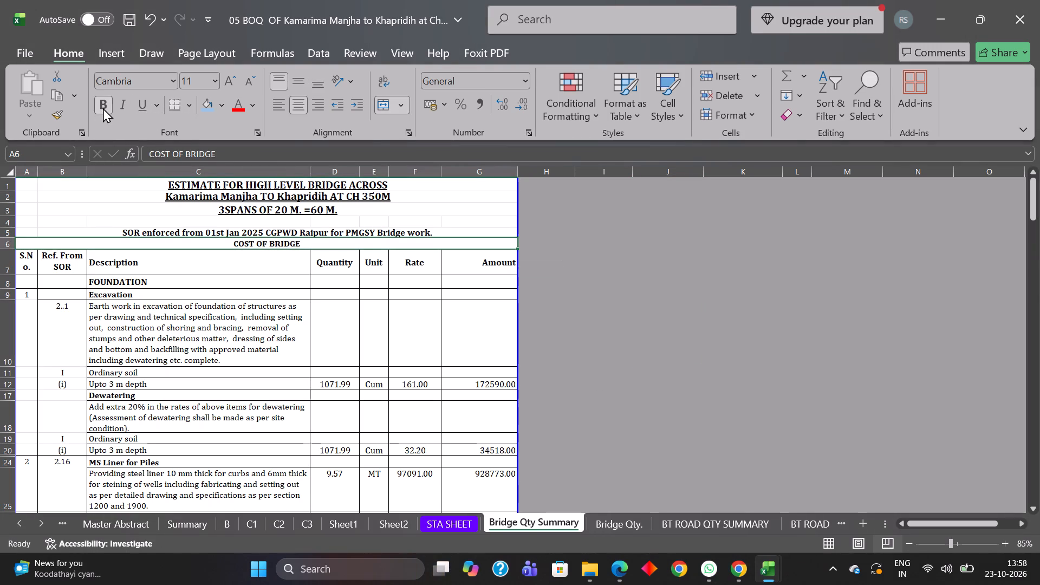
left_click(205, 105)
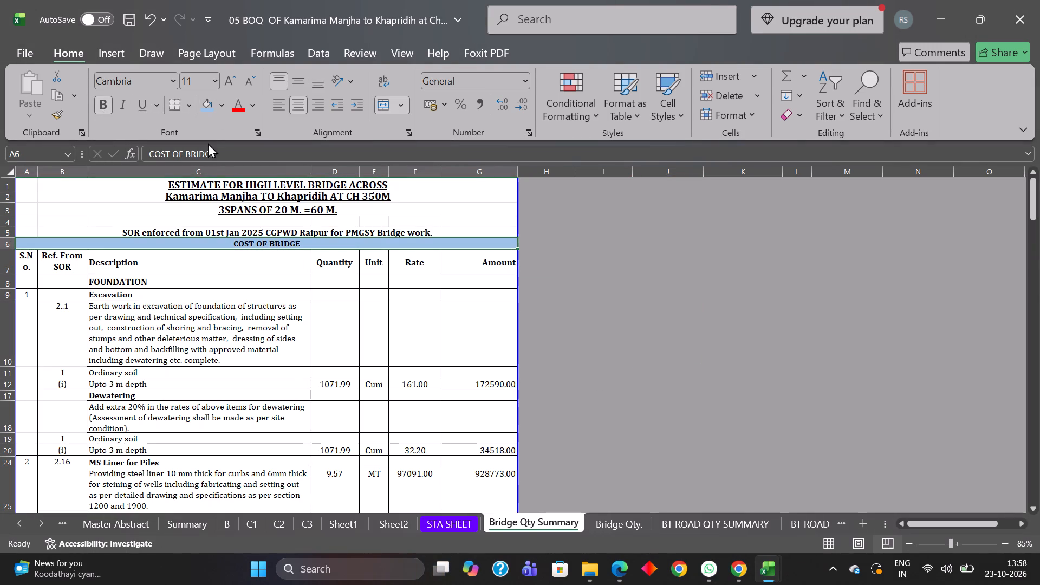
left_click(597, 347)
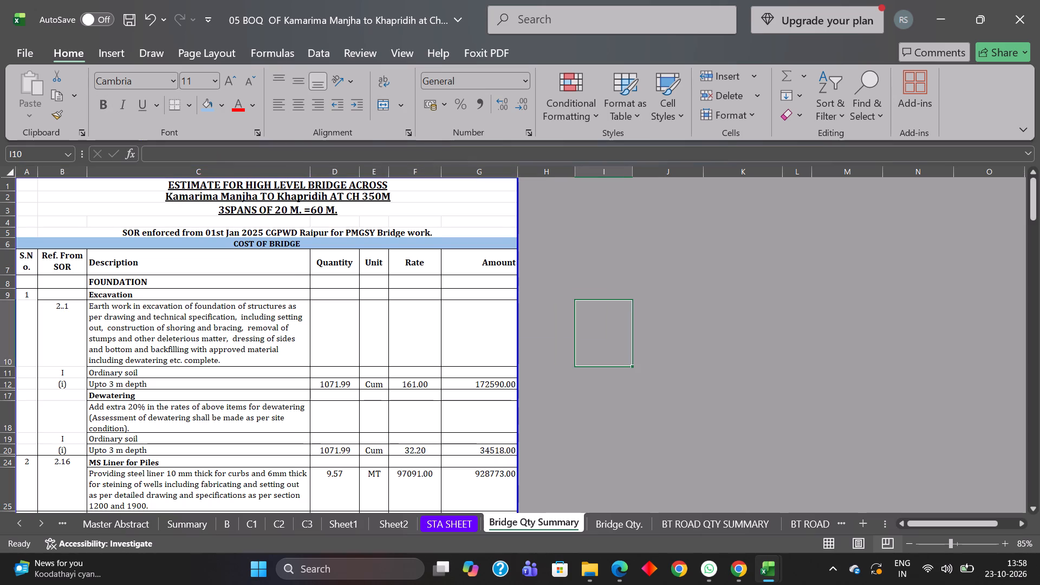
Merge and center the blank cells A4:G4 between the span heading and the SOR note.
left_click(53, 223)
left_click_drag(32, 222, 99, 221)
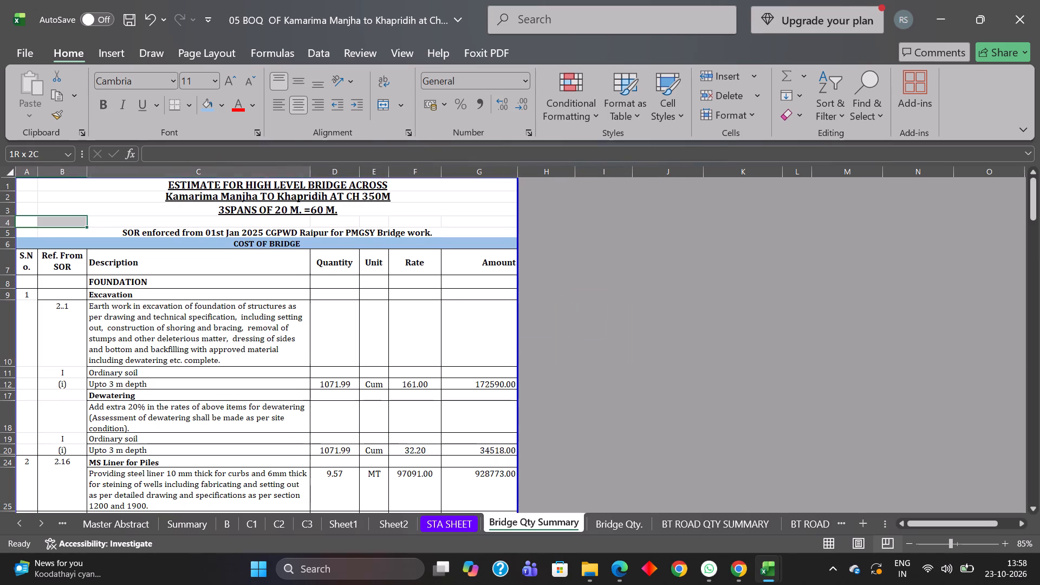
left_click_drag(99, 221, 442, 224)
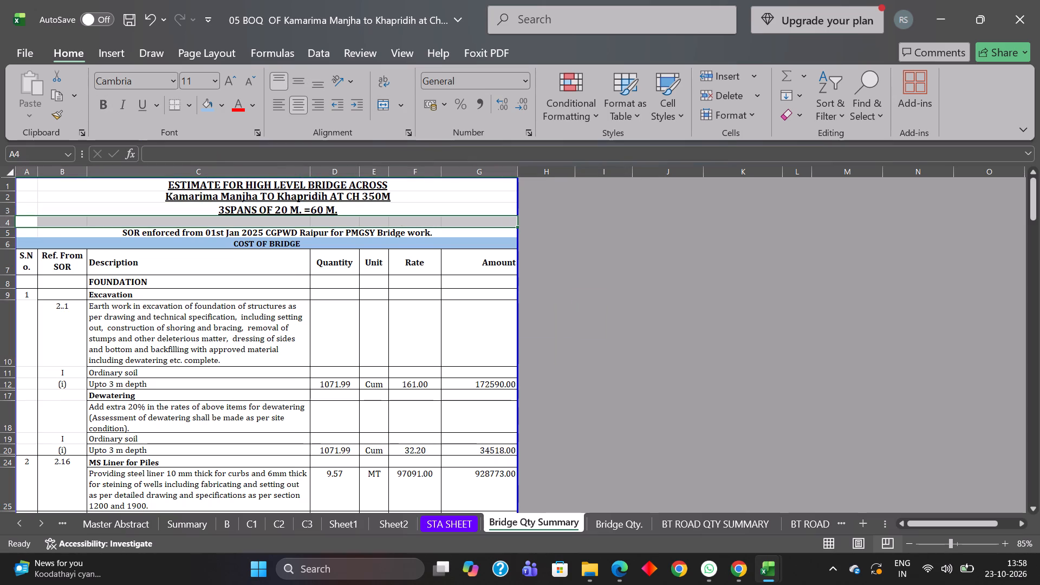
left_click(380, 103)
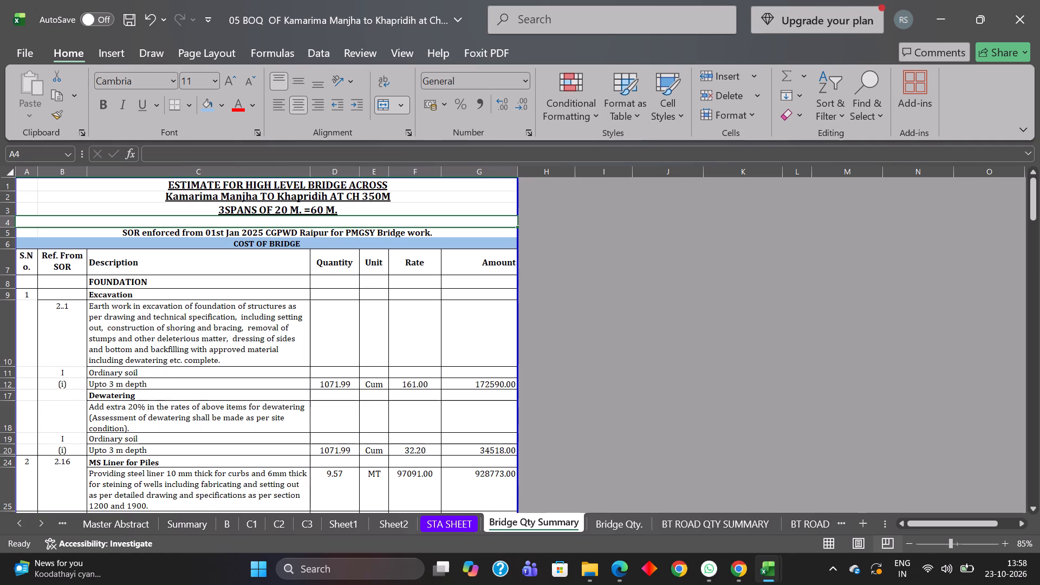
Insert a blank row above row 4, below the 3SPANS OF 20 M. =60 M. heading.
left_click(11, 231)
right_click(11, 229)
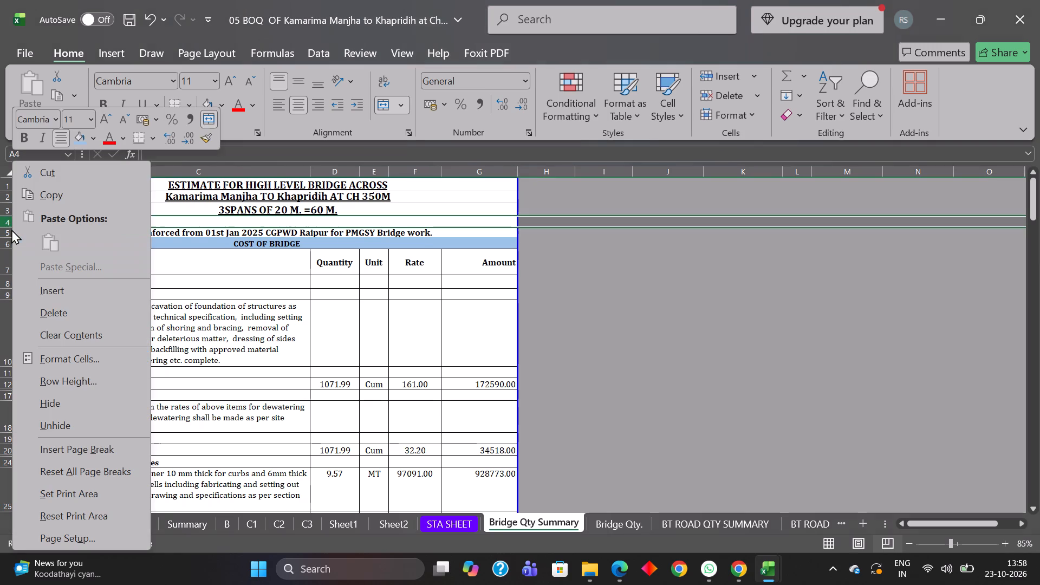
left_click(51, 287)
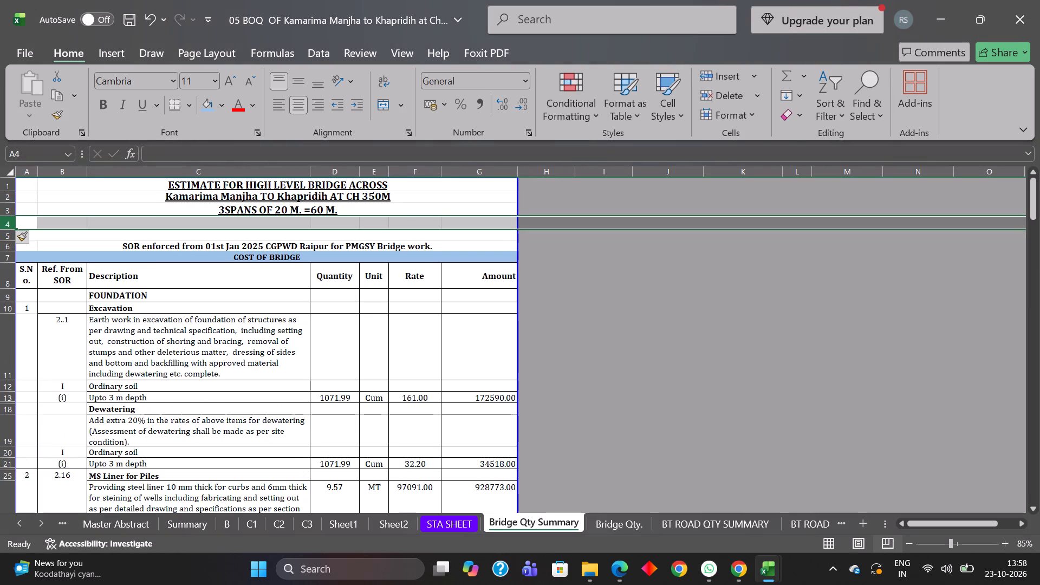
Merge and center A4:G4 in the newly inserted row of Bridge Qty Summary.
left_click(168, 239)
left_click_drag(30, 225, 141, 223)
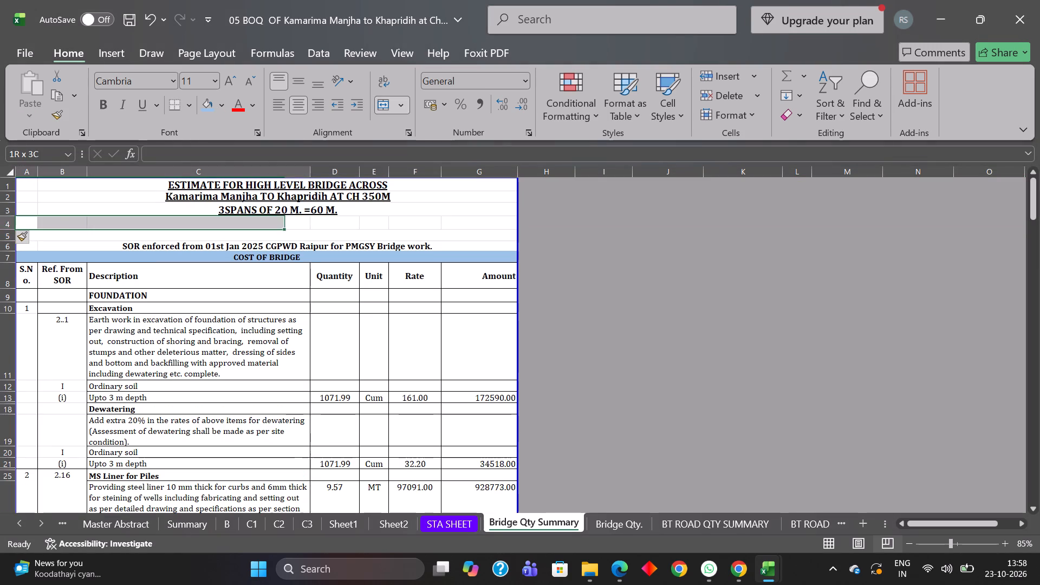
left_click_drag(141, 223, 445, 220)
left_click(385, 103)
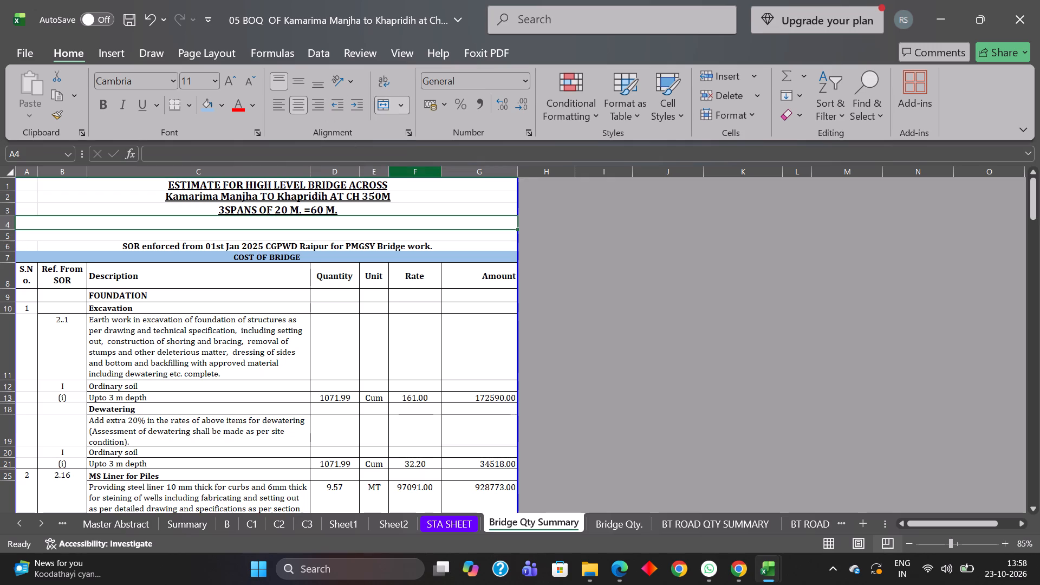
left_click(640, 362)
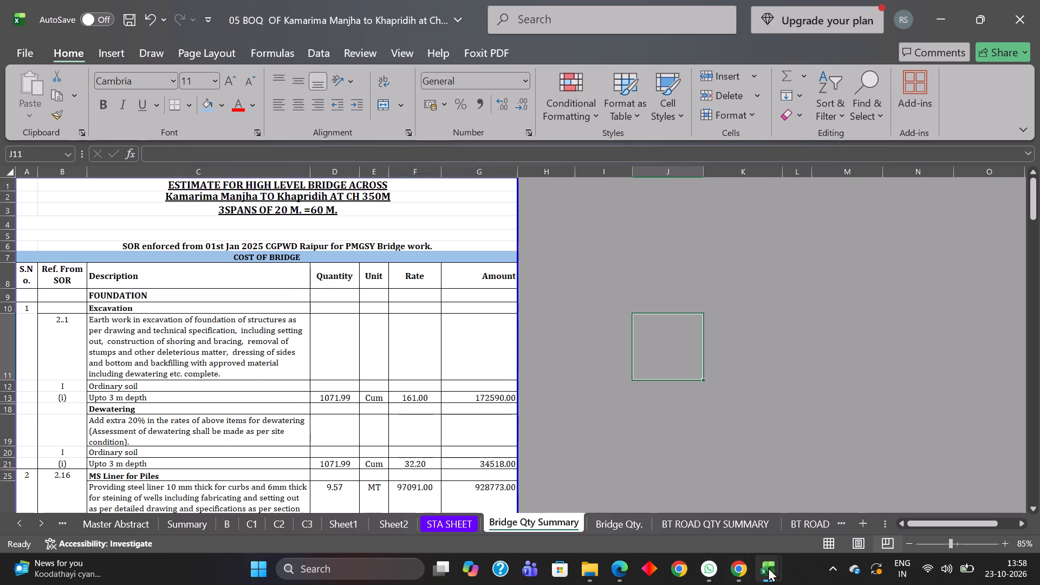
left_click(651, 349)
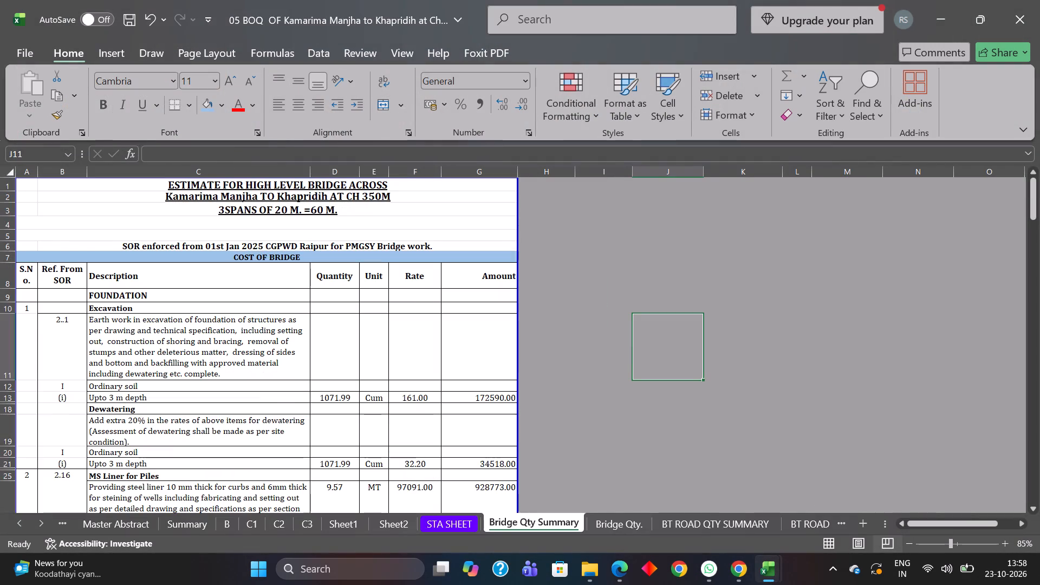
Copy the TOTAL ROAD LENGTH = 55 + 56 = 111 M heading from B3 of BT ROAD QTY SUMMARY into A4 of Bridge Qty Summary.
left_click(710, 524)
scroll(342, 390, "up", 17)
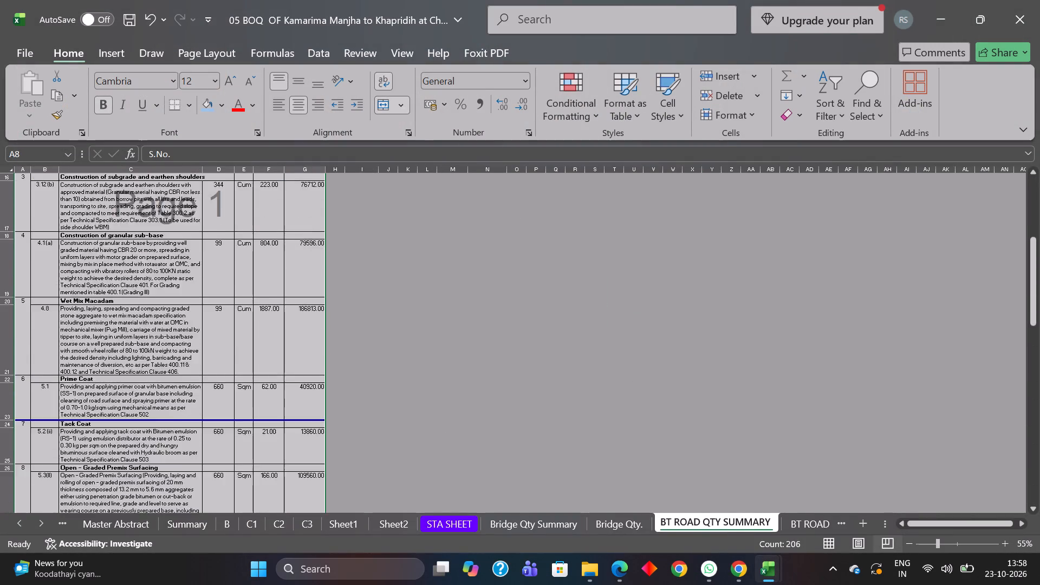
scroll(296, 356, "up", 9)
left_click(426, 265)
left_click(153, 193)
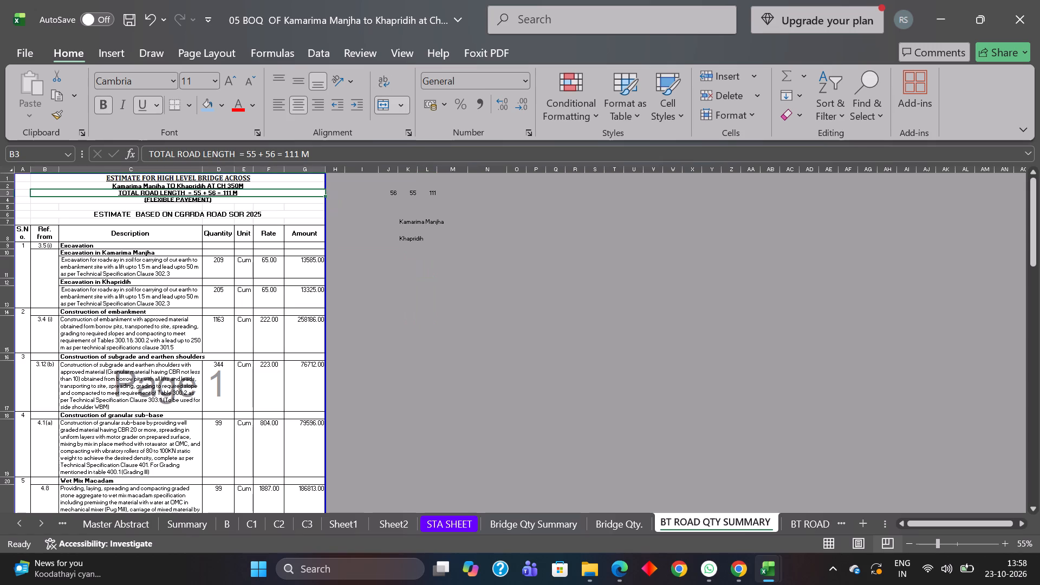
key("ctrl+c")
left_click(553, 520)
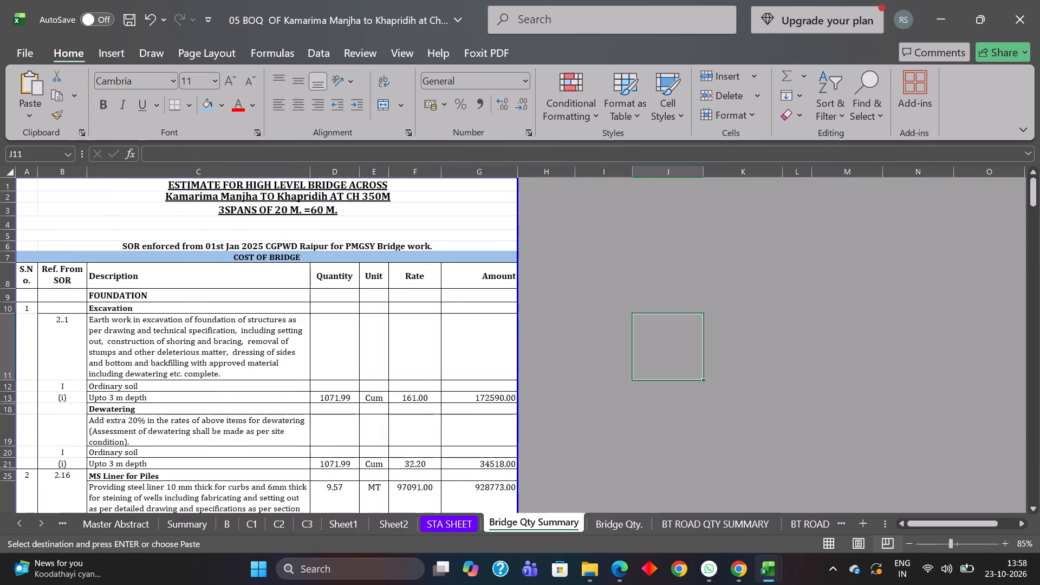
left_click(190, 223)
key("ctrl+v")
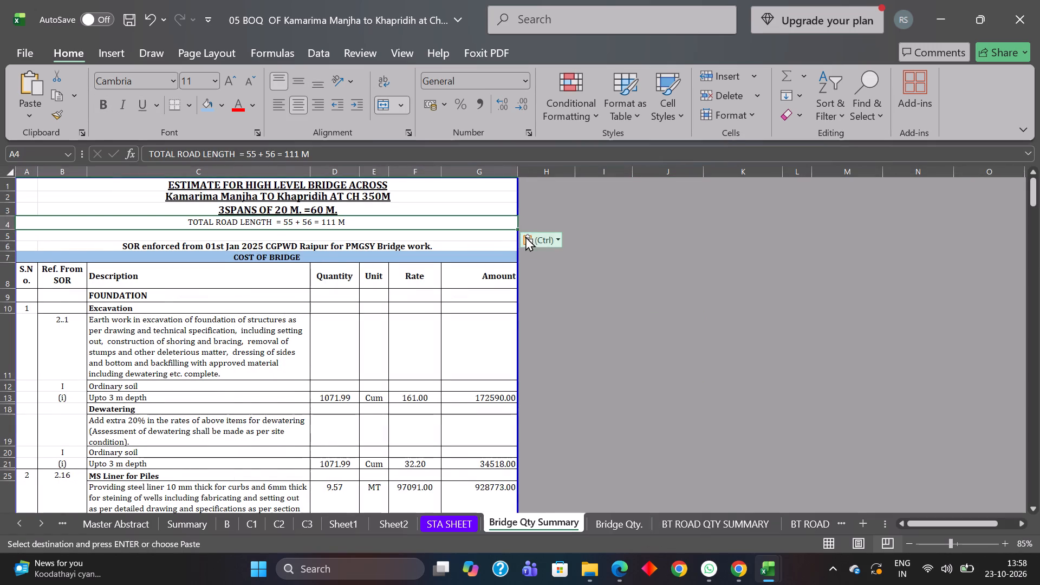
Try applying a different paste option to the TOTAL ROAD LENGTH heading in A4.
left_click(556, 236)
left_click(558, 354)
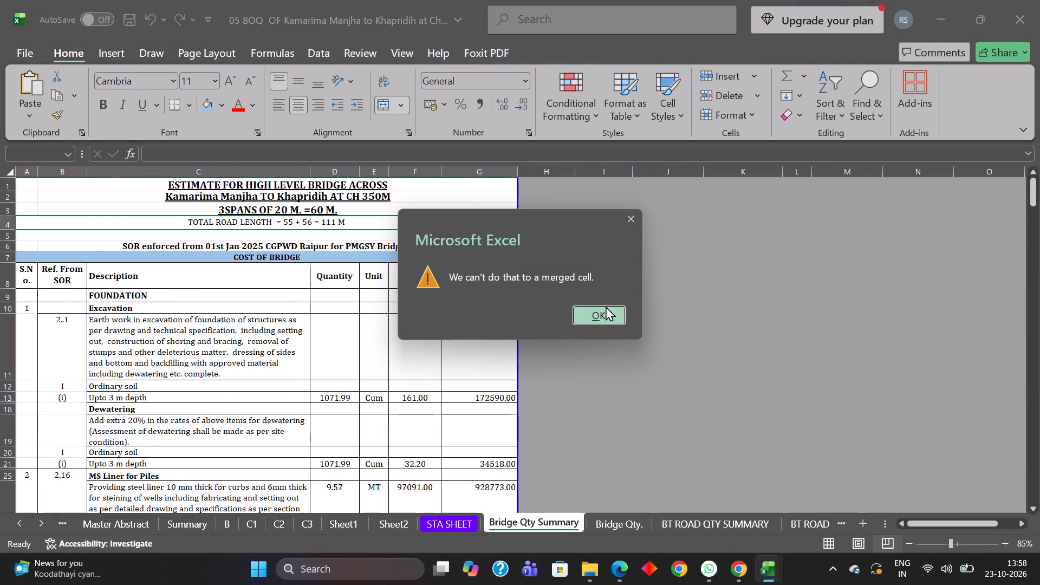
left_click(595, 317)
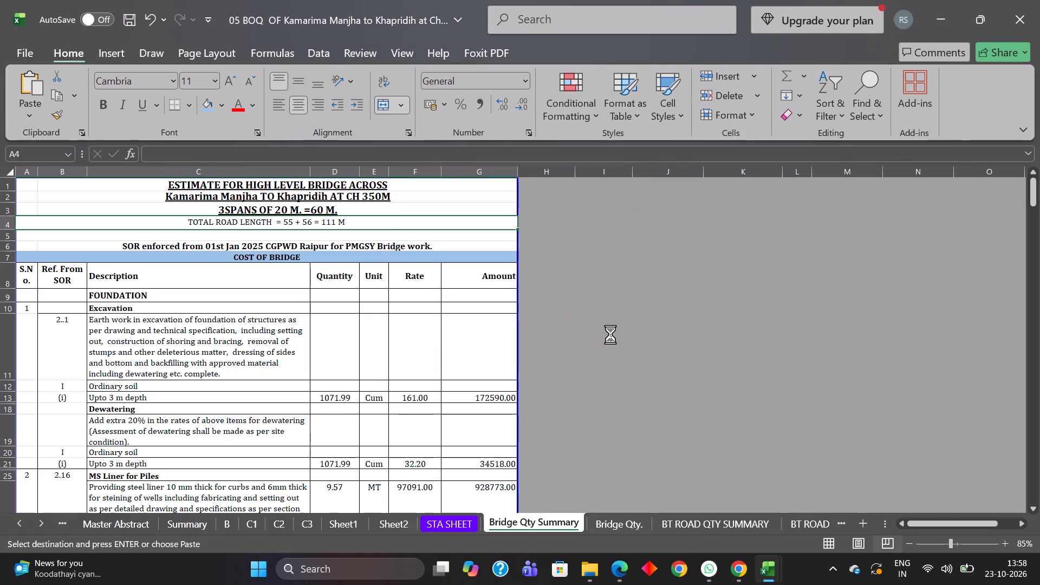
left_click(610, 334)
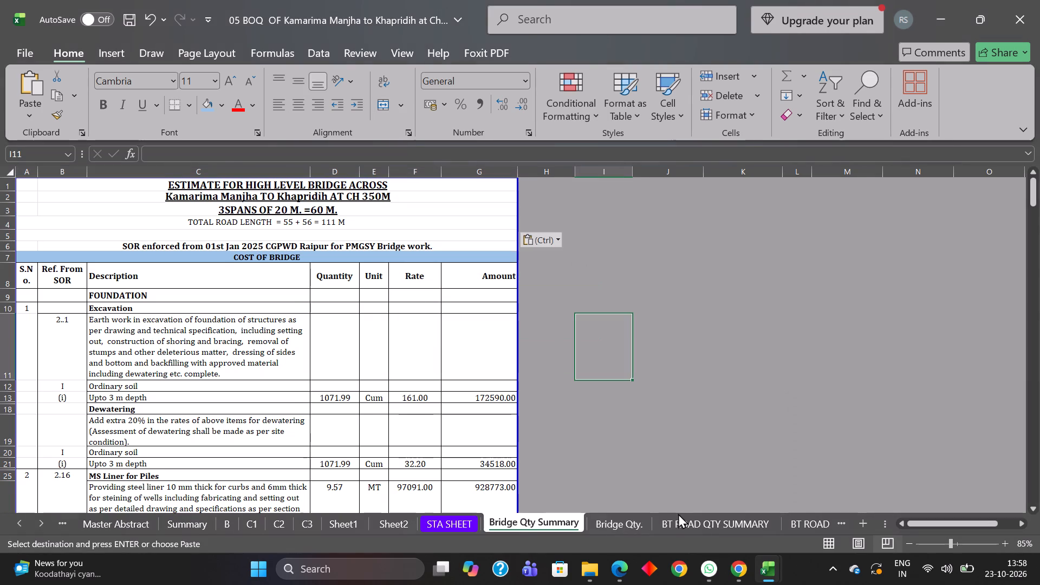
Make the TOTAL ROAD LENGTH heading in A4 of Bridge Qty Summary bold, checking it against the BT ROAD QTY SUMMARY heading.
left_click(680, 516)
left_click(679, 516)
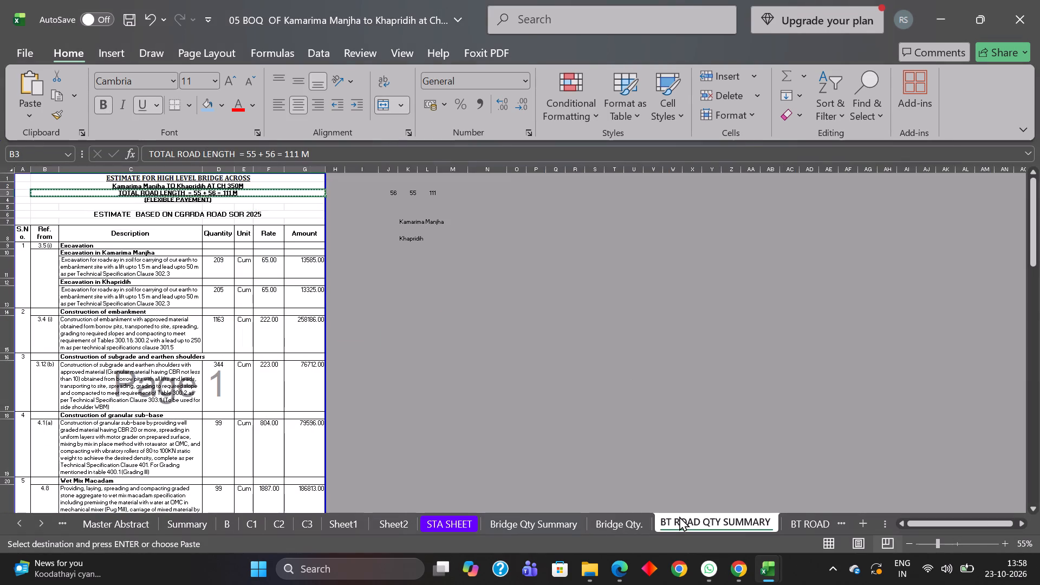
left_click(533, 518)
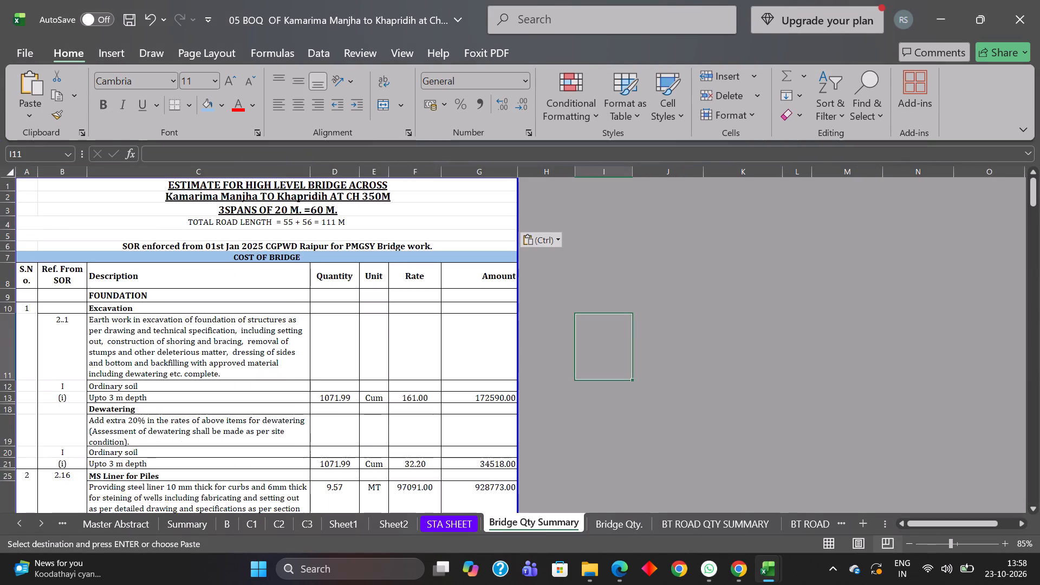
left_click(281, 225)
left_click(102, 105)
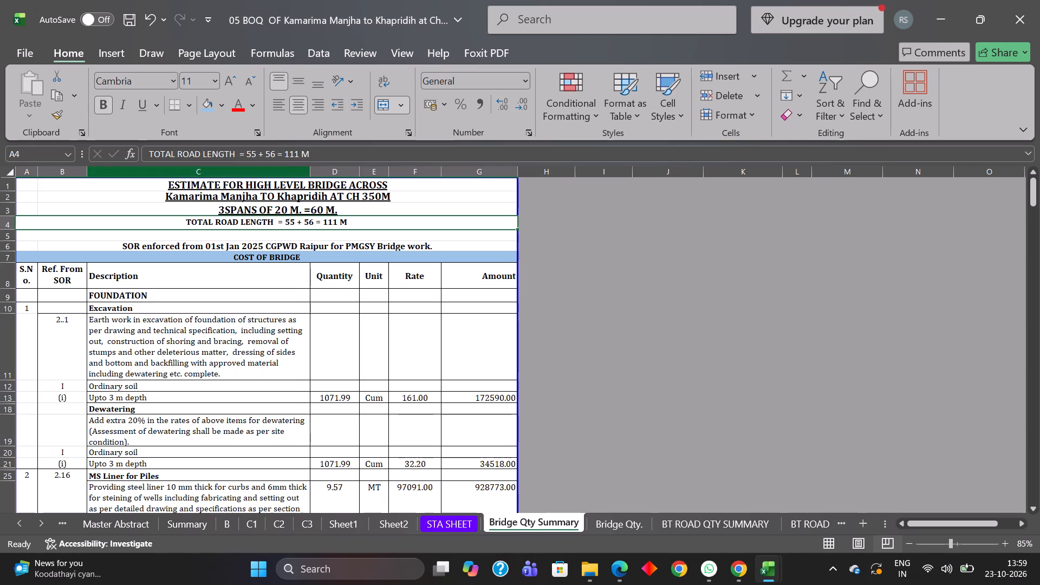
left_click(578, 248)
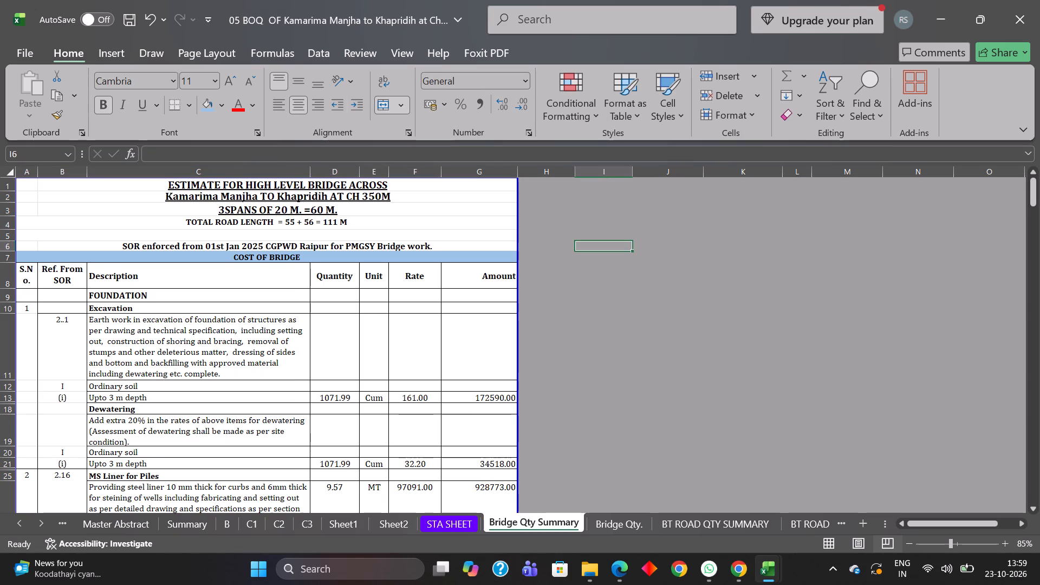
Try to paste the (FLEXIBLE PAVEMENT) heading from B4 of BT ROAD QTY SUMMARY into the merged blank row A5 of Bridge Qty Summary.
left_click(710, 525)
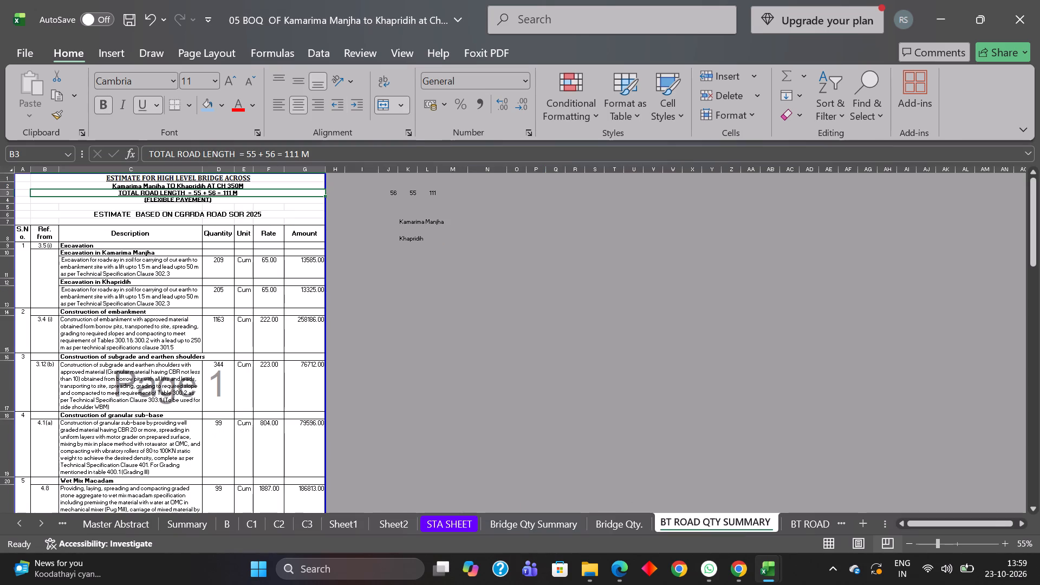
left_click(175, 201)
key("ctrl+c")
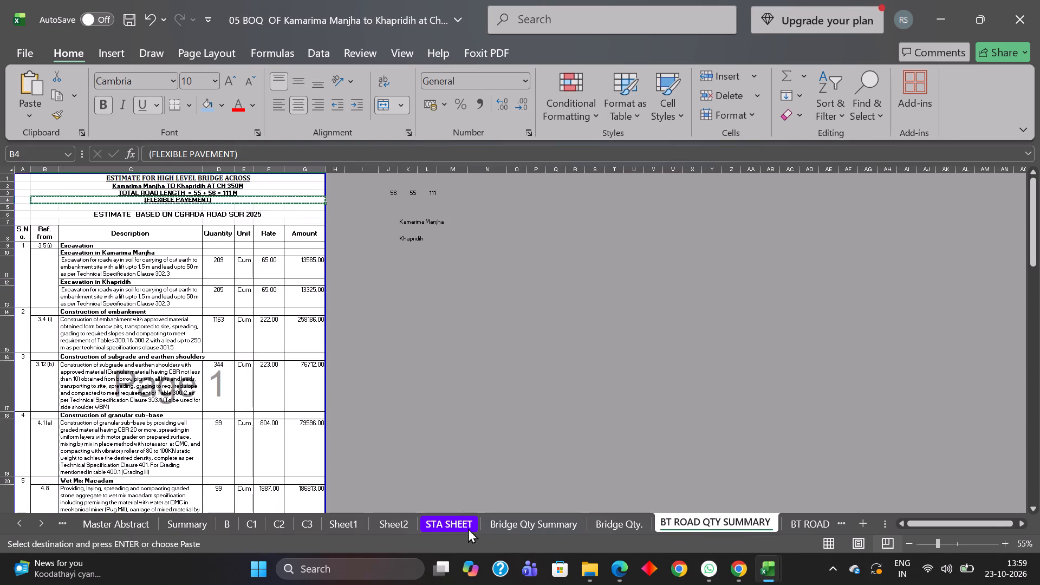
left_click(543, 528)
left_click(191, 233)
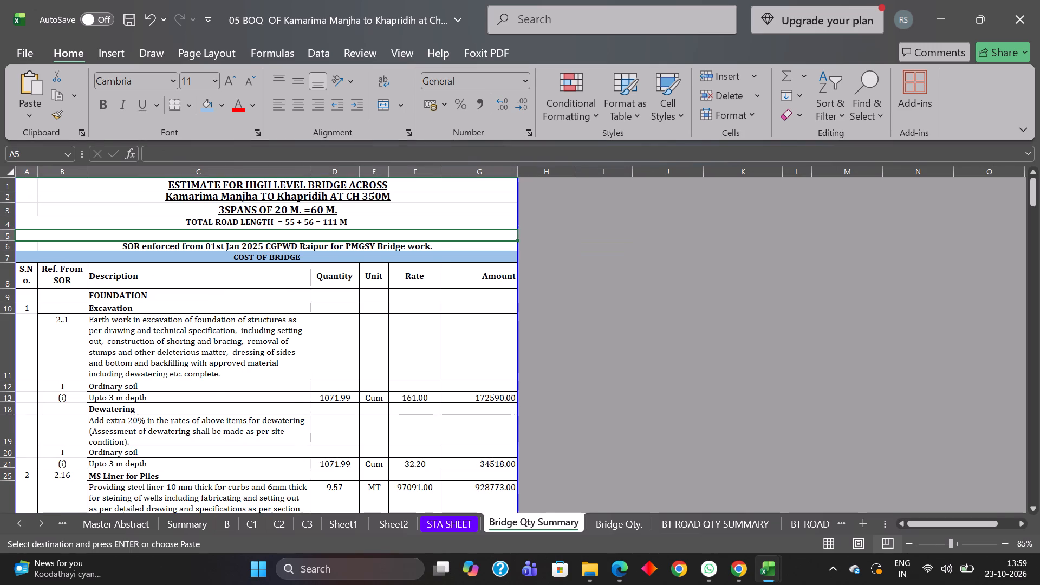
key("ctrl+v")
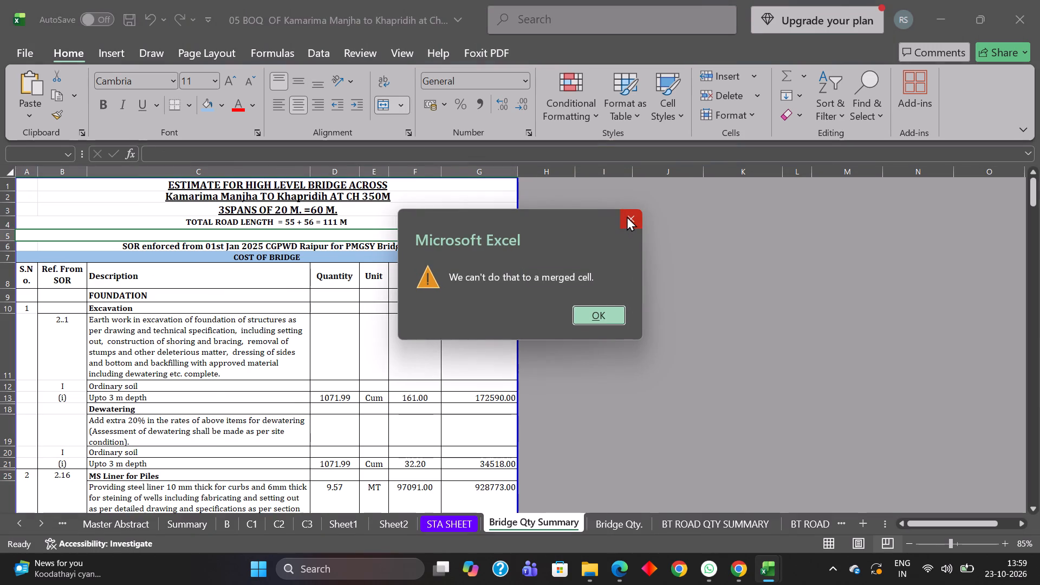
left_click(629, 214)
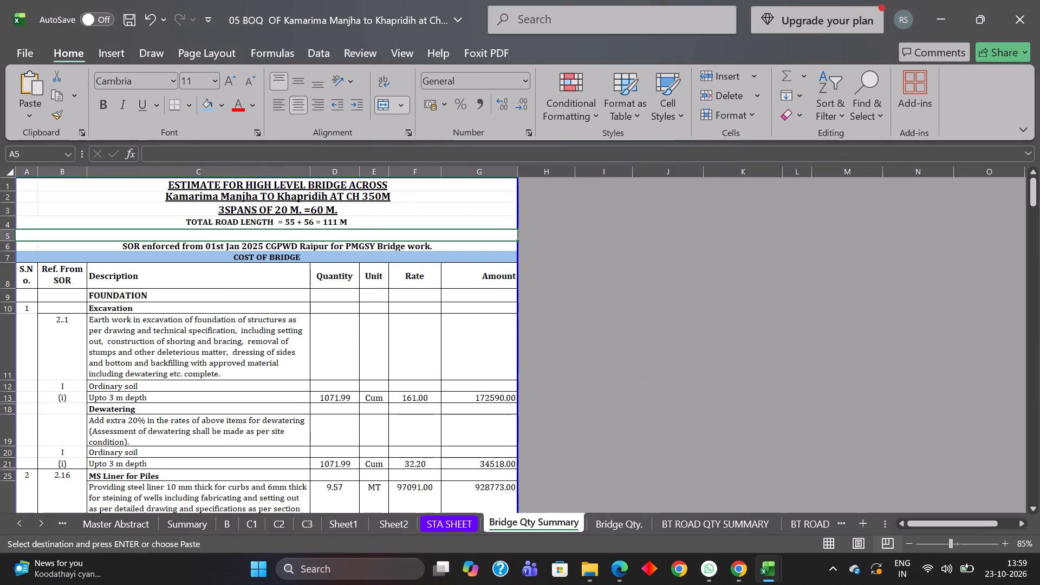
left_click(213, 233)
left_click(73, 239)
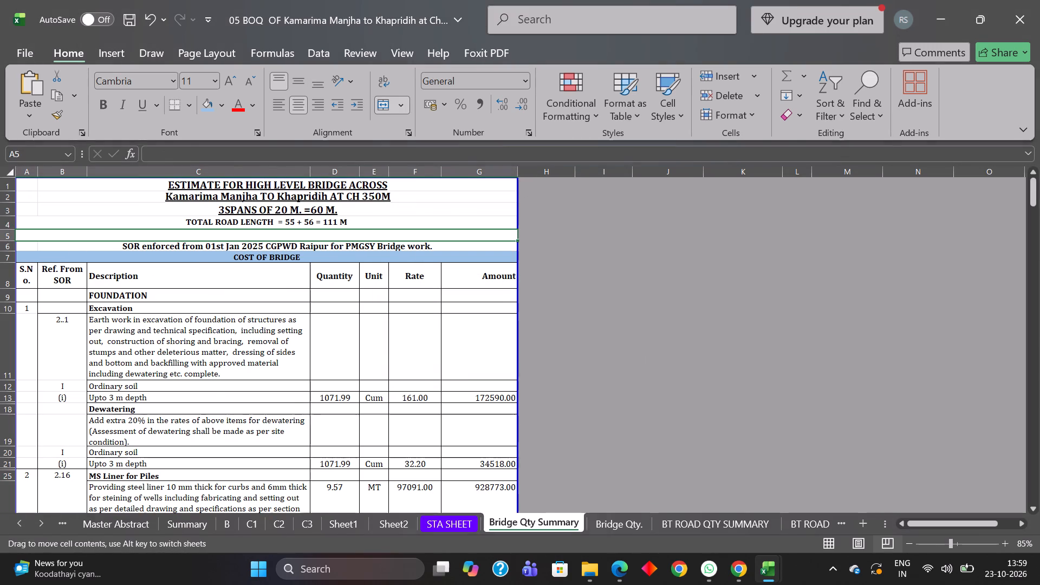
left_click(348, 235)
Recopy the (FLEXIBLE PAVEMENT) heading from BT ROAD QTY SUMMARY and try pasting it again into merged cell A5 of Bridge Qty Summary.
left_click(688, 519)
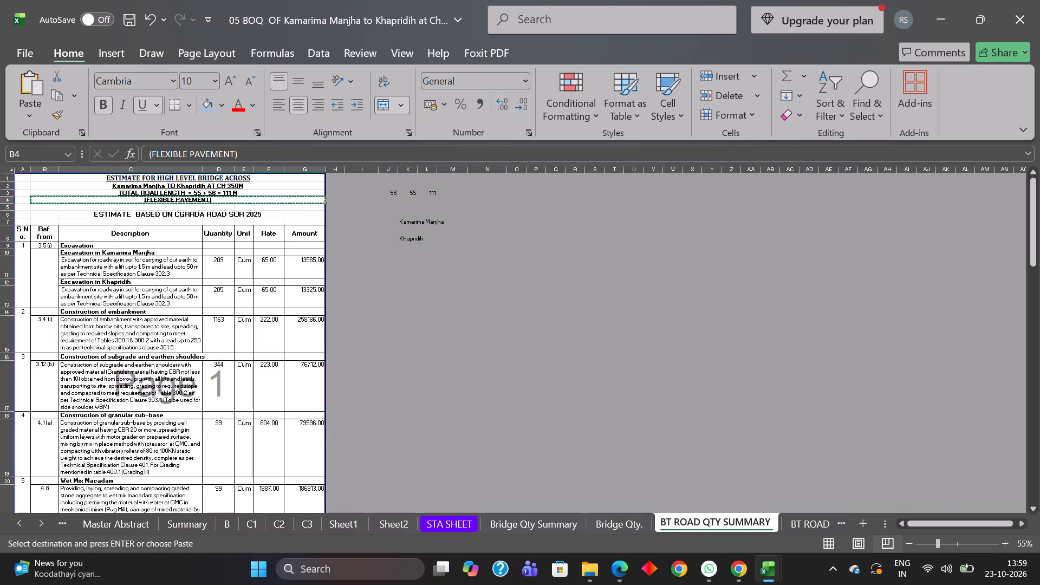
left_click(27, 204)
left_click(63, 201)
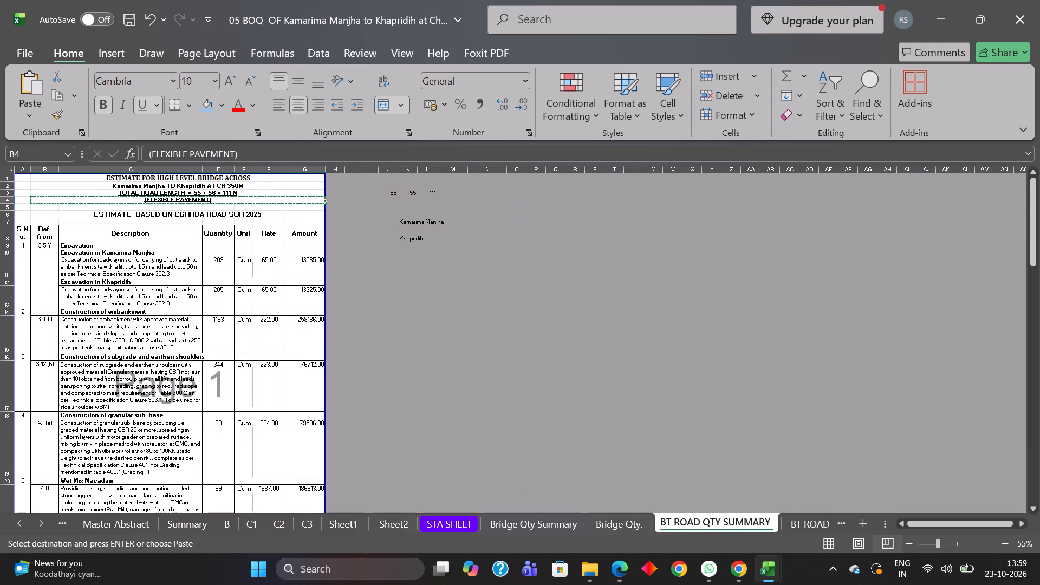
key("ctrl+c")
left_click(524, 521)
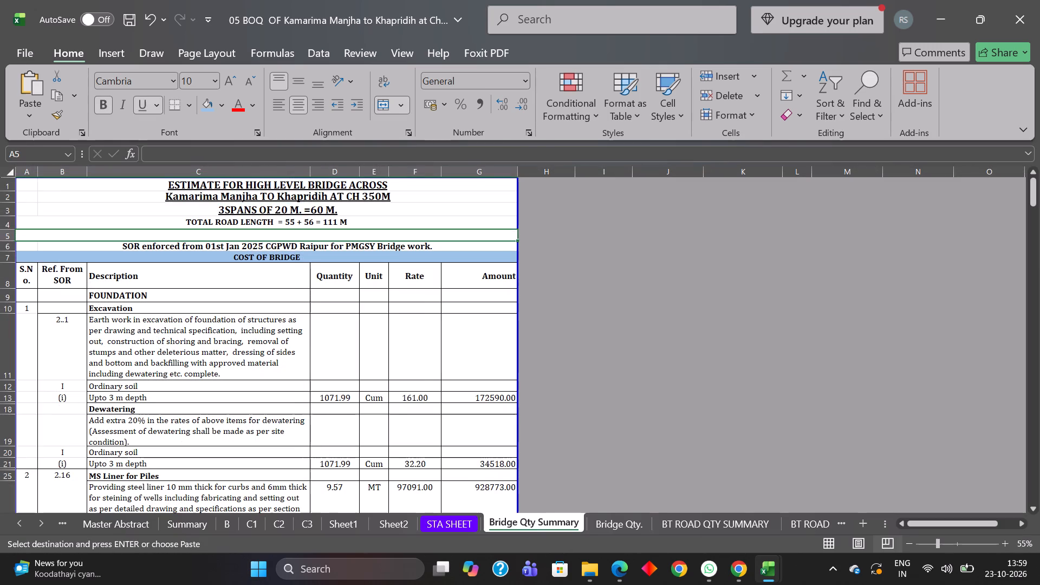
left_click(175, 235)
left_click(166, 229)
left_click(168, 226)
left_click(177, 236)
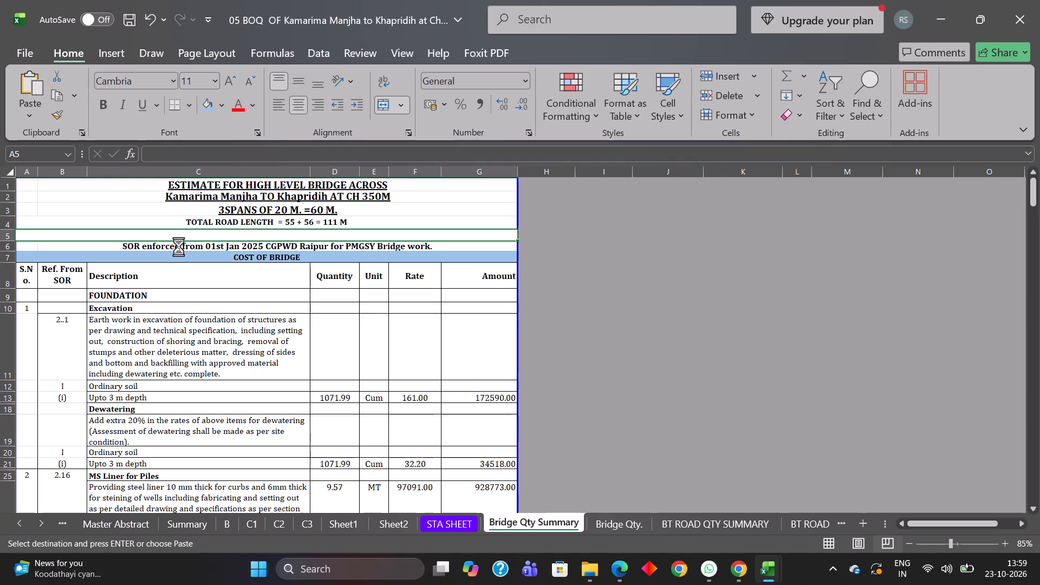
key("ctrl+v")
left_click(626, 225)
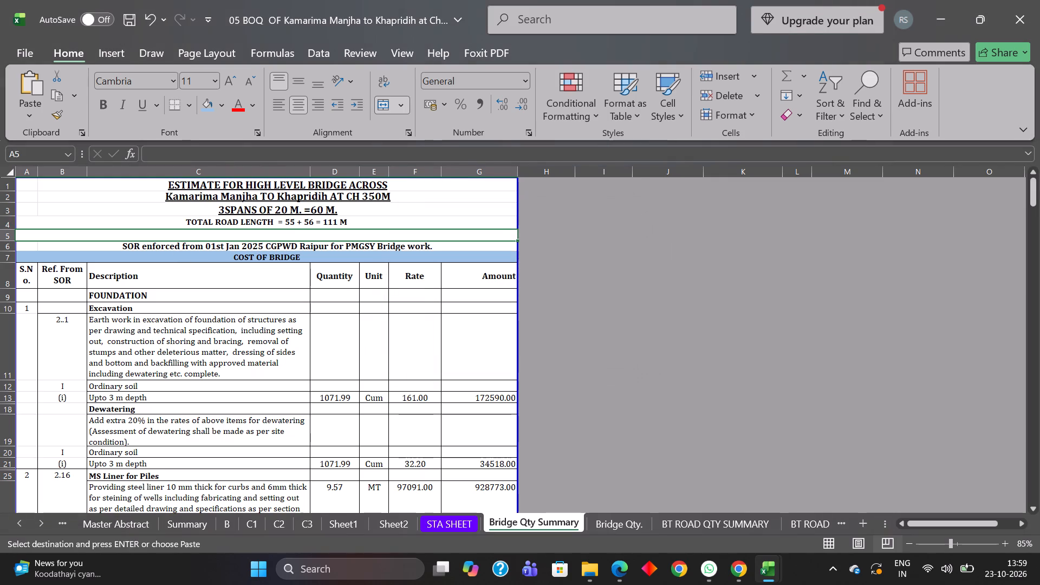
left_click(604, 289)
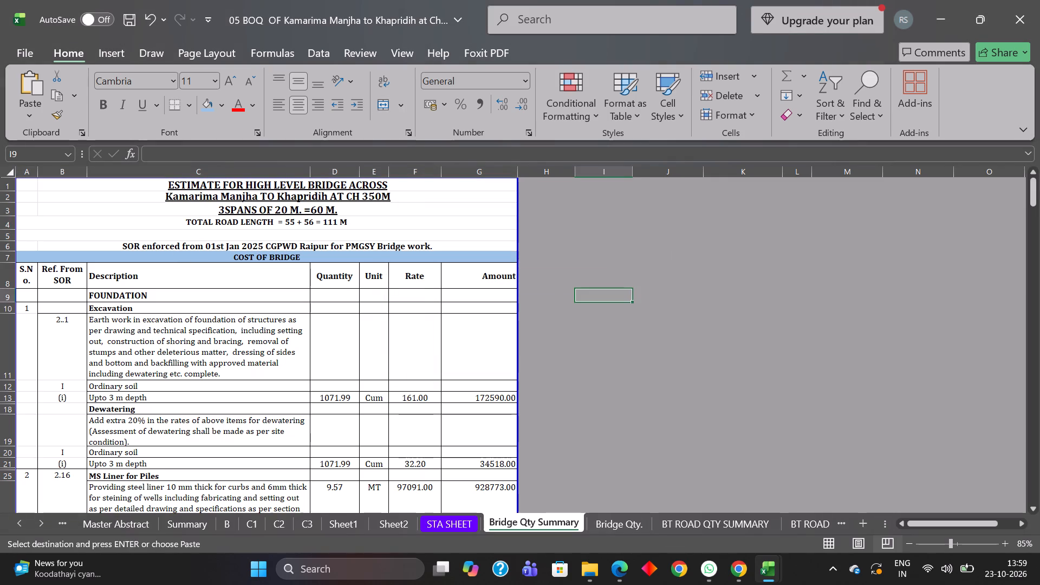
Unmerge the blank cells A5:G5 below the TOTAL ROAD LENGTH heading in Bridge Qty Summary.
left_click(128, 235)
left_click(400, 103)
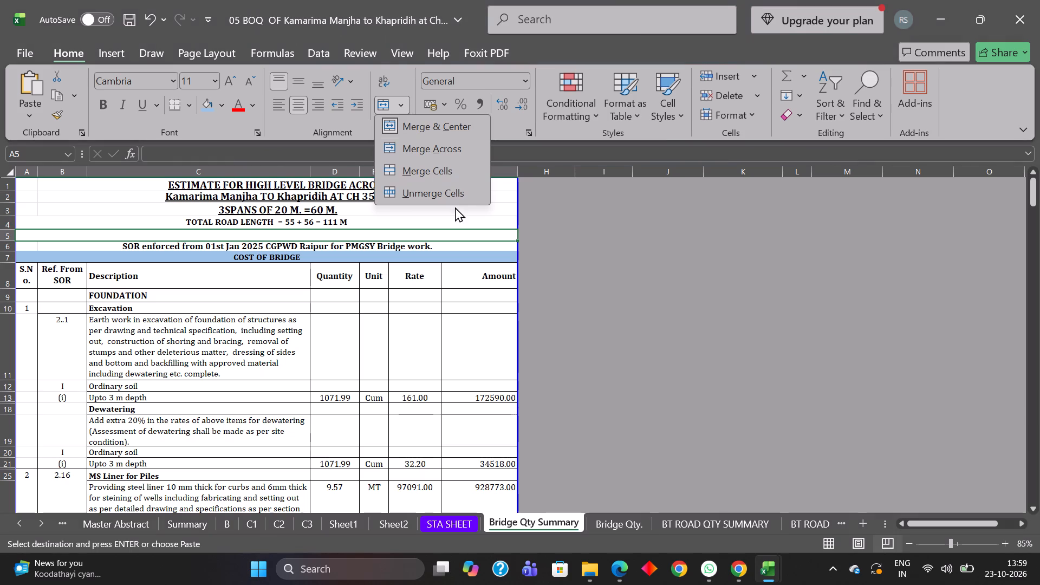
left_click(454, 188)
left_click(622, 340)
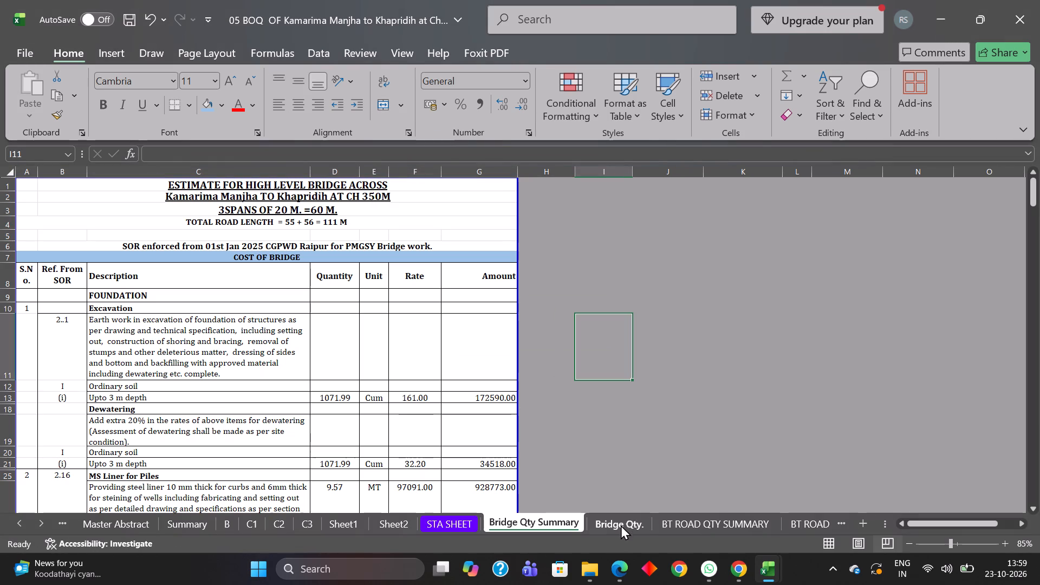
Copy the (FLEXIBLE PAVEMENT) heading from B4 of BT ROAD QTY SUMMARY into C5 of Bridge Qty Summary.
left_click(684, 521)
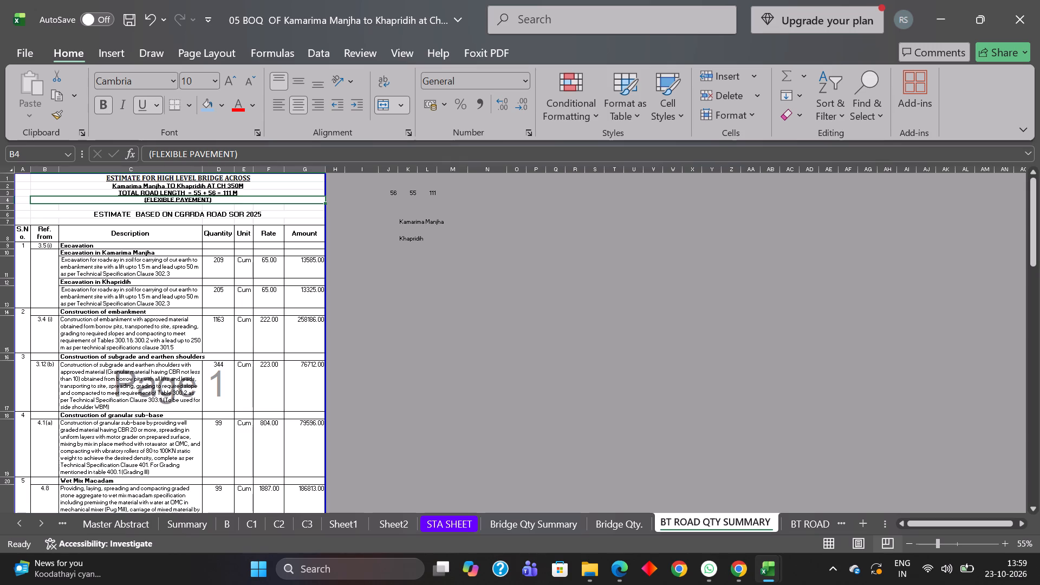
key("ctrl+c")
left_click(528, 520)
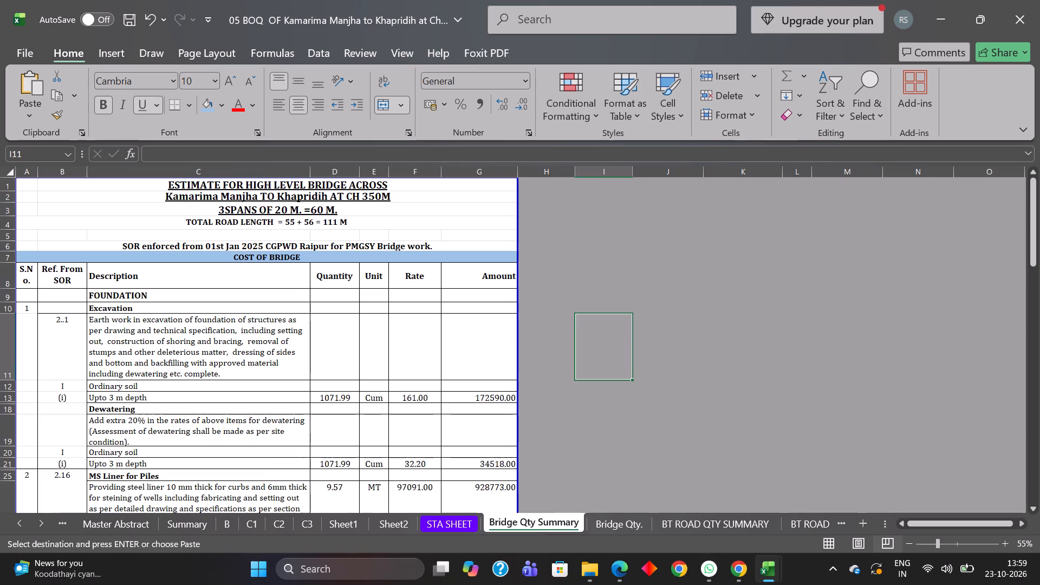
left_click(212, 232)
key("ctrl+v")
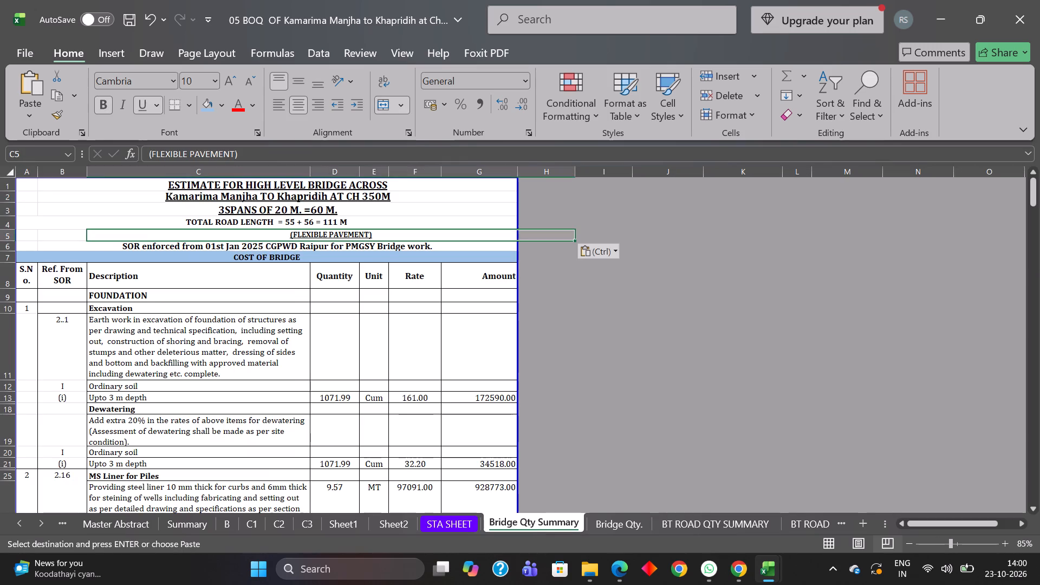
Unmerge the pasted (FLEXIBLE PAVEMENT) heading in C5:H5, and merge and center it across A5:G5.
left_click(385, 103)
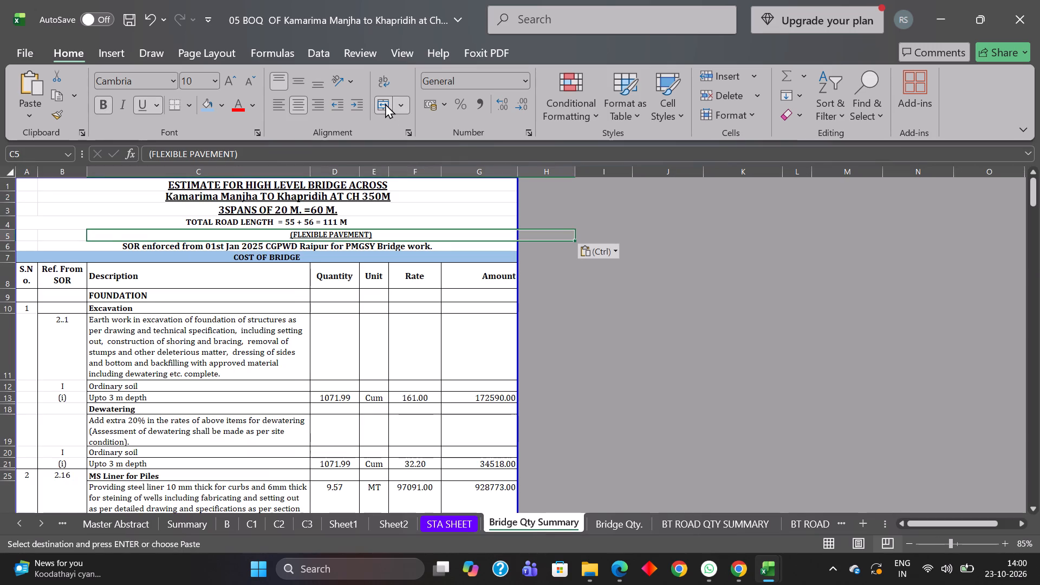
left_click(378, 105)
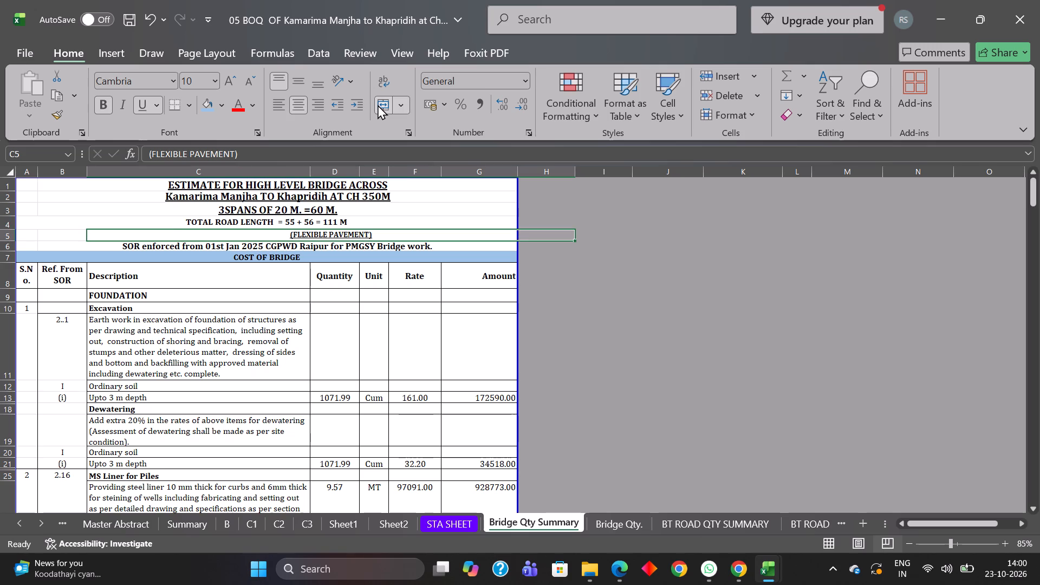
left_click(378, 105)
left_click_drag(30, 236, 237, 234)
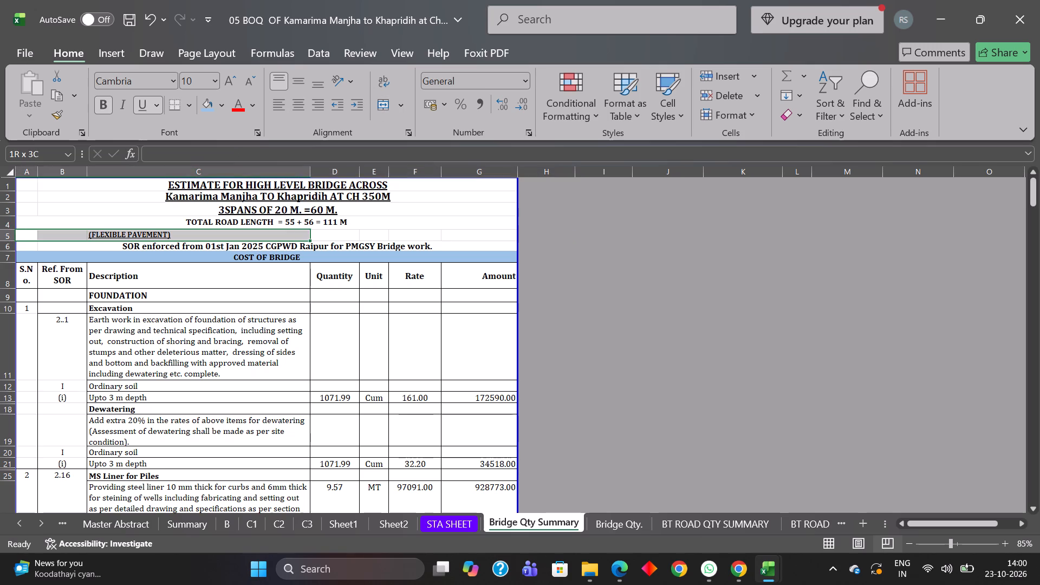
left_click_drag(237, 234, 457, 231)
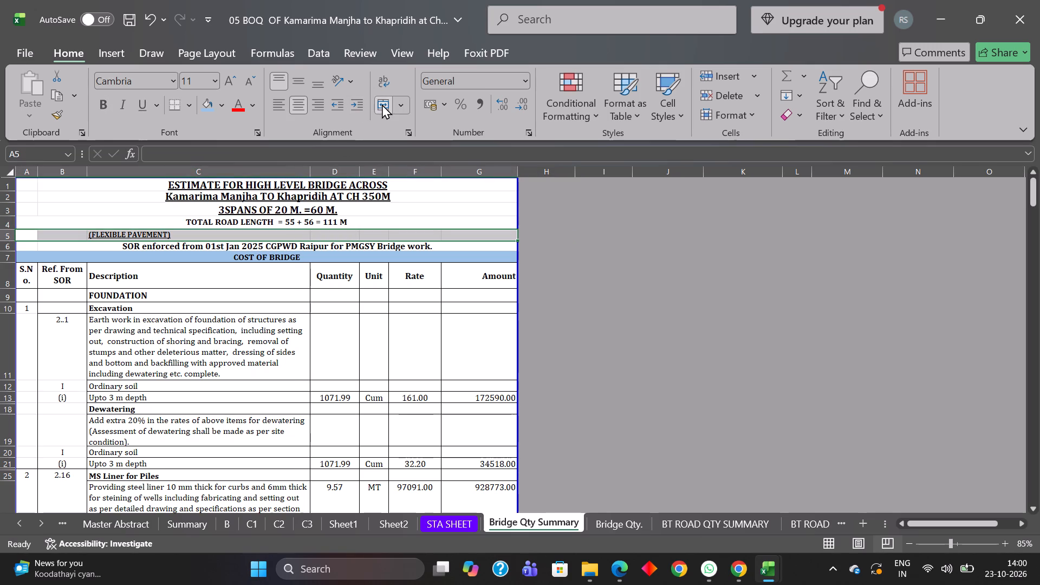
left_click(383, 103)
left_click(570, 307)
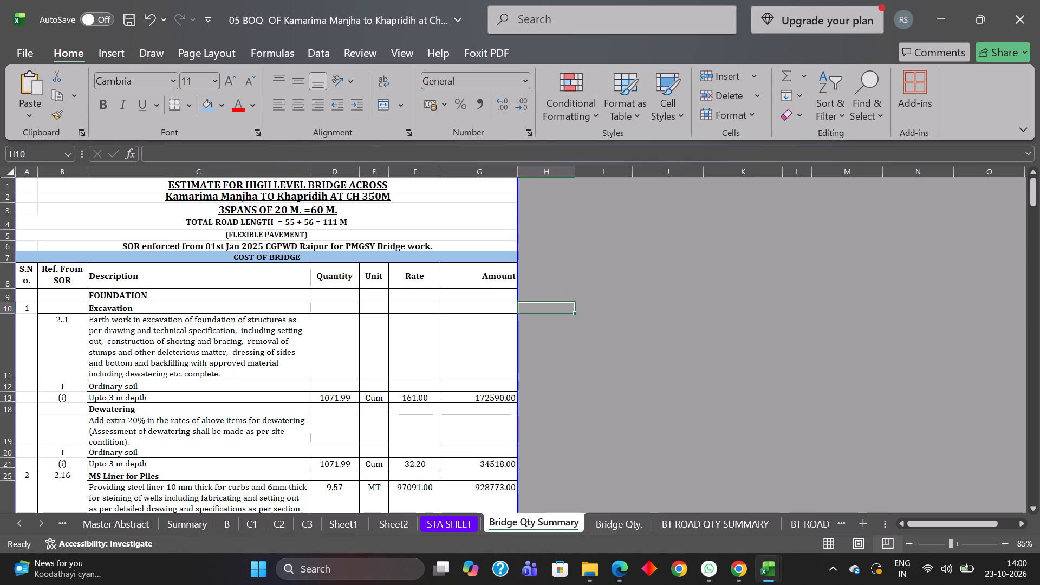
Copy the APPROACH ROAD heading from A108 of the Pakaria BOQ workbook into blank row 109 of Bridge Qty Summary, starting at A109.
scroll(254, 335, "down", 10)
scroll(422, 372, "down", 12)
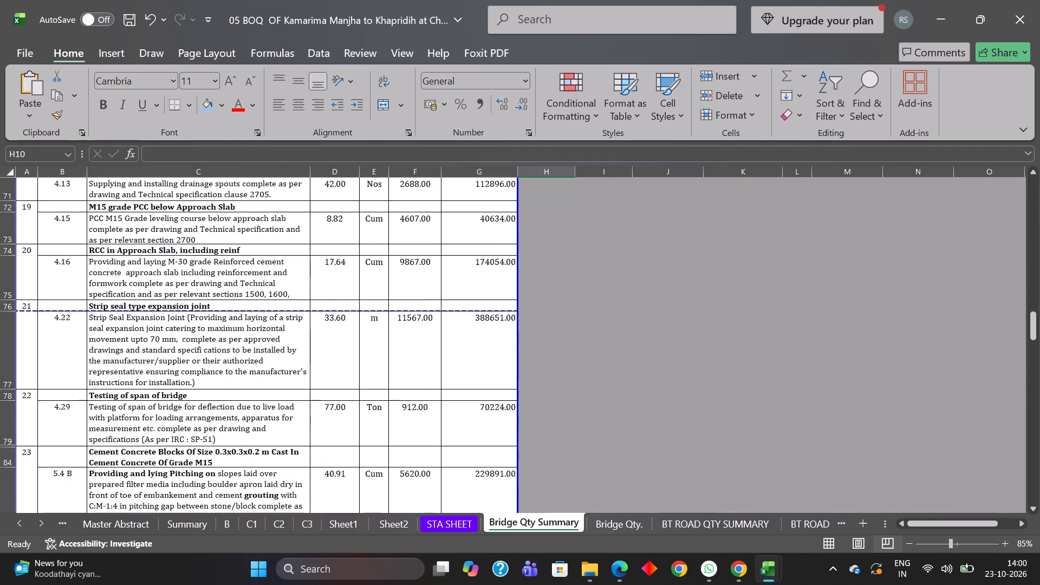
scroll(418, 367, "down", 8)
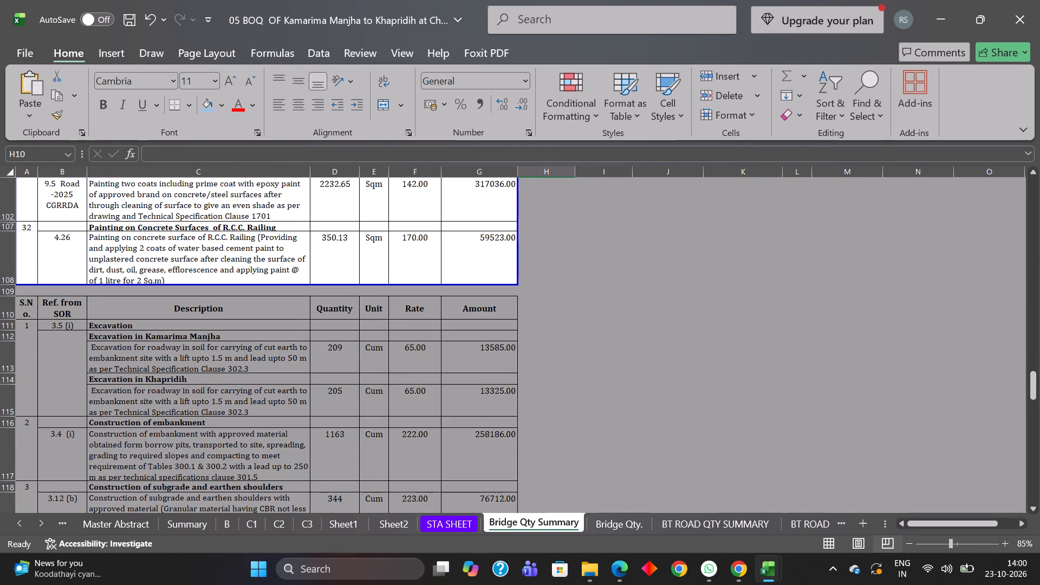
left_click(50, 292)
left_click_drag(30, 291, 149, 296)
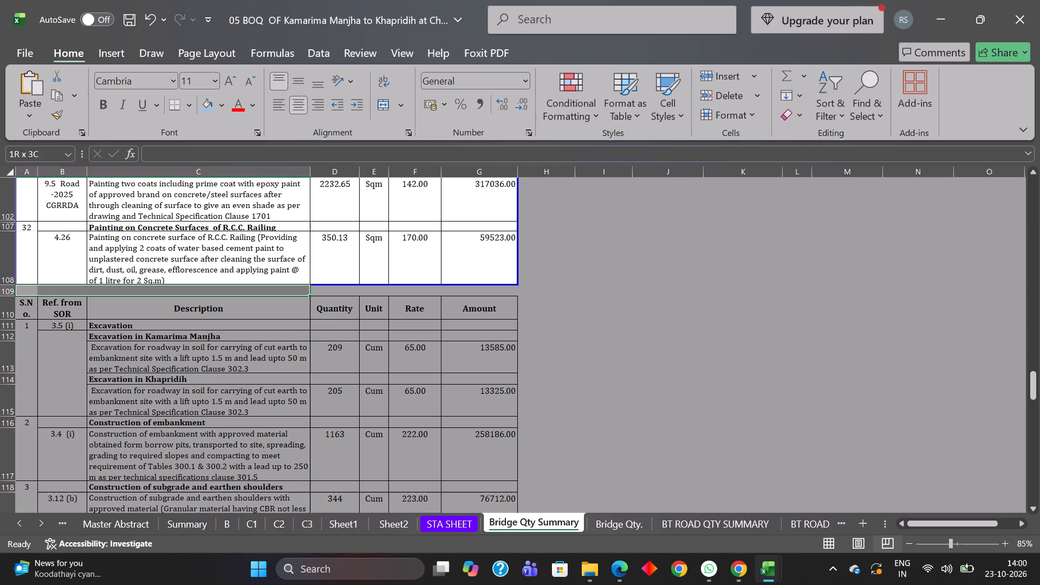
left_click_drag(149, 296, 151, 296)
left_click(699, 526)
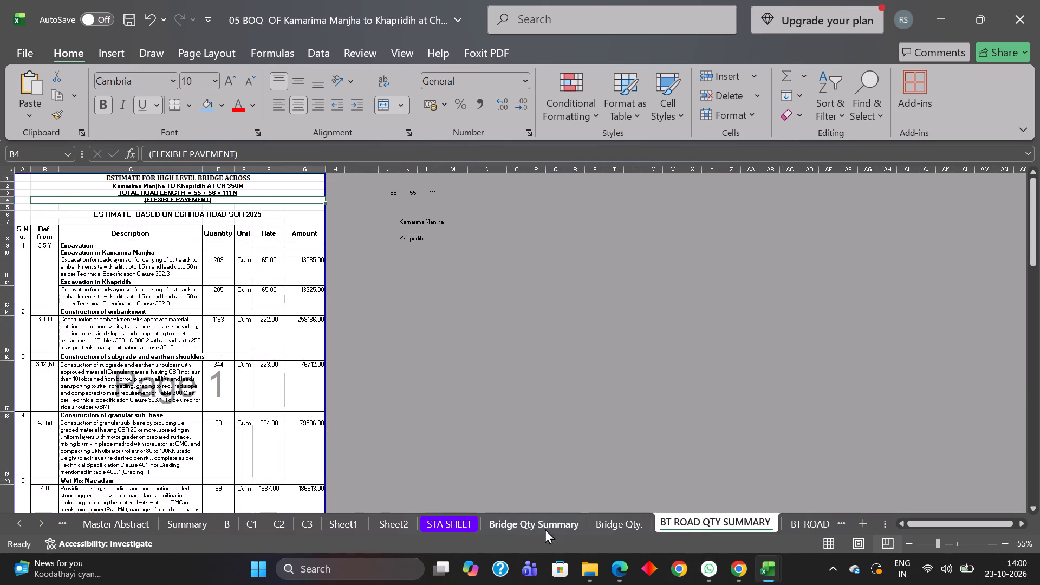
left_click(532, 519)
left_click(613, 510)
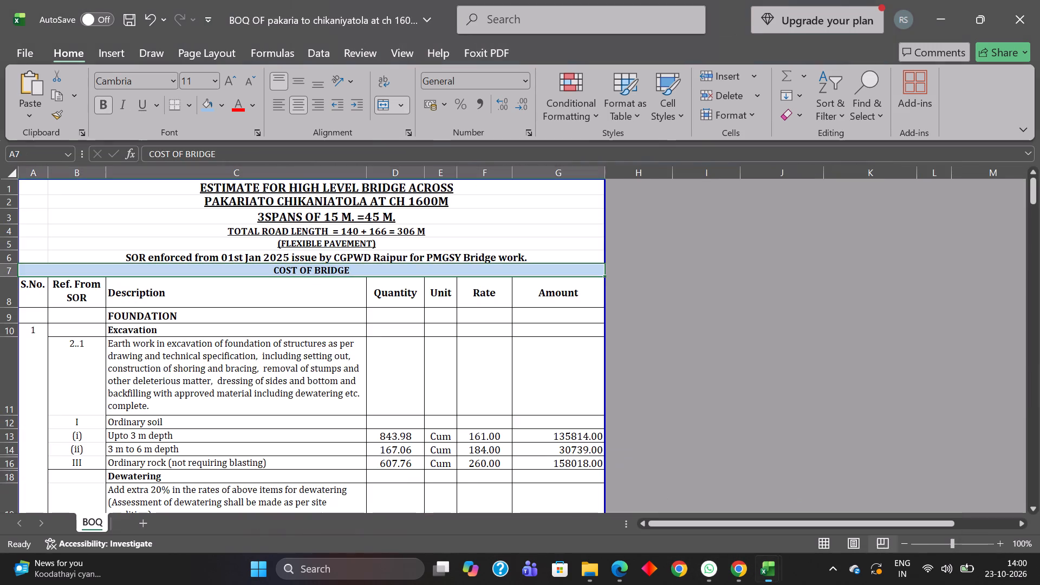
scroll(249, 388, "down", 16)
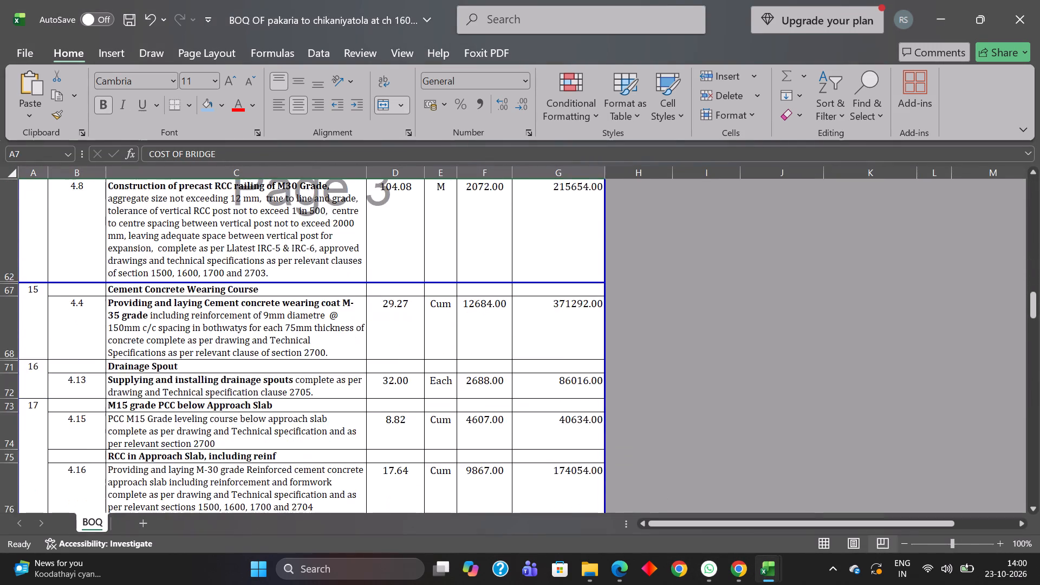
scroll(247, 395, "down", 17)
scroll(223, 371, "up", 1)
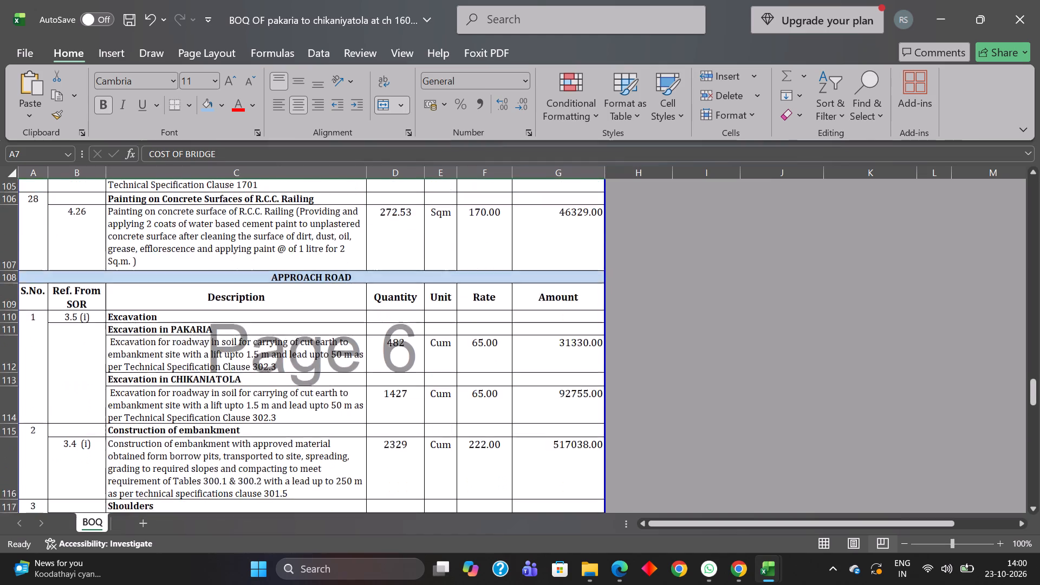
left_click(51, 317)
key("ctrl+c")
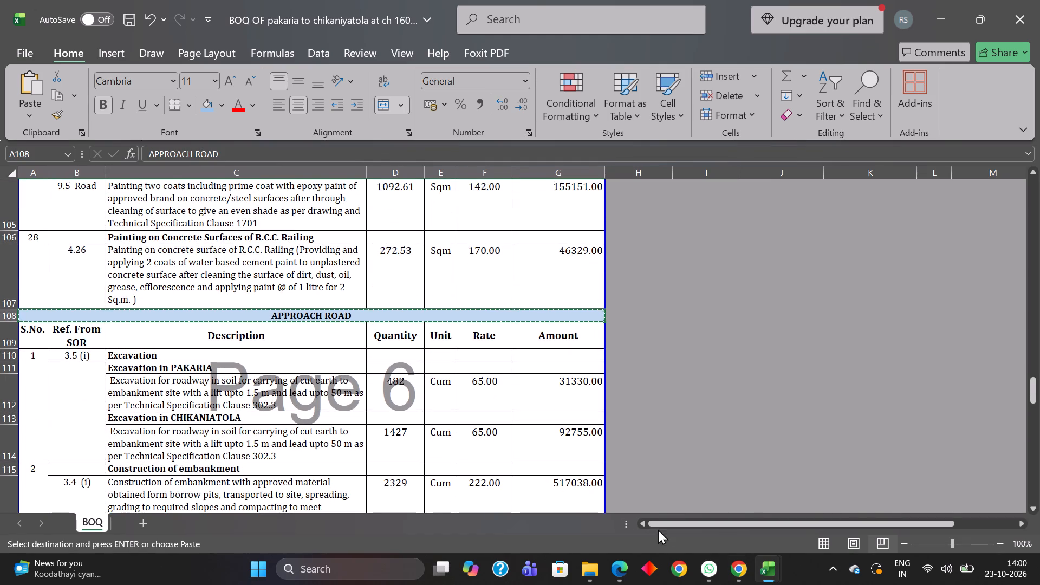
left_click(788, 506)
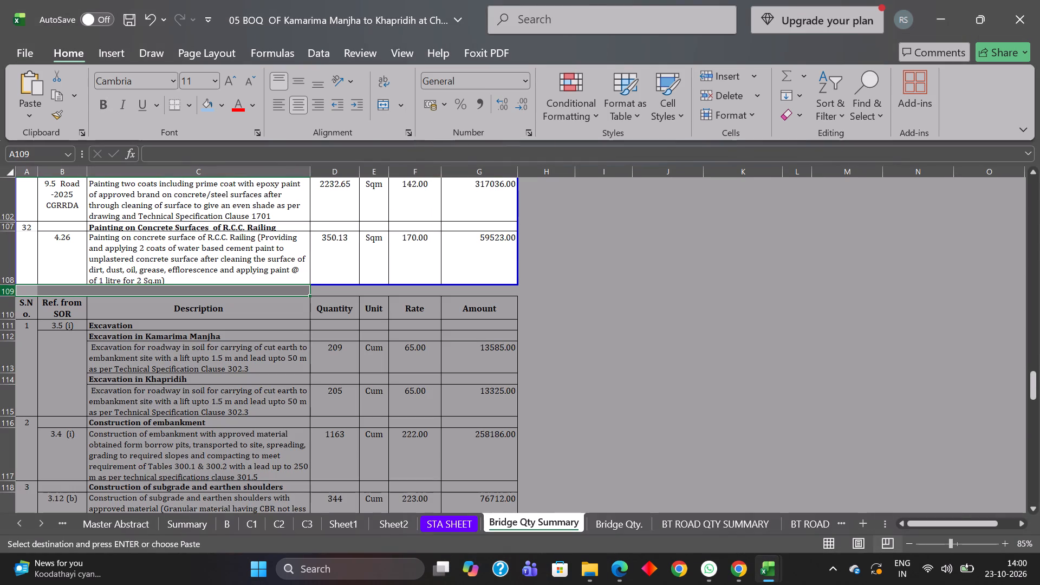
left_click(27, 293)
key("ctrl+v")
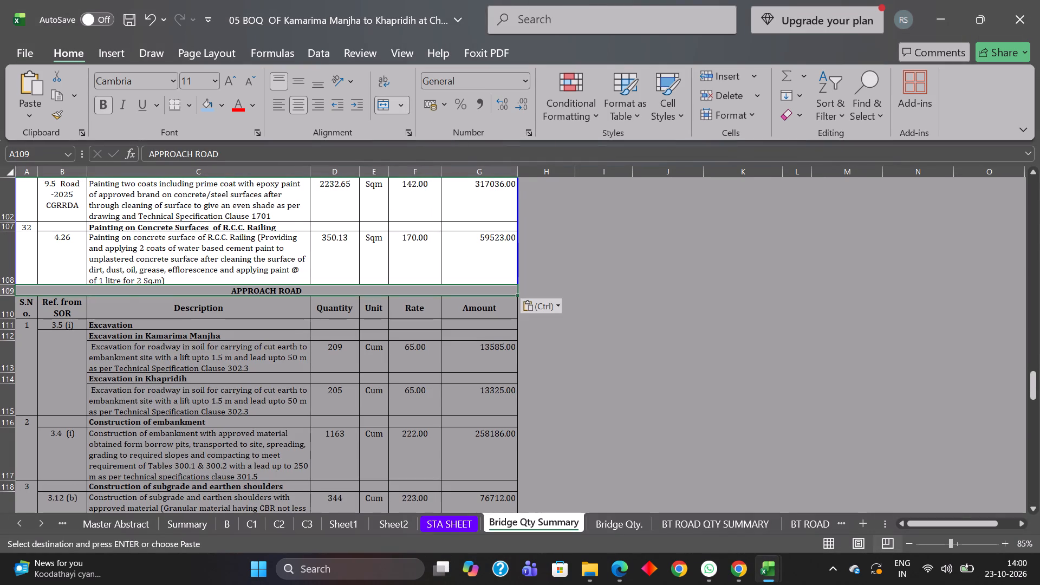
Change the pasted heading in A109 to COST OF APPROACH ROAD.
double_click(129, 291)
key("c")
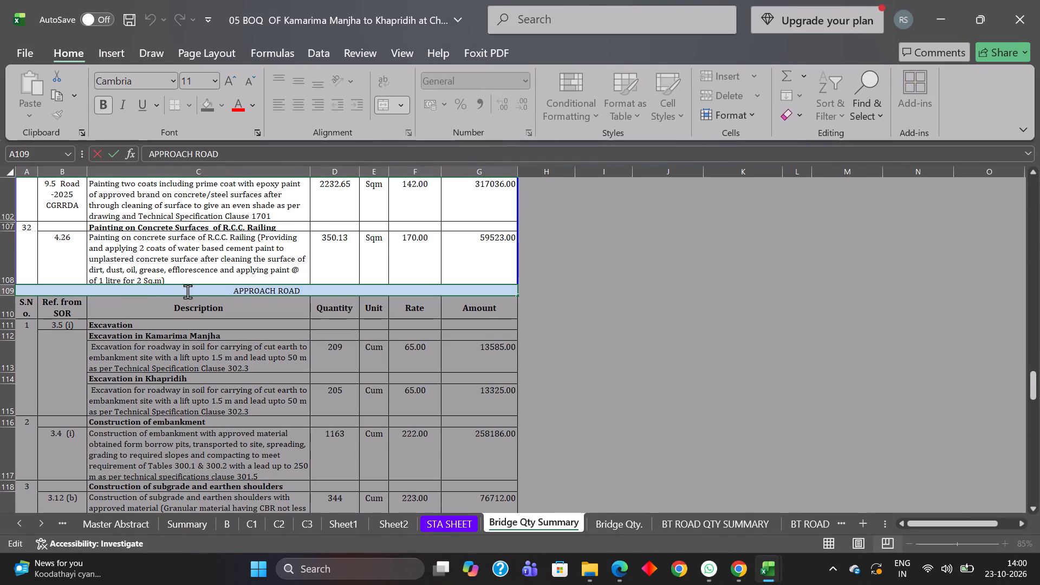
key("o")
key("s")
key("t")
key("space")
type("O")
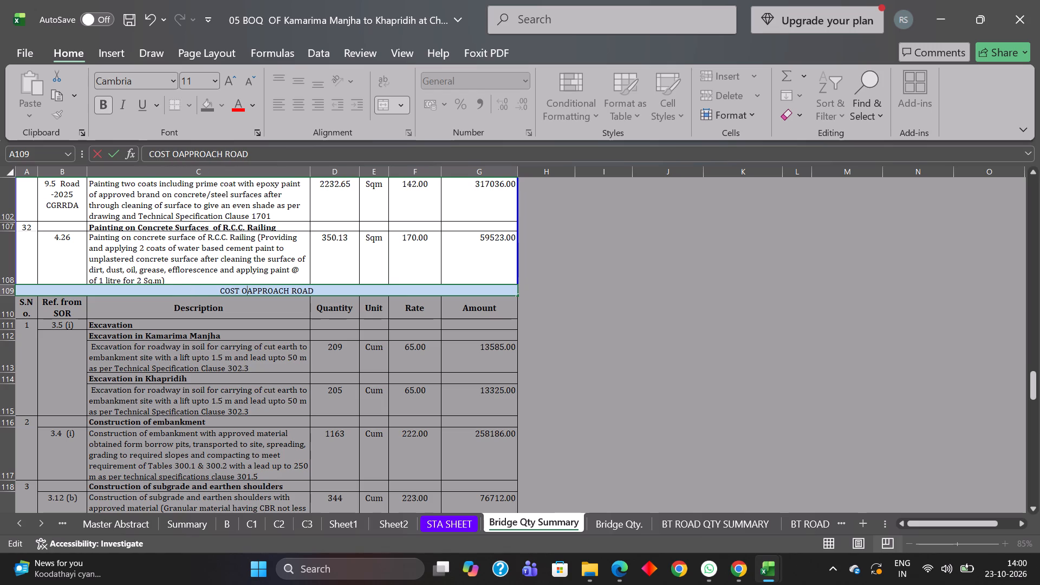
type("F")
key("space")
left_click(219, 311)
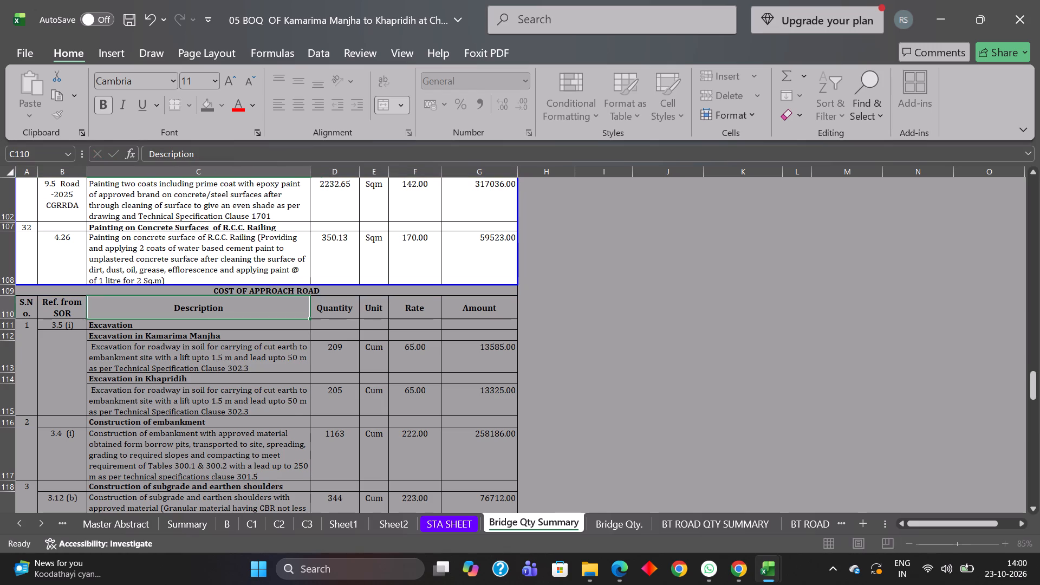
Apply the blue fill used for COST OF BRIDGE to the COST OF APPROACH ROAD heading in row 109.
left_click(153, 296)
left_click(154, 288)
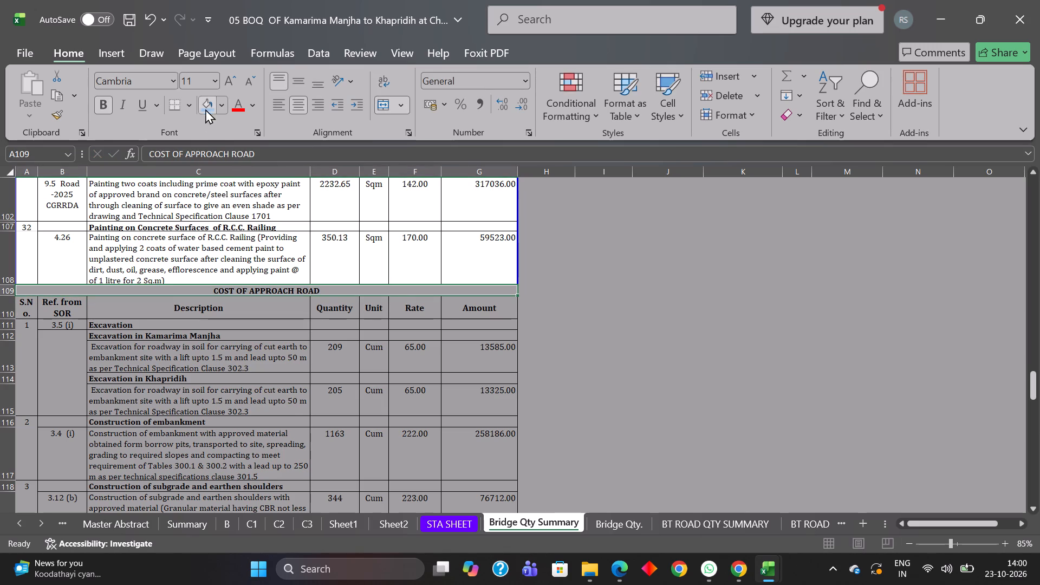
left_click(205, 104)
left_click(190, 310)
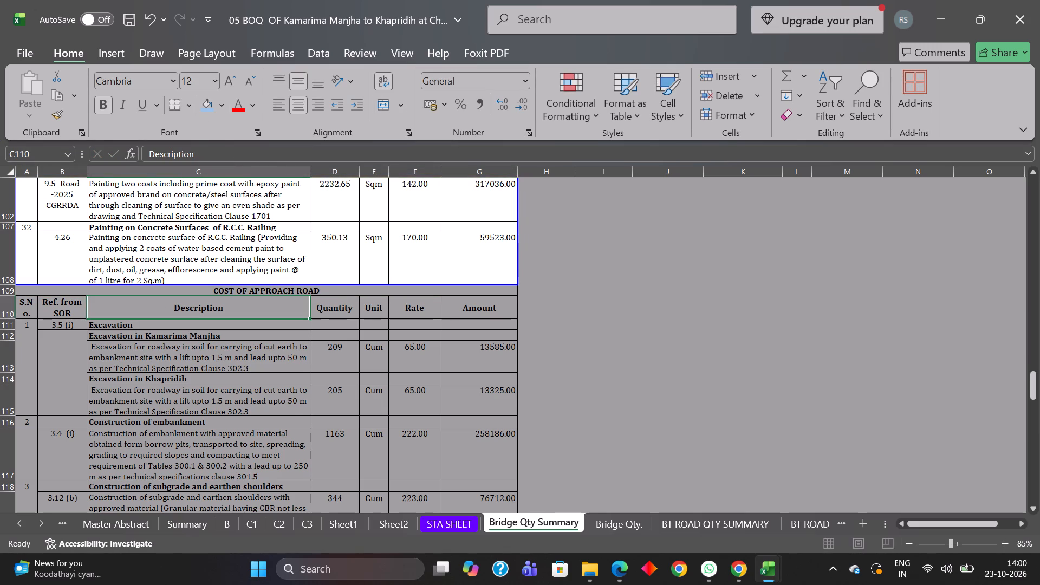
Extend the print area of Bridge Qty Summary from row 108 down to the final SAY RS. IN LAKHS row 170.
left_click_drag(235, 285, 248, 405)
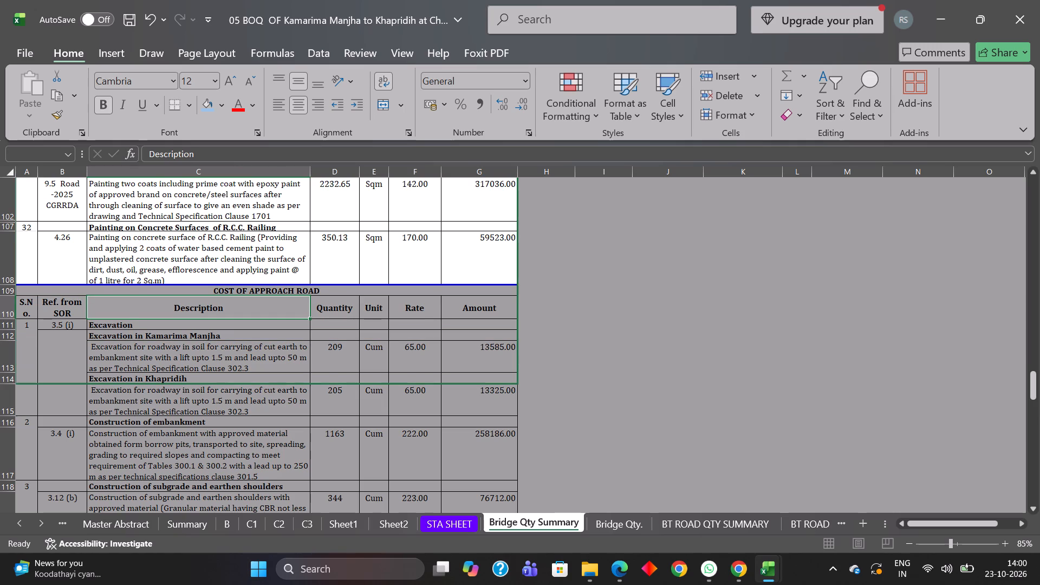
left_click_drag(248, 405, 271, 576)
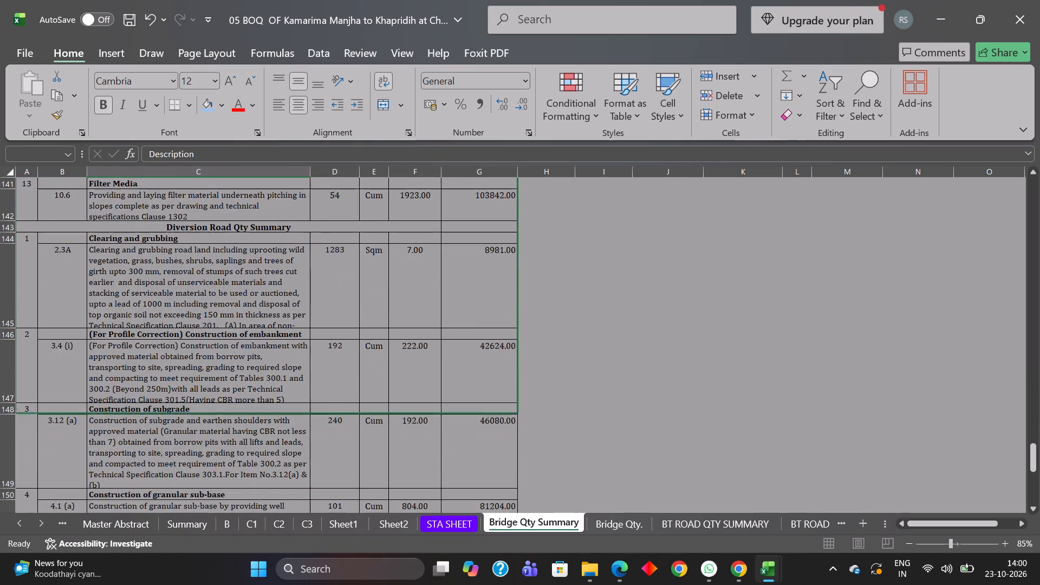
left_click_drag(271, 576, 250, 393)
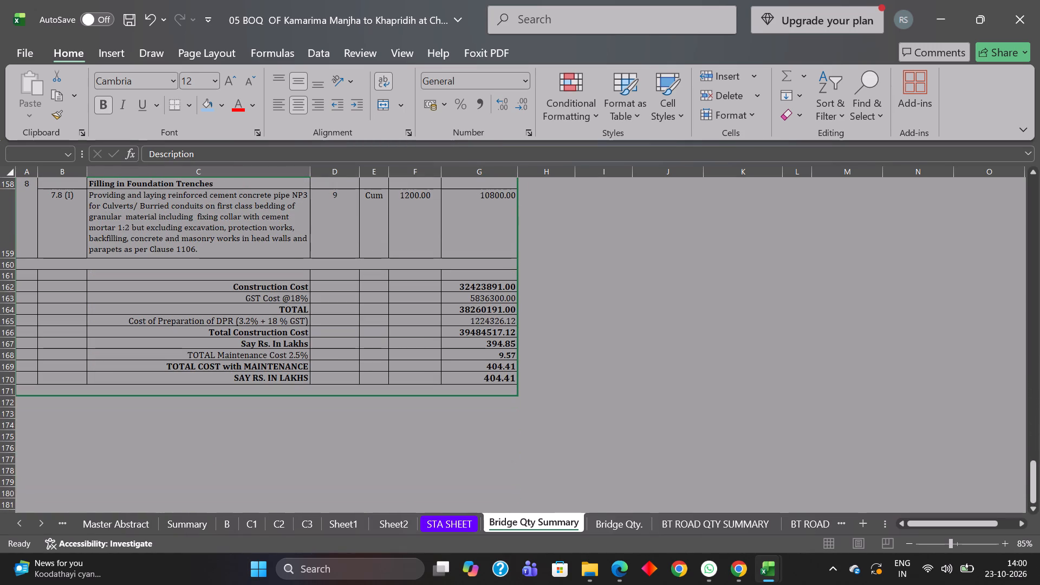
left_click_drag(250, 393, 250, 383)
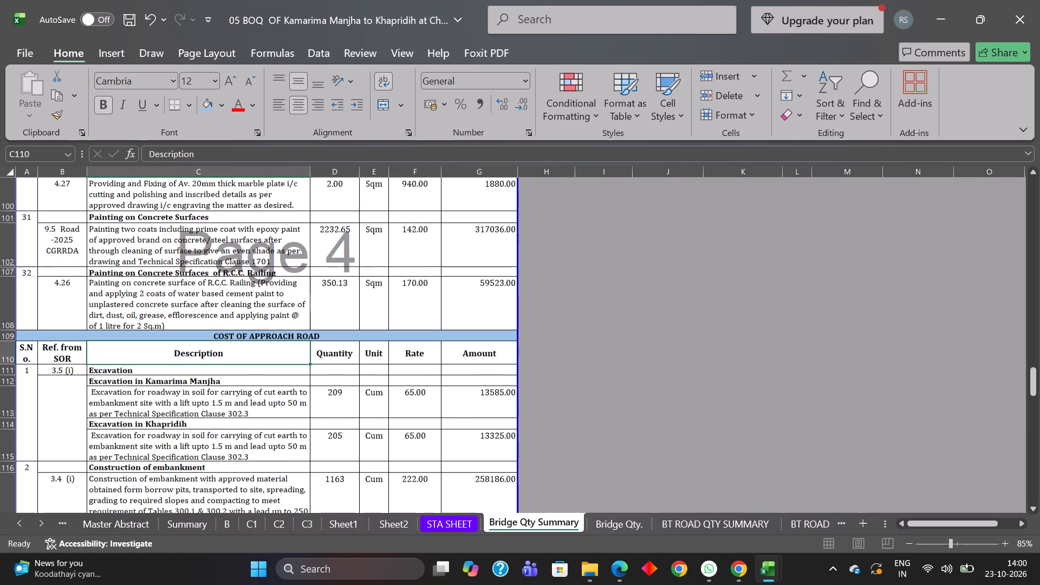
left_click(572, 386)
Move two page breaks up slightly in the lower road section, placing the last one directly above Filling in Foundation Trenches.
scroll(258, 361, "down", 6)
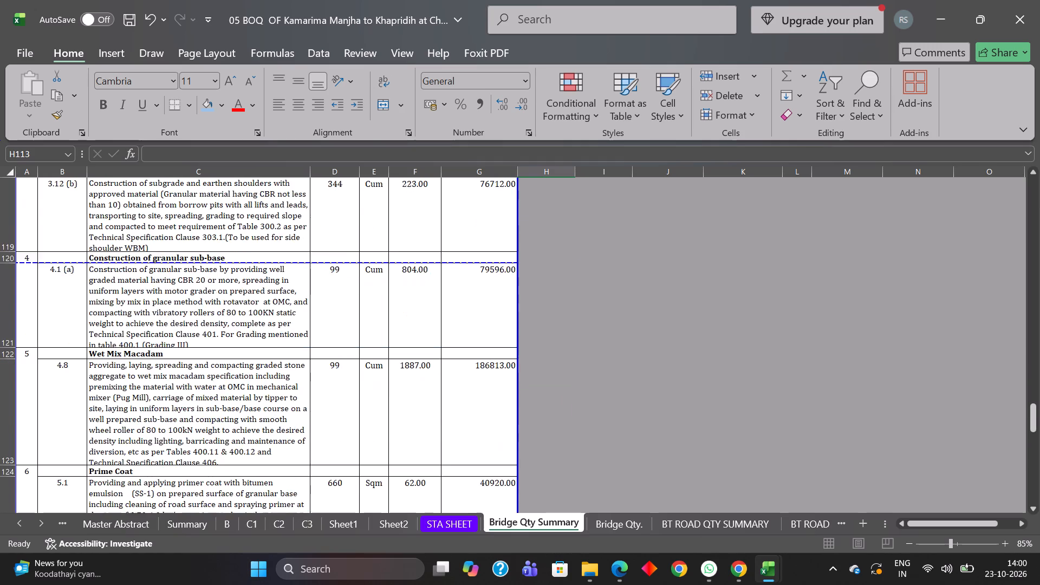
scroll(259, 366, "down", 7)
scroll(259, 368, "up", 2)
scroll(259, 369, "down", 7)
scroll(259, 370, "up", 3)
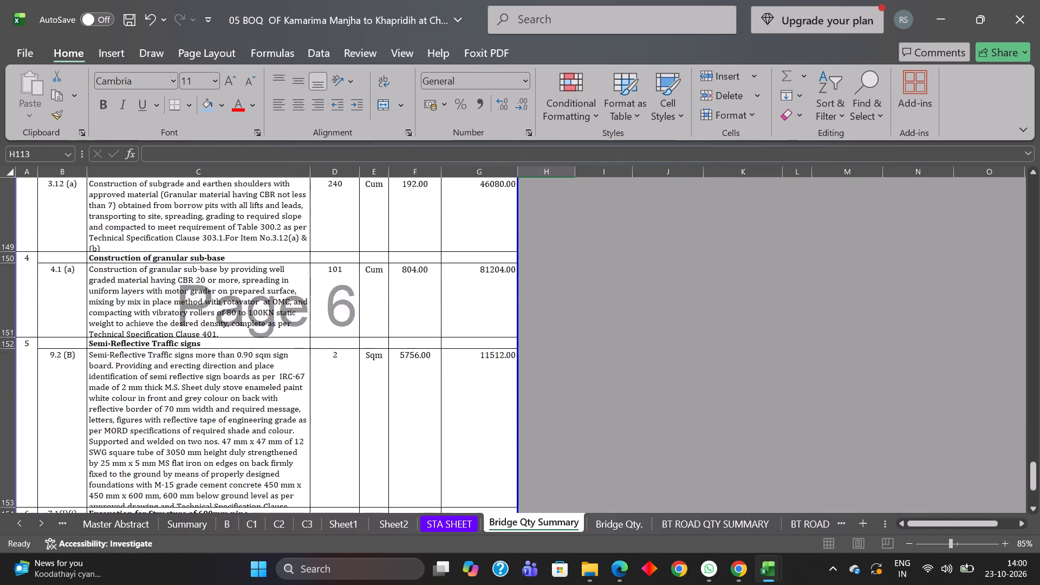
scroll(259, 370, "up", 3)
left_click_drag(172, 229, 172, 219)
scroll(200, 297, "down", 7)
scroll(204, 314, "up", 2)
left_click_drag(209, 326, 209, 317)
scroll(220, 369, "down", 2)
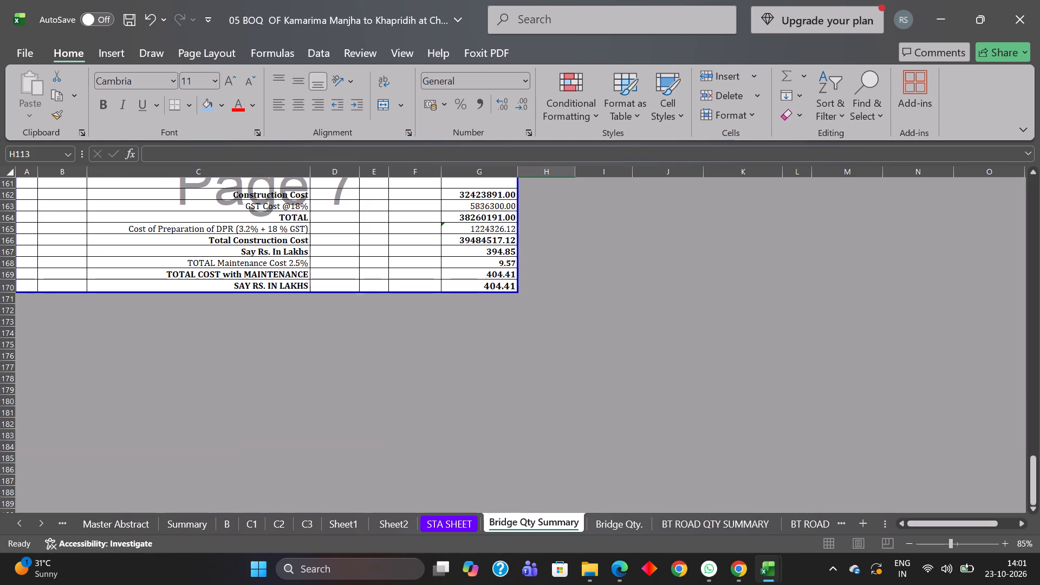
Delete blank merged row 160 below the Filling in Foundation Trenches item.
scroll(204, 339, "up", 1)
scroll(660, 407, "up", 1)
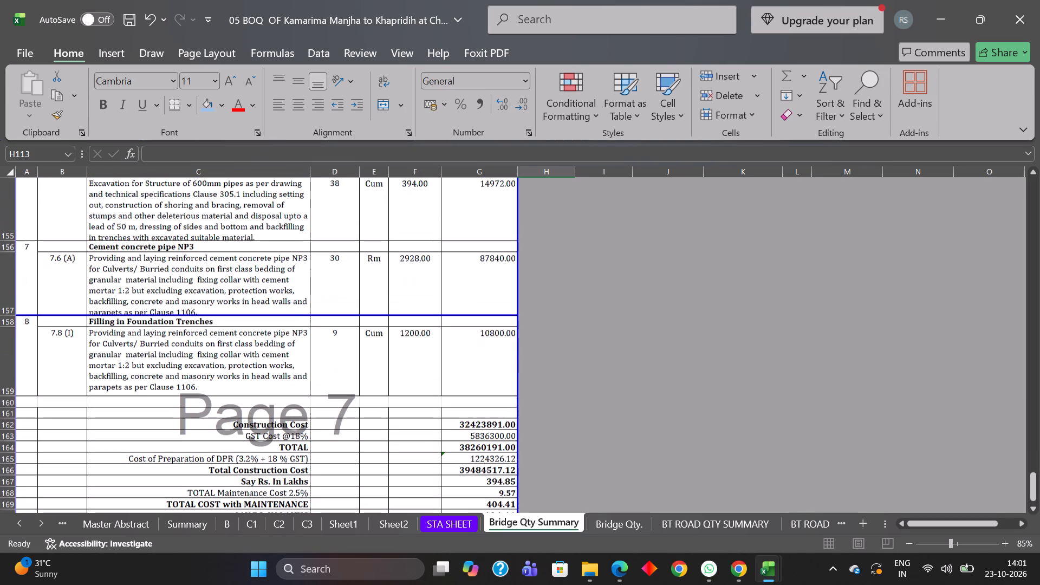
right_click(8, 402)
left_click(41, 164)
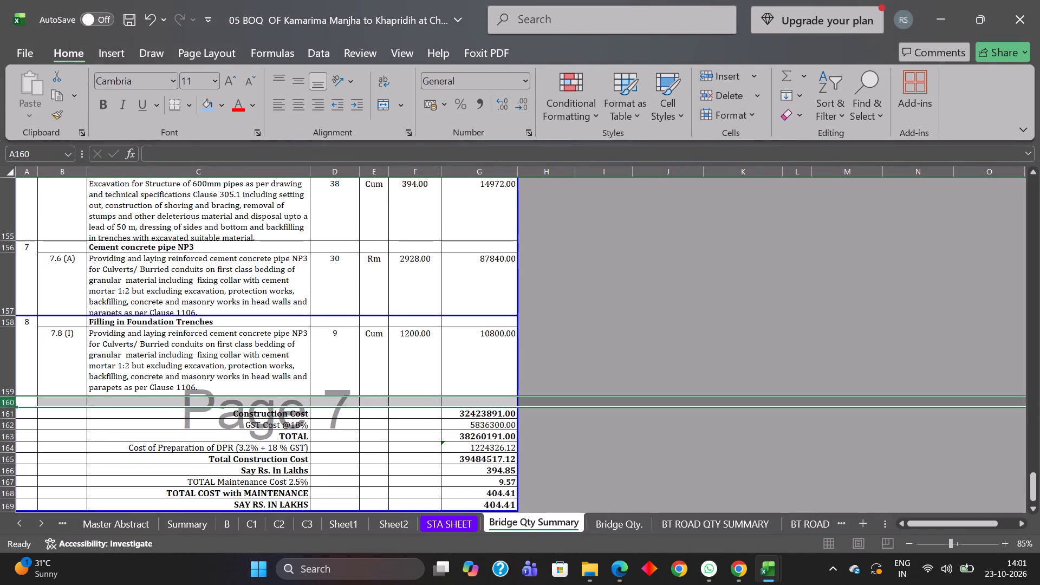
left_click(620, 453)
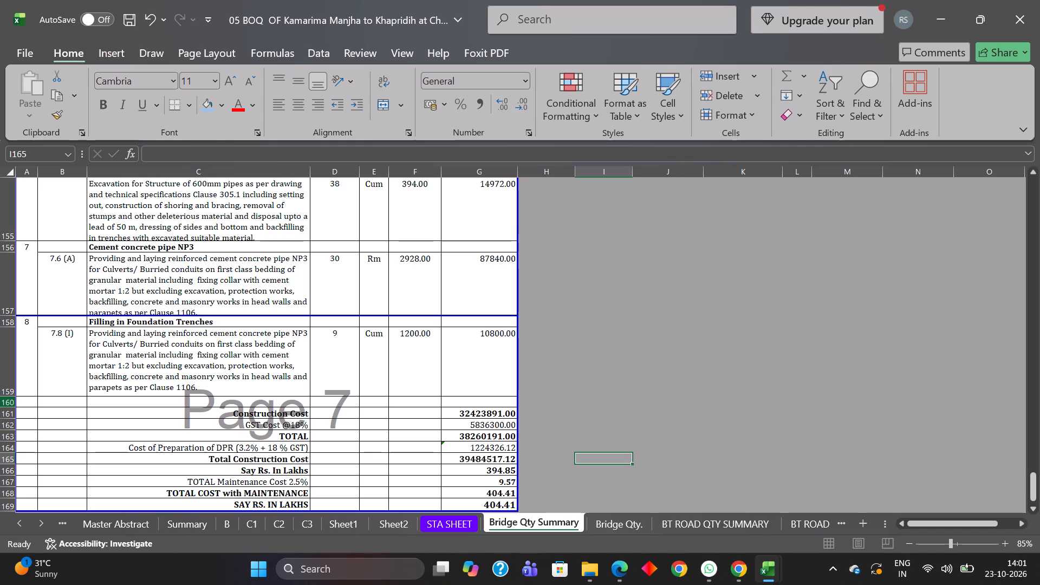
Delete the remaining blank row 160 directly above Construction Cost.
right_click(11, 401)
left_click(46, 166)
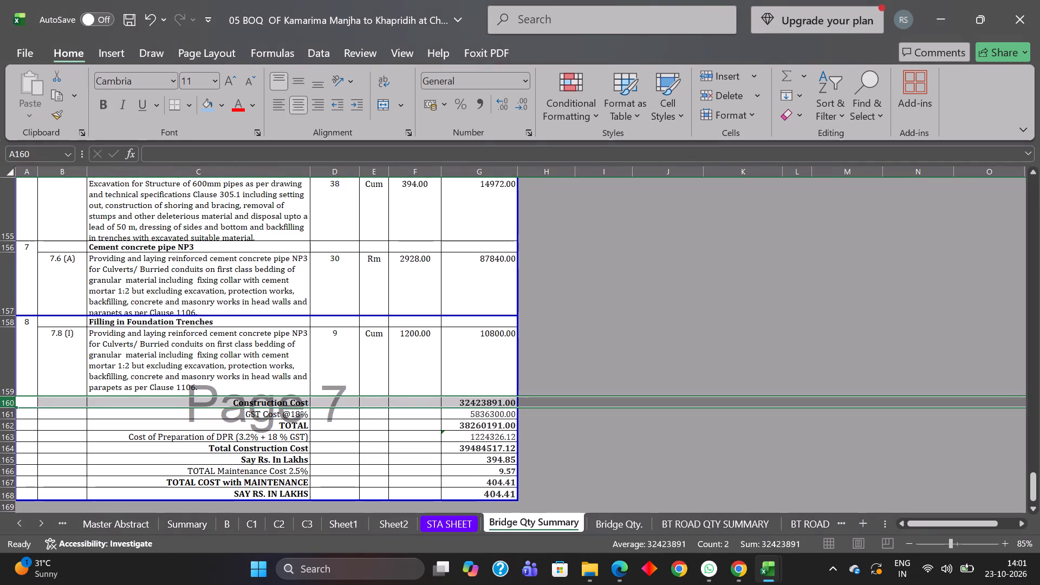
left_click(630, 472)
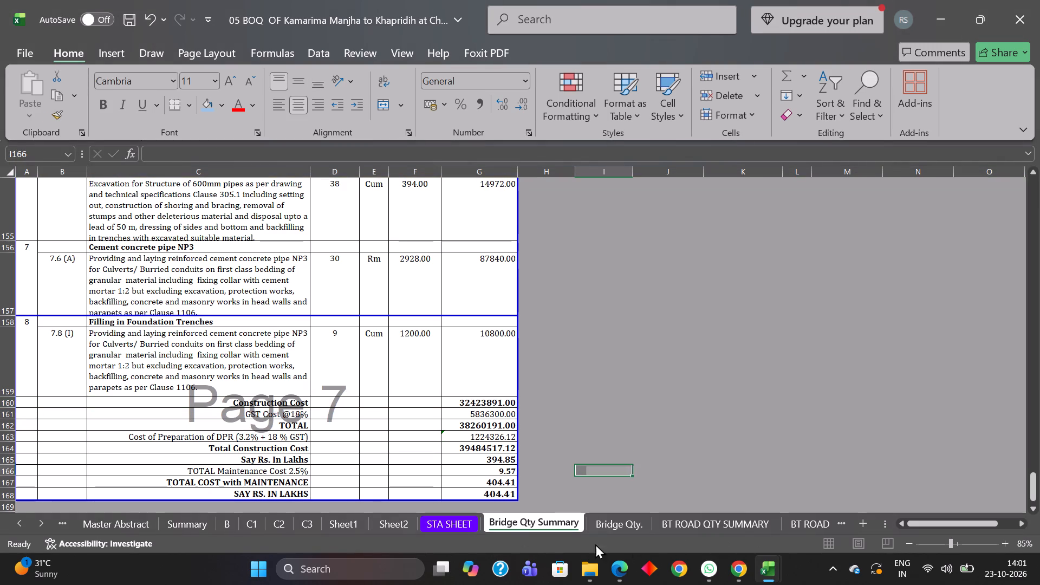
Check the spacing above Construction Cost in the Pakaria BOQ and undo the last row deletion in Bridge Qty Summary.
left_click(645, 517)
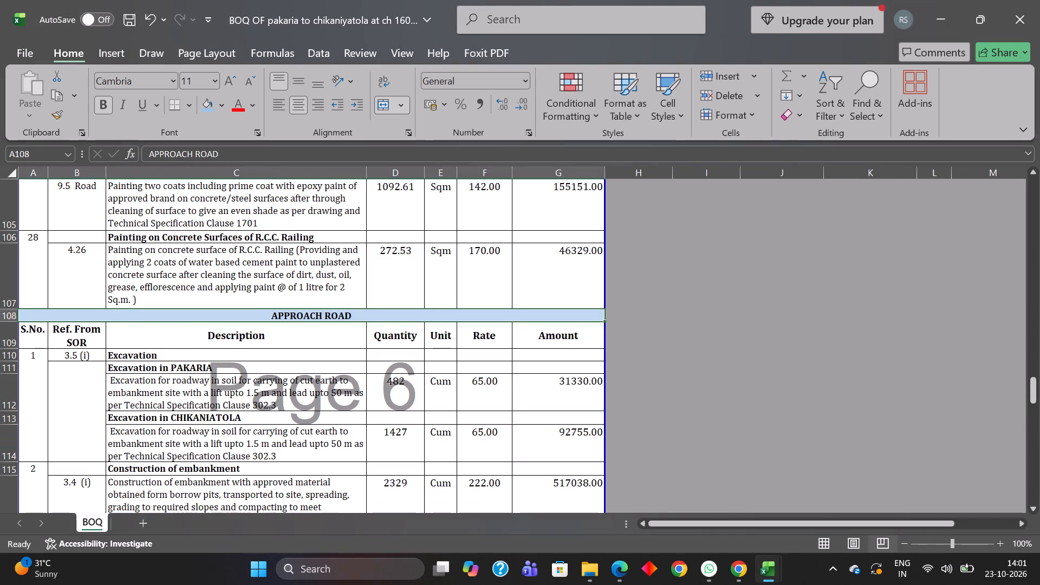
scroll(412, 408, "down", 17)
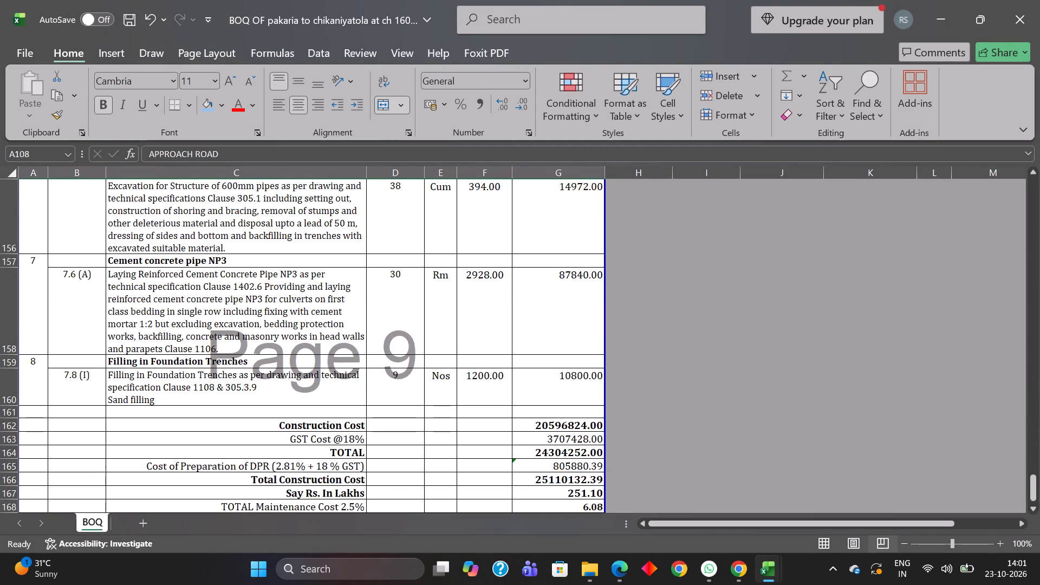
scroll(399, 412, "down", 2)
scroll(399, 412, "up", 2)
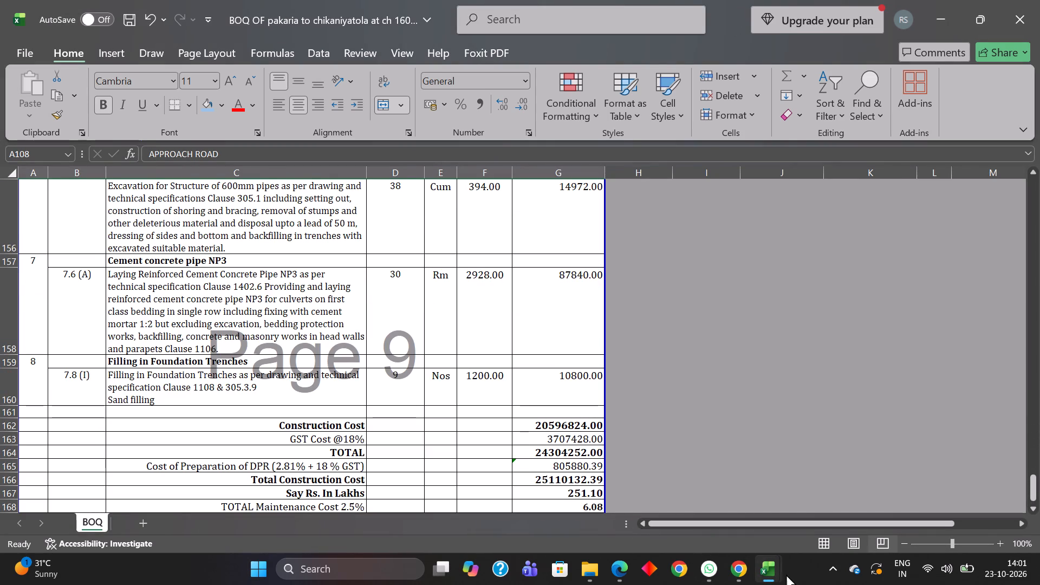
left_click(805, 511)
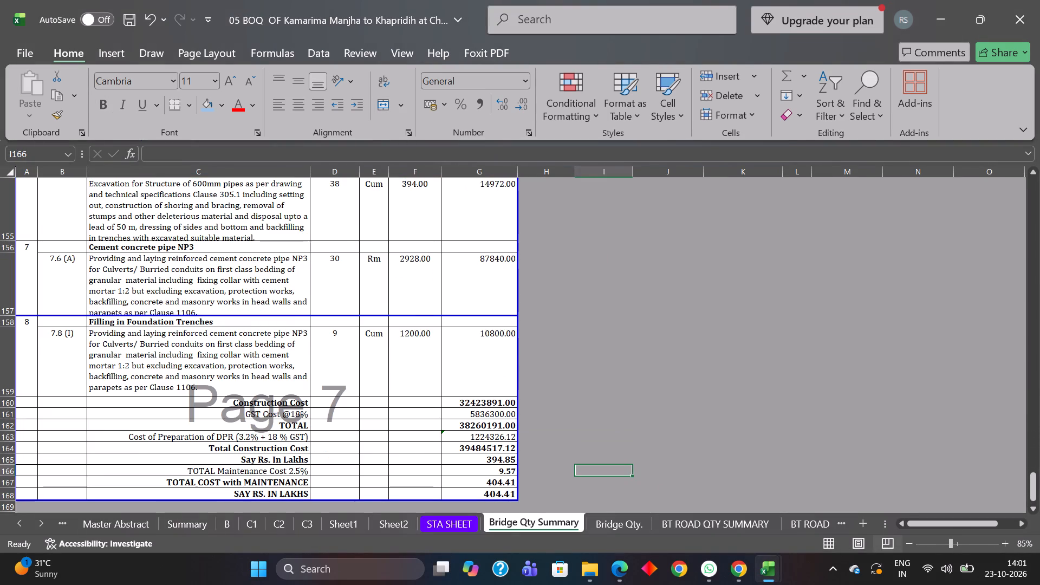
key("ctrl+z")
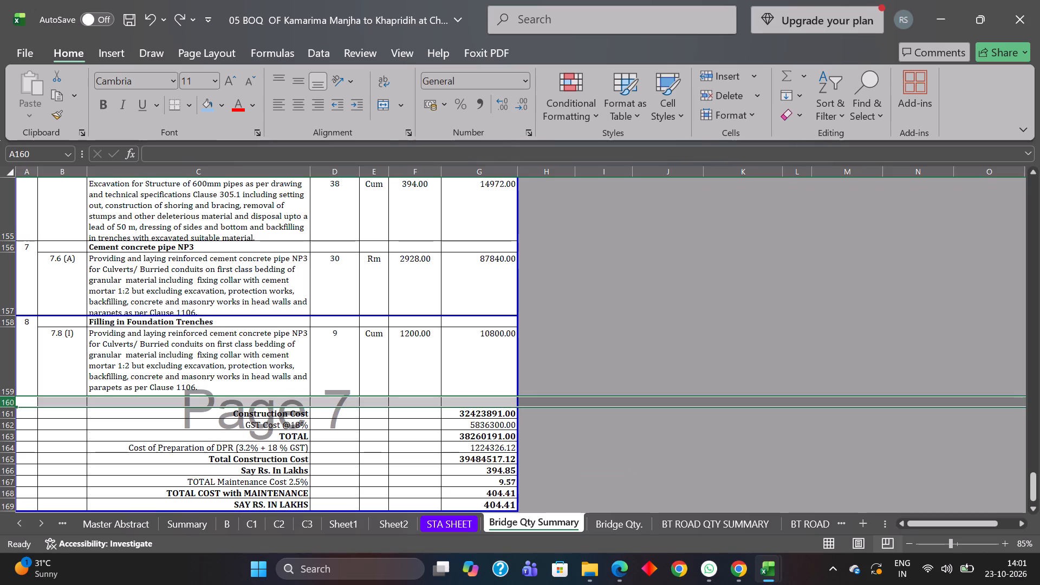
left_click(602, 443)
Move the page break near row 120 up so it sits directly above the Construction of granular sub-base heading.
scroll(543, 432, "up", 13)
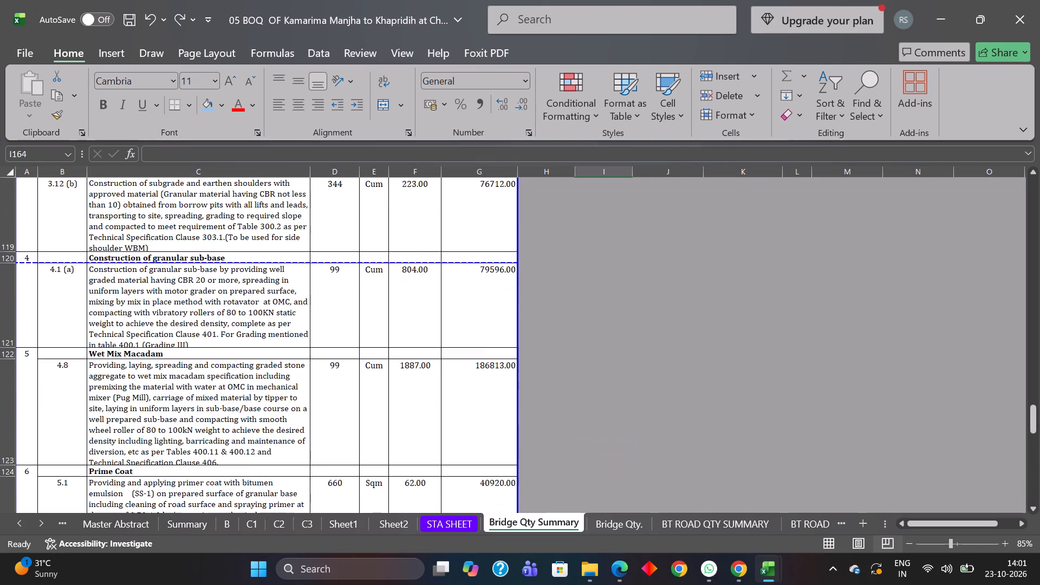
scroll(534, 427, "up", 4)
scroll(532, 427, "down", 2)
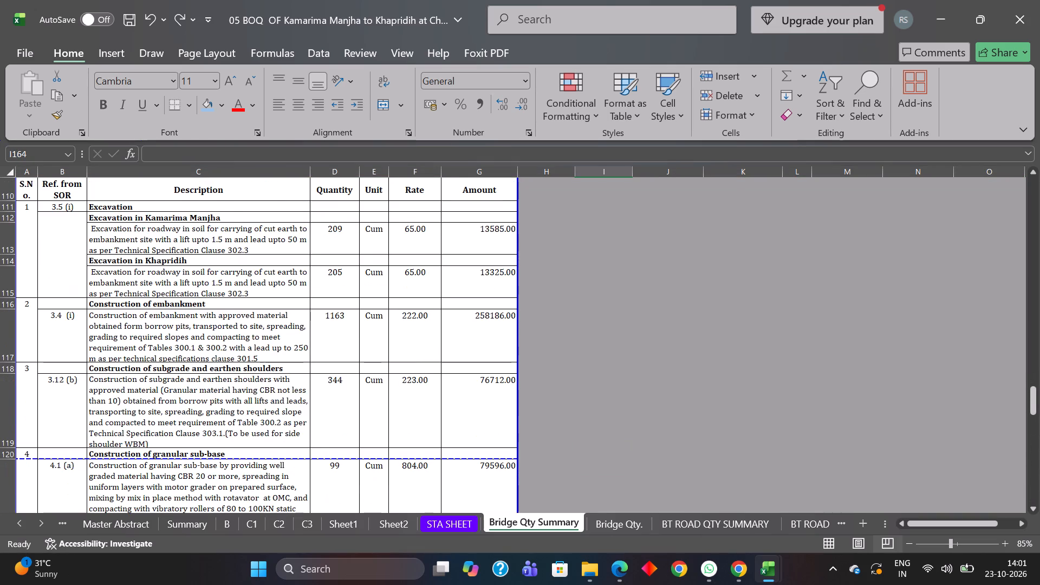
left_click_drag(272, 457, 272, 444)
left_click_drag(272, 425, 271, 411)
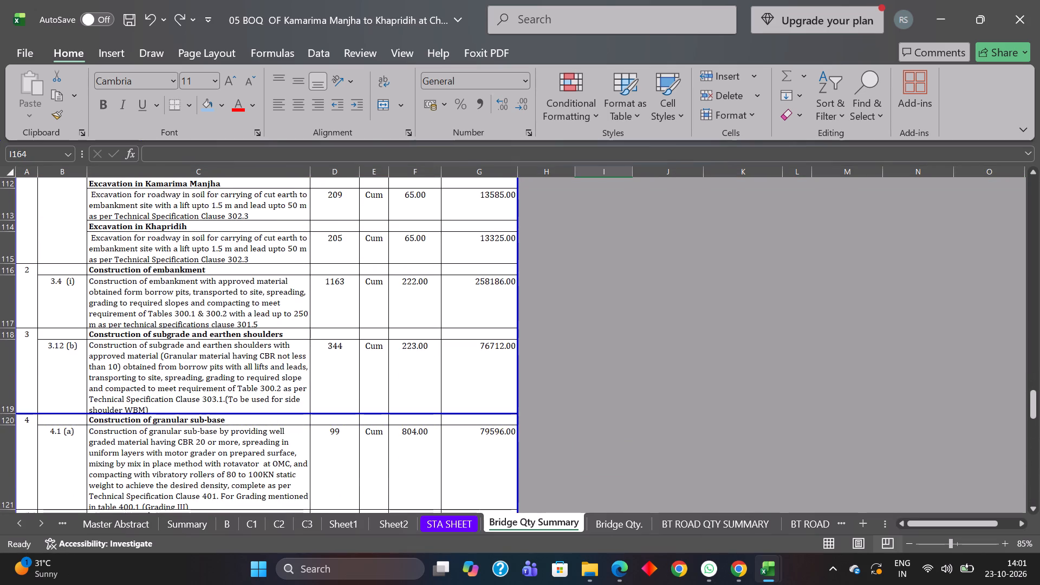
Move the page break near row 48 up so it sits directly above the SUBSTRUCTURE heading.
scroll(329, 437, "up", 4)
scroll(329, 437, "down", 2)
scroll(329, 438, "up", 3)
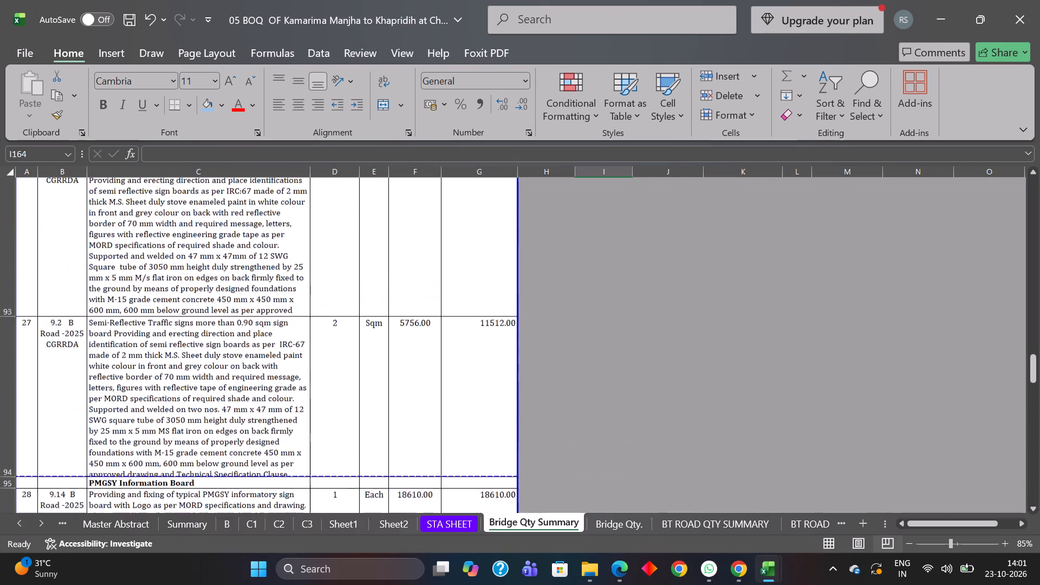
scroll(329, 438, "down", 2, "ctrl")
scroll(319, 440, "up", 16)
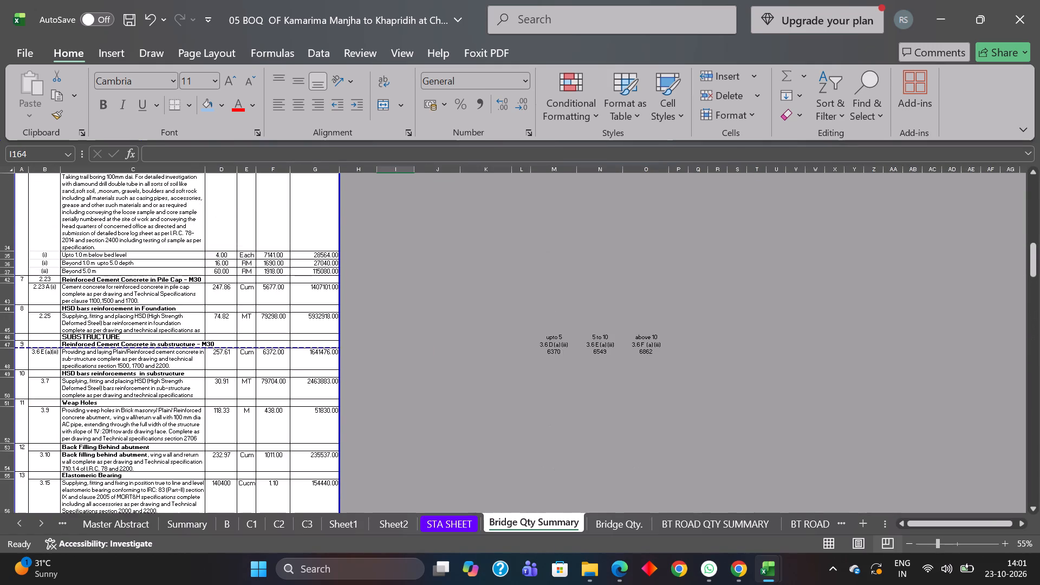
scroll(317, 436, "up", 4)
left_click_drag(233, 486, 233, 475)
Examine the page breaks from the top of the estimate through the information board and painting items on page 4.
scroll(235, 472, "up", 6)
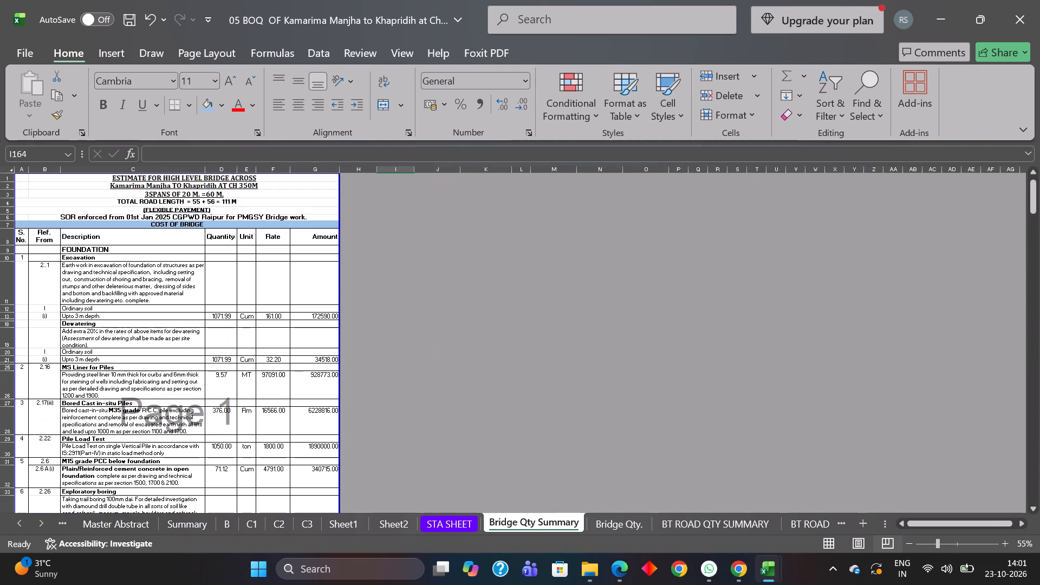
scroll(235, 446, "up", 4)
scroll(235, 446, "down", 11)
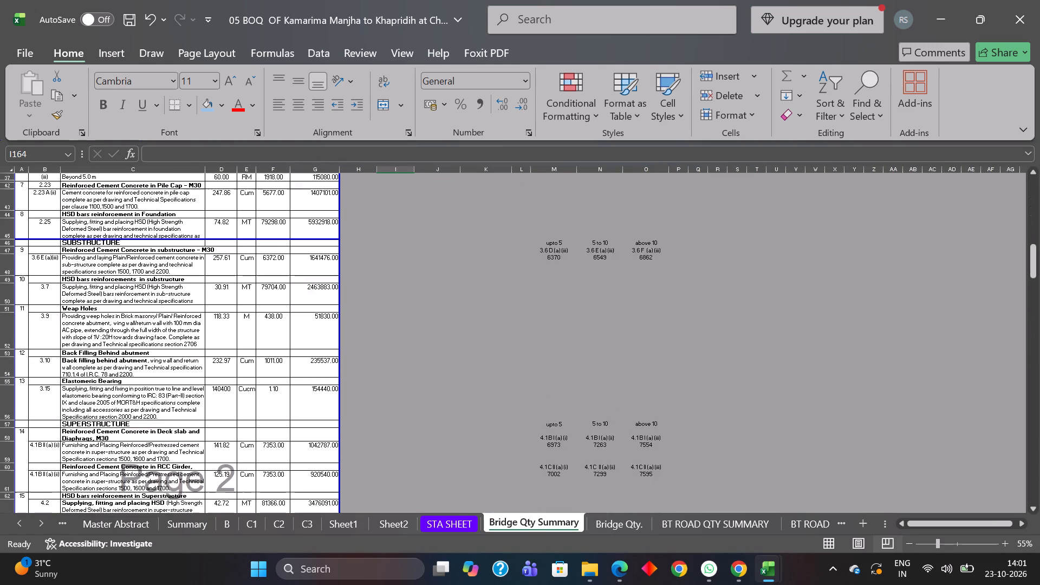
scroll(235, 446, "down", 8)
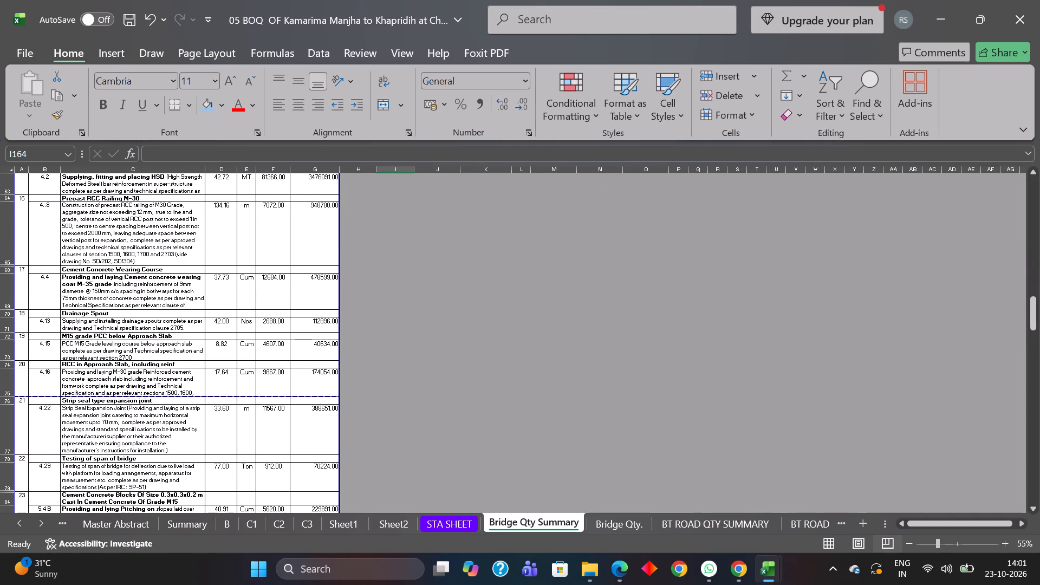
scroll(235, 446, "down", 9)
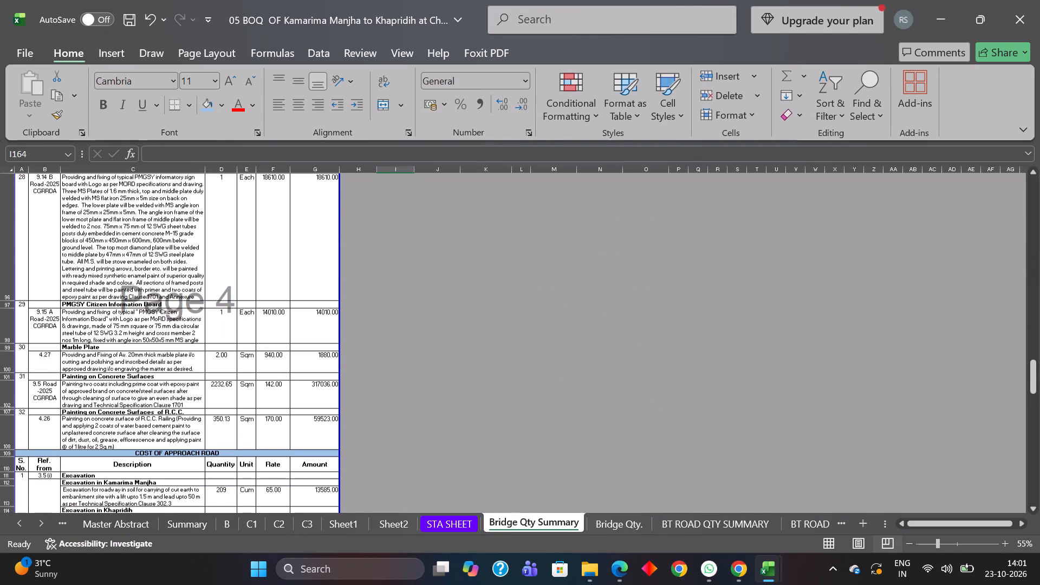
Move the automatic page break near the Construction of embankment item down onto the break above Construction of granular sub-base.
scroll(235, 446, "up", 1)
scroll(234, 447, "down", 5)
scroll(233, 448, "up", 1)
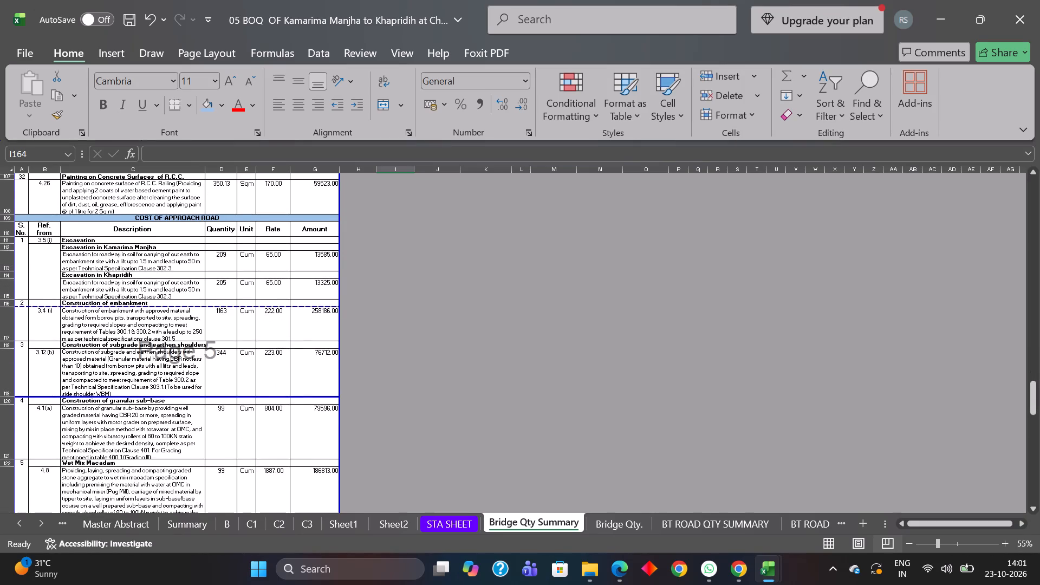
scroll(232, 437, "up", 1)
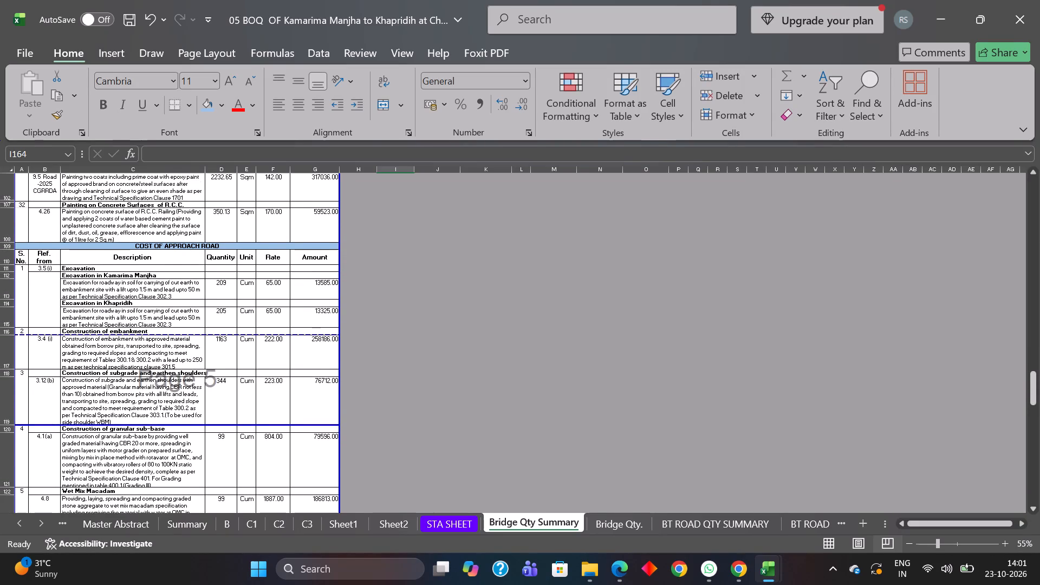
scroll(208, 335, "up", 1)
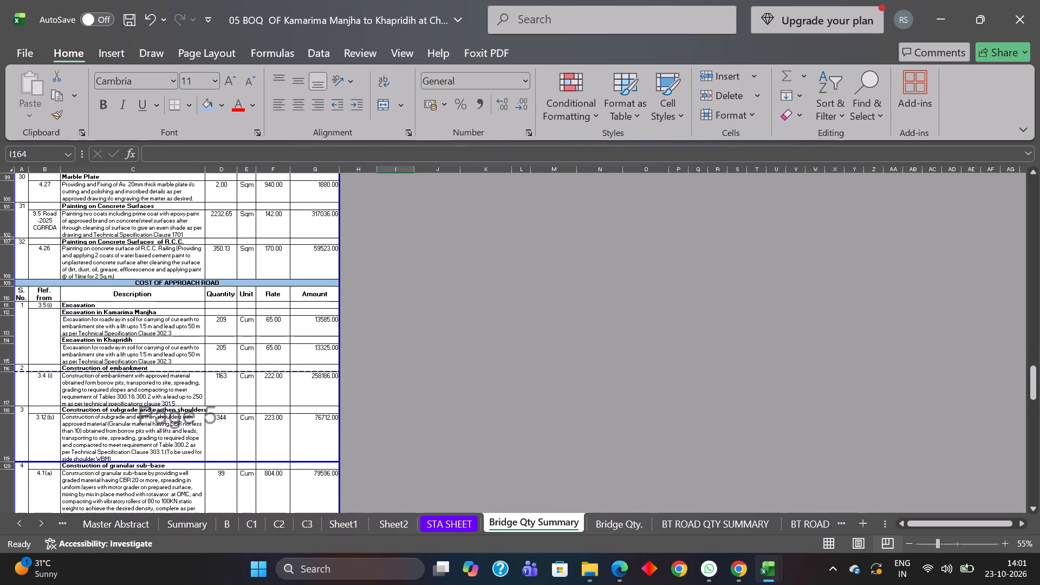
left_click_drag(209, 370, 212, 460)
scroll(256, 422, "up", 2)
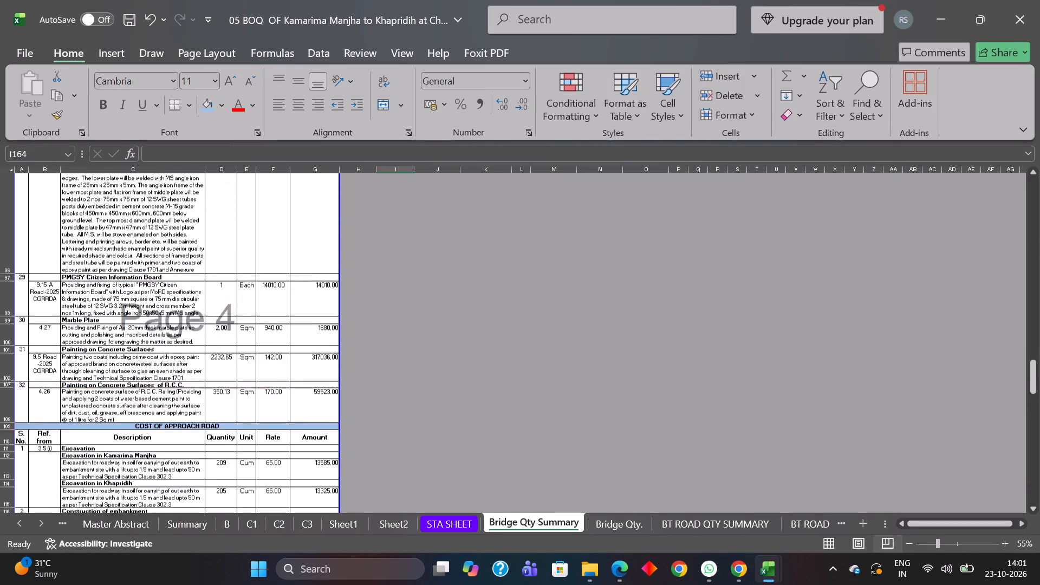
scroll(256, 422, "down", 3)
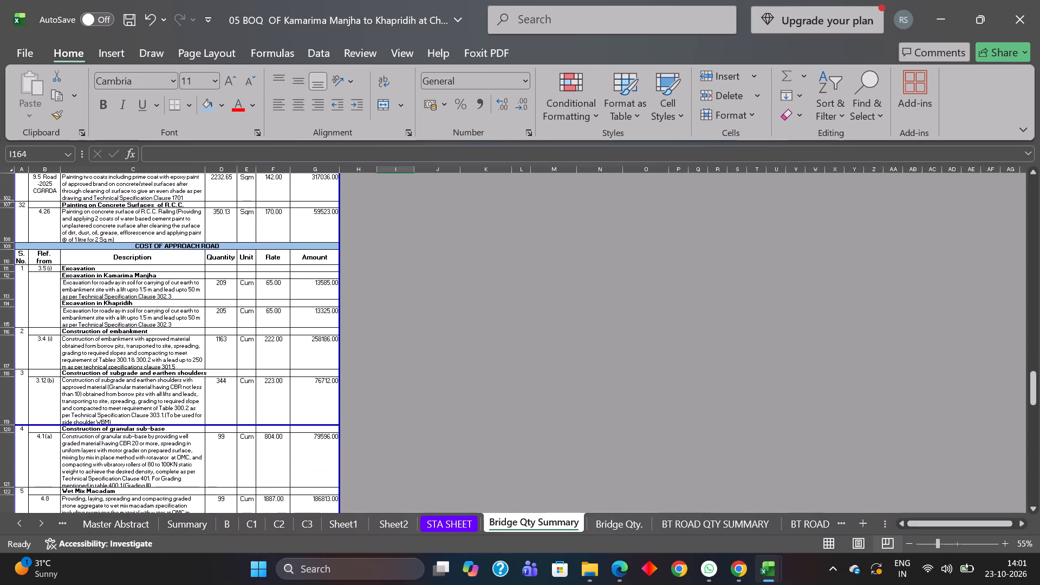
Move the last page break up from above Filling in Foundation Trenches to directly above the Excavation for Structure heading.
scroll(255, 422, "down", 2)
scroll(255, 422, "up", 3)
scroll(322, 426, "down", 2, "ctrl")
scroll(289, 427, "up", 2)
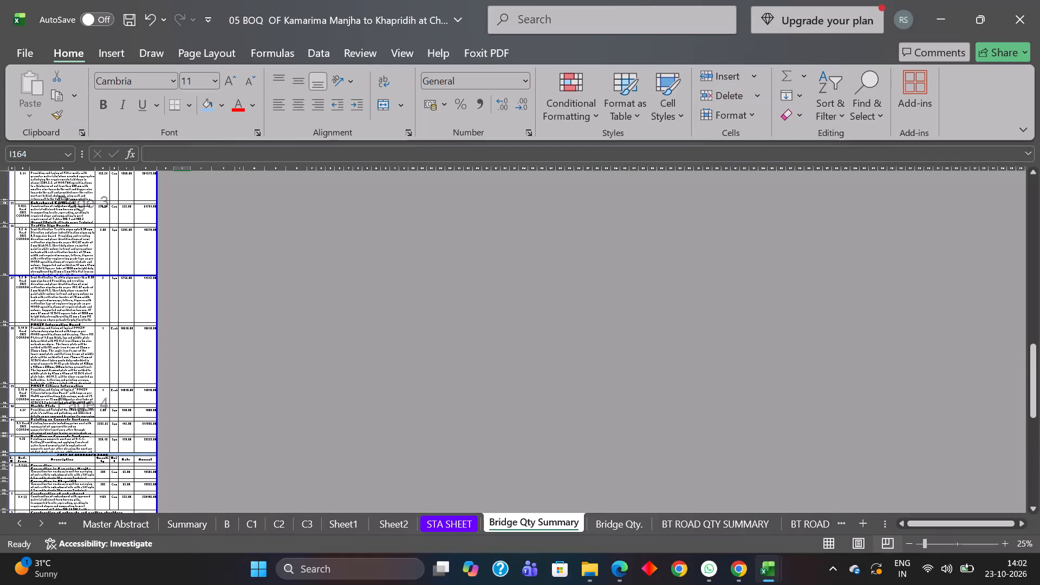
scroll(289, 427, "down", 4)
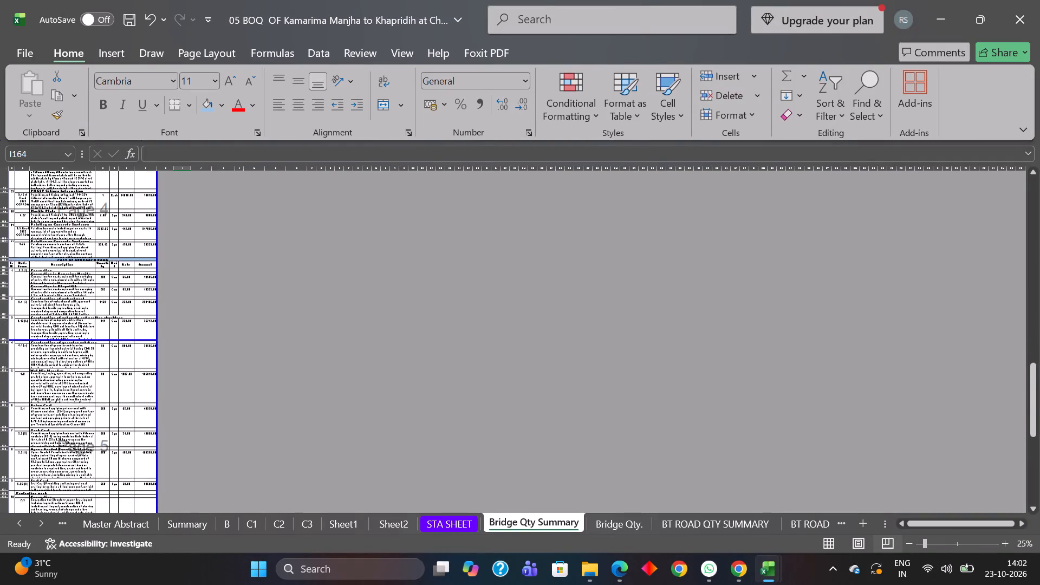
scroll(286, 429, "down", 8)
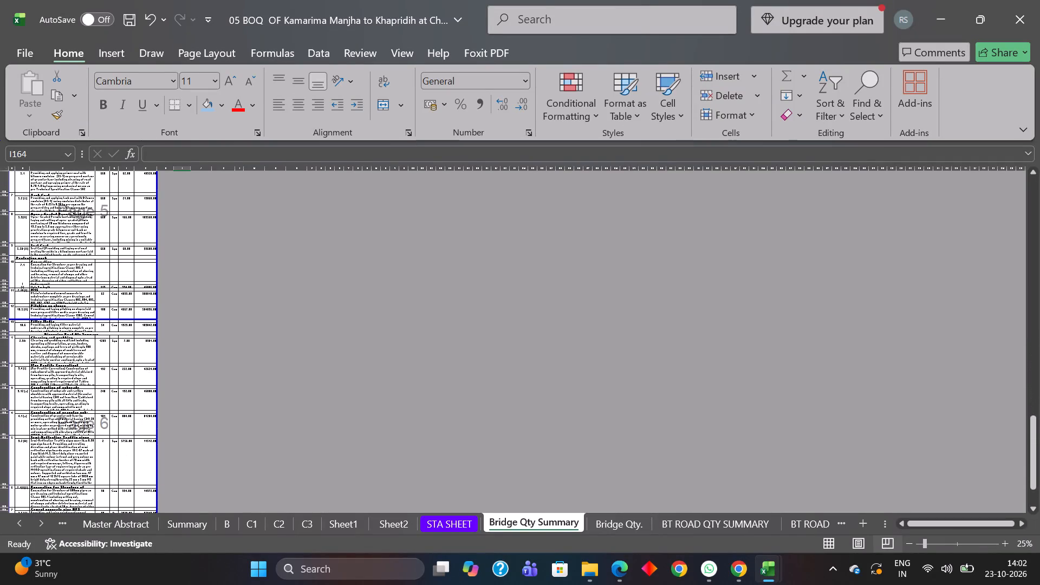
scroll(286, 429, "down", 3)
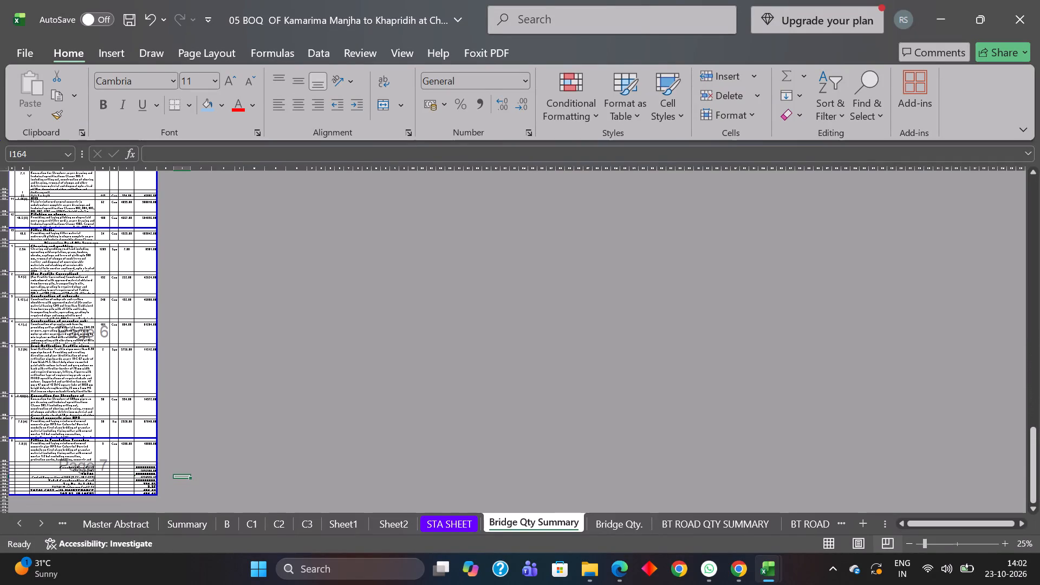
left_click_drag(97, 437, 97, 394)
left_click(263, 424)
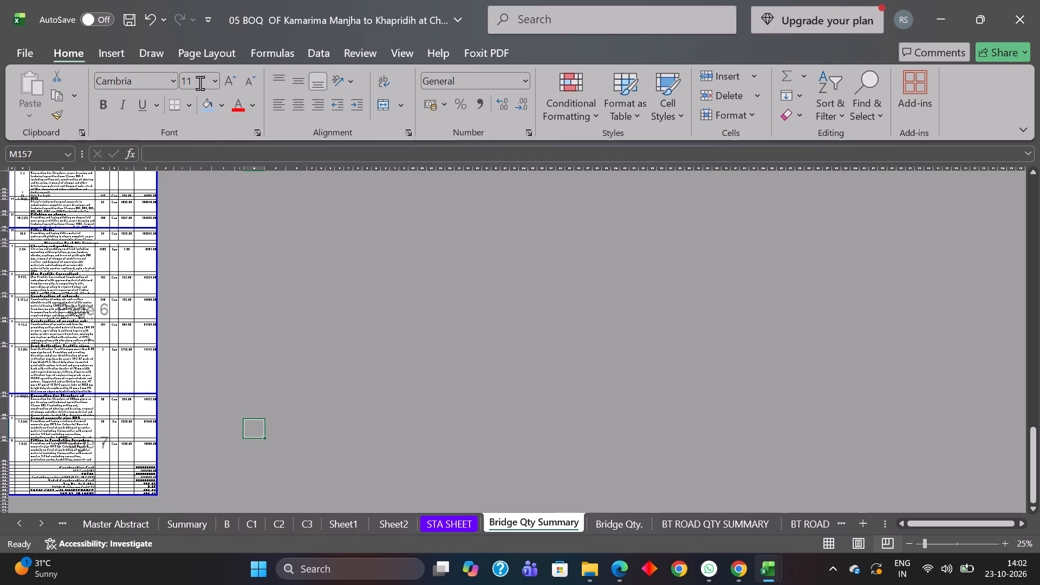
Raise the sheet's print scale to 75%.
left_click(200, 57)
left_click(516, 108)
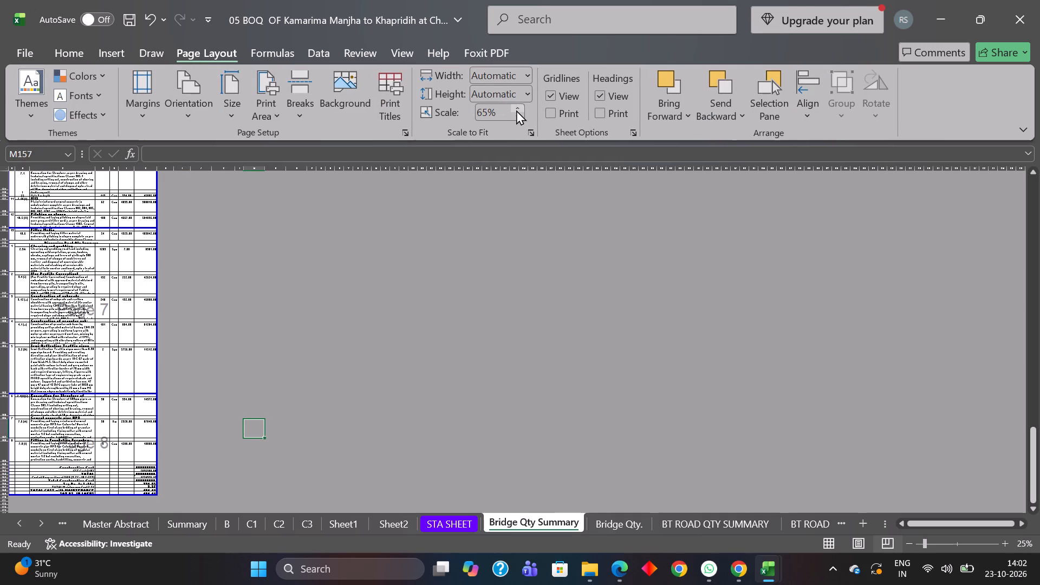
left_click(516, 107)
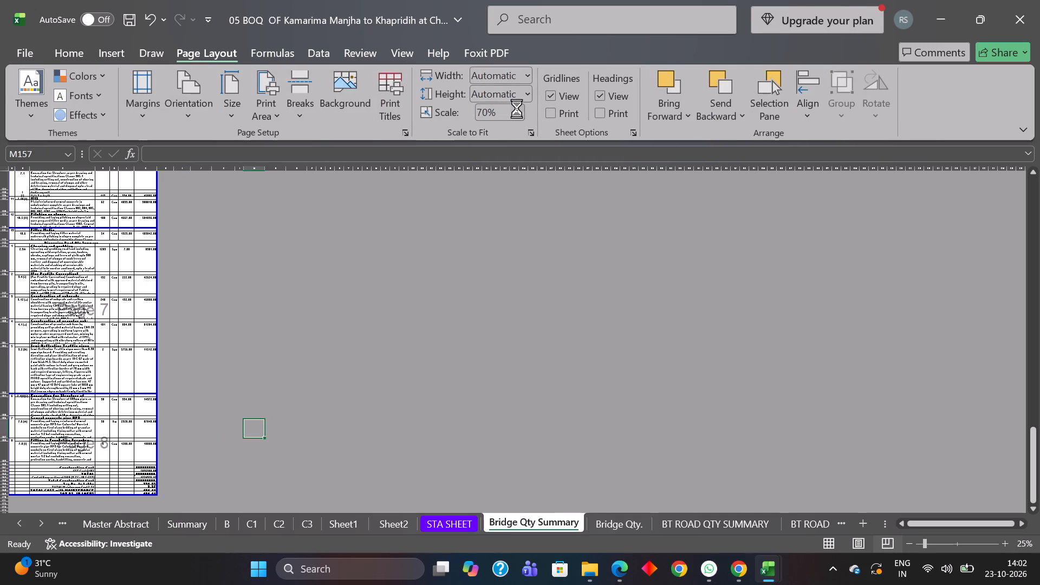
left_click(517, 108)
Move the vertical page break out past the Amount column so every column prints on the same page.
left_click_drag(132, 258, 149, 258)
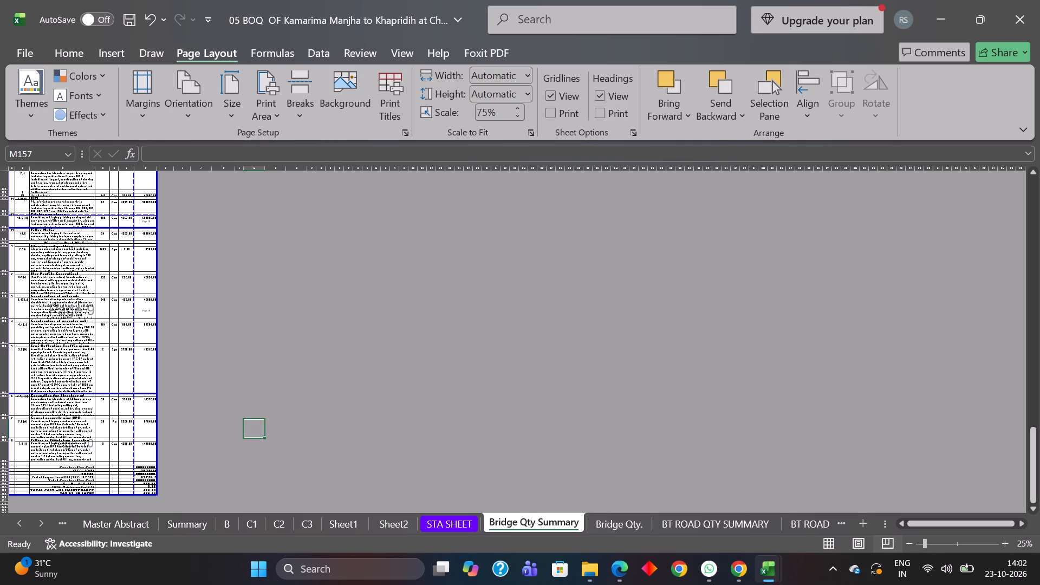
left_click_drag(149, 258, 162, 258)
Move the page break above Construction of granular sub-base up so it sits directly above the Construction of embankment heading.
scroll(214, 401, "up", 1)
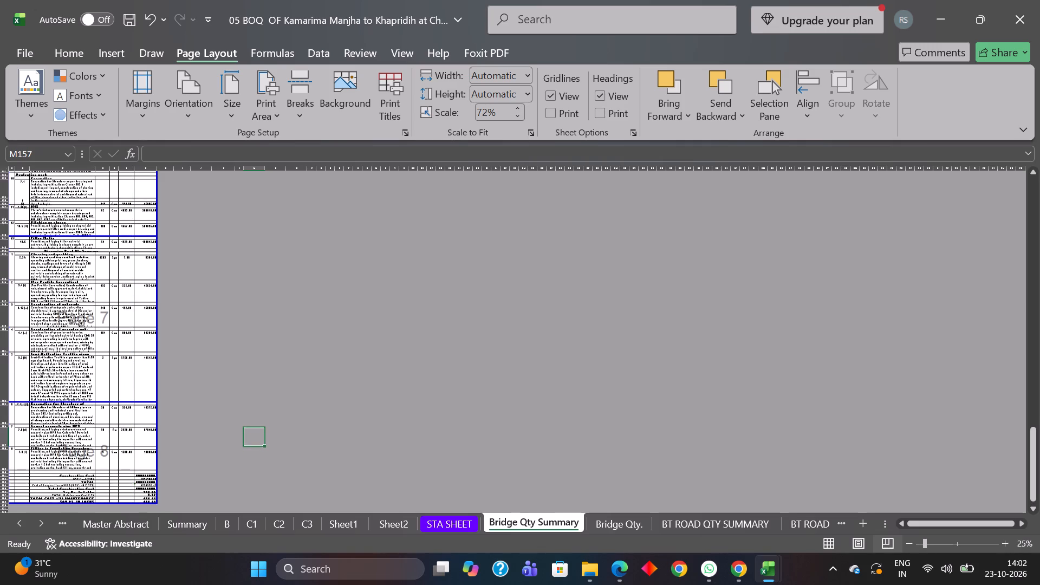
scroll(214, 401, "up", 9)
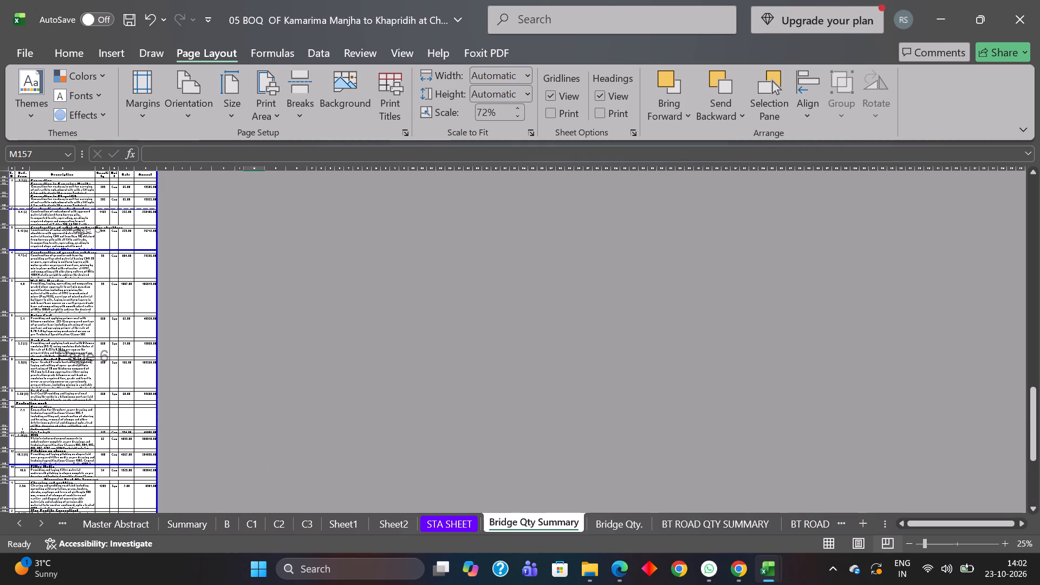
scroll(137, 319, "up", 2)
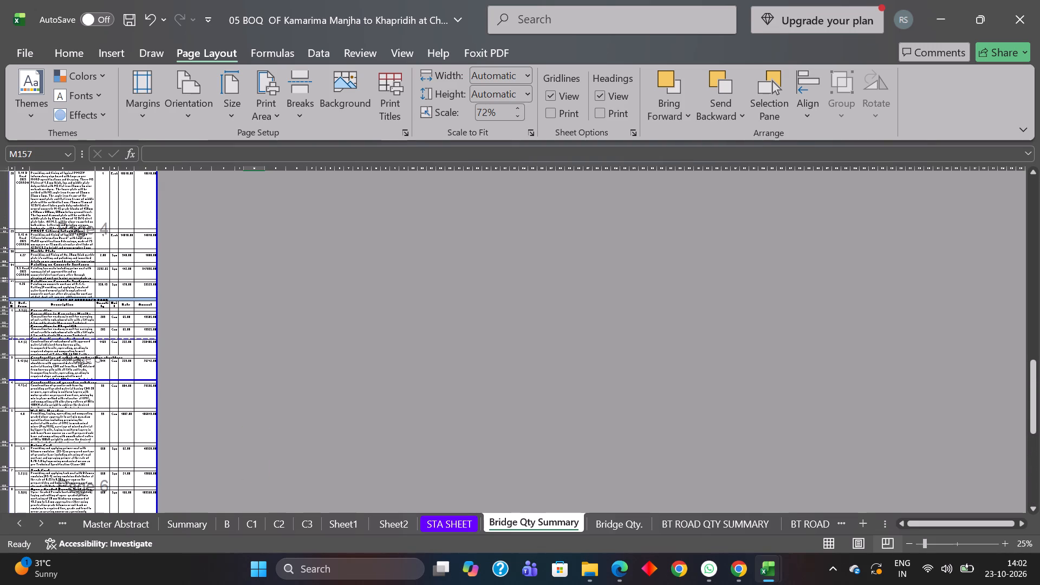
left_click_drag(122, 381, 117, 336)
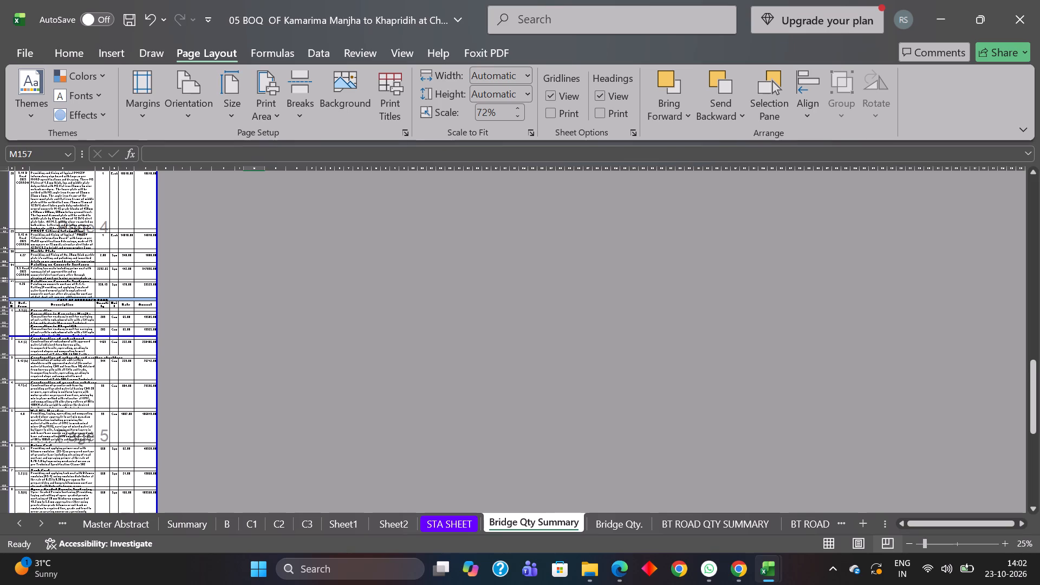
Move the page break above Filter Media up so it sits directly above the Protection work heading.
scroll(156, 418, "down", 4)
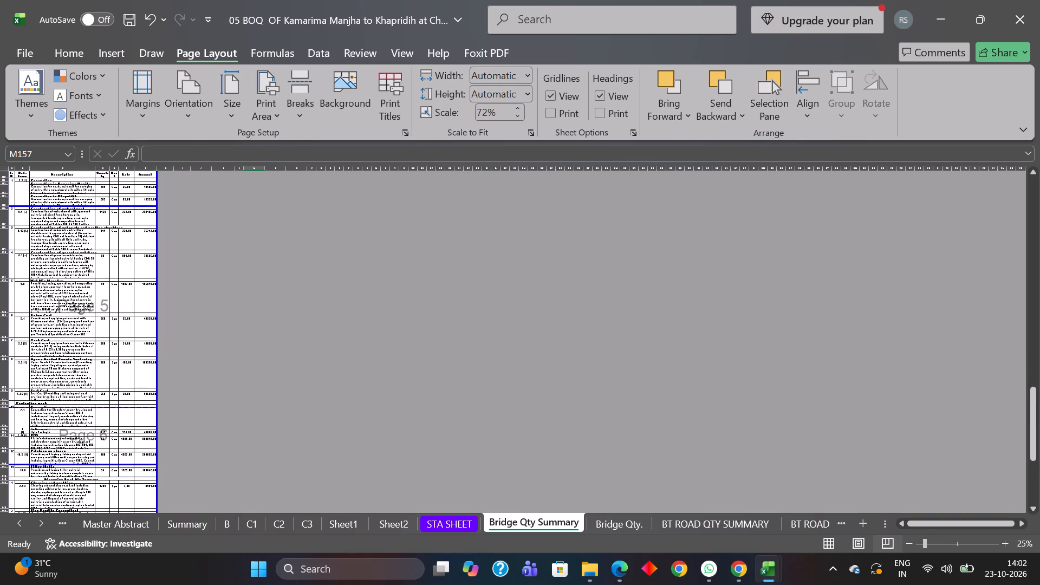
left_click_drag(116, 461, 116, 400)
Move the last page break up so it sits directly above the Semi-Reflective Traffic signs item in the final section.
scroll(146, 421, "down", 1)
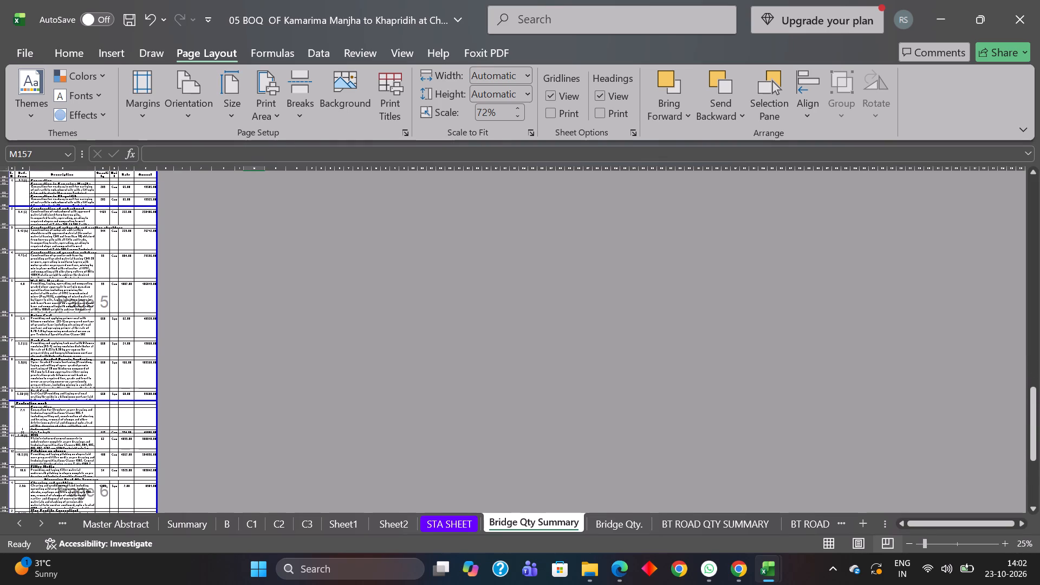
scroll(146, 421, "down", 6)
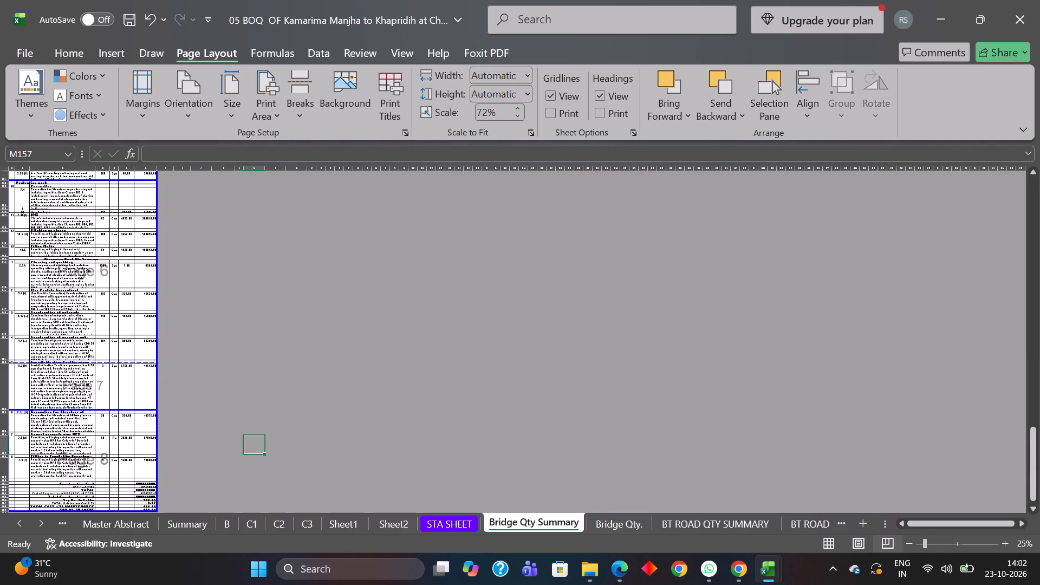
left_click_drag(122, 411, 120, 360)
Review the page breaks back up to the top of the estimate and save the workbook.
scroll(197, 409, "down", 2)
scroll(197, 409, "up", 13)
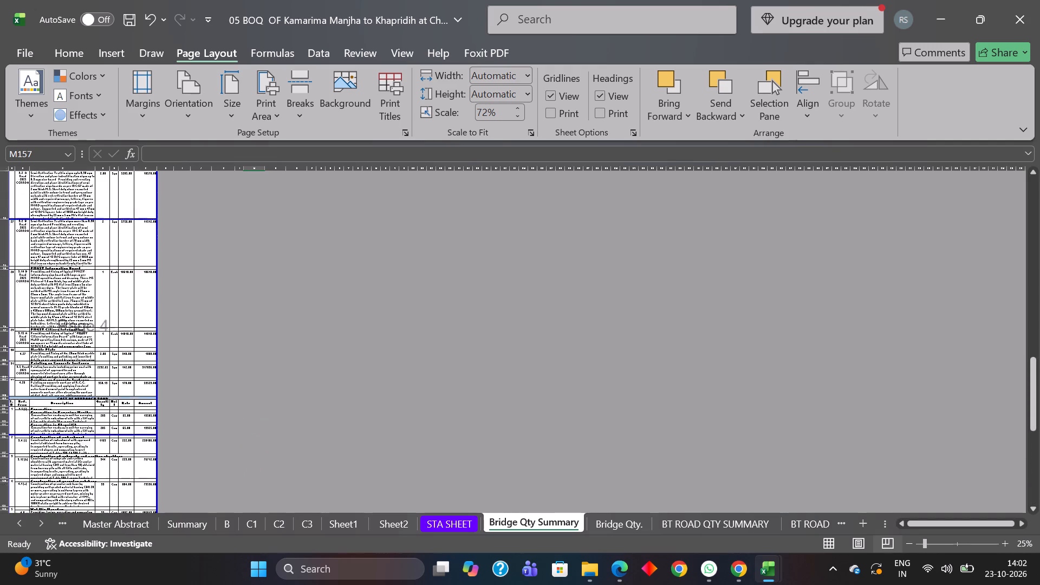
scroll(198, 400, "up", 12)
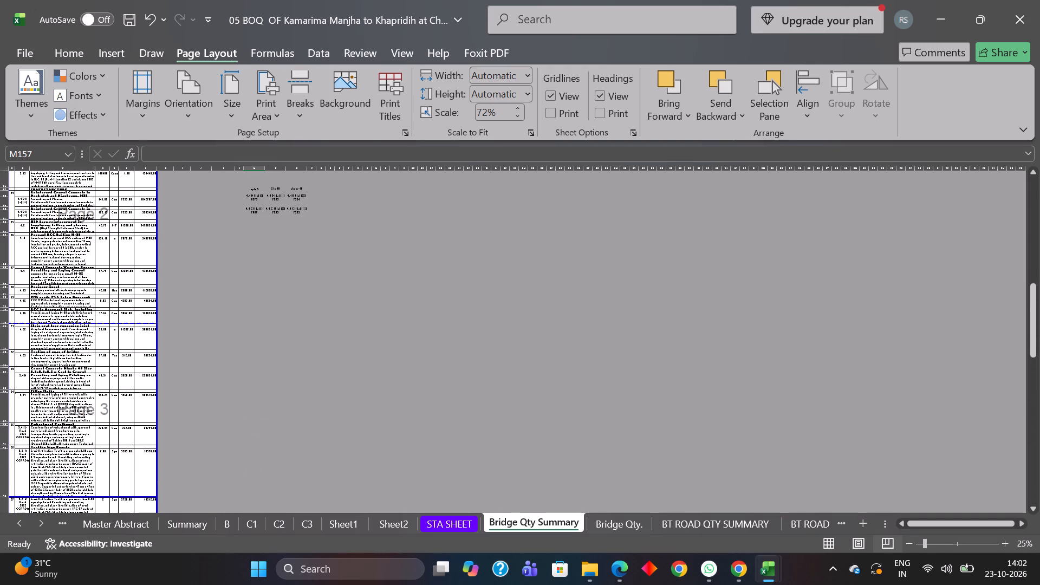
scroll(198, 400, "up", 15)
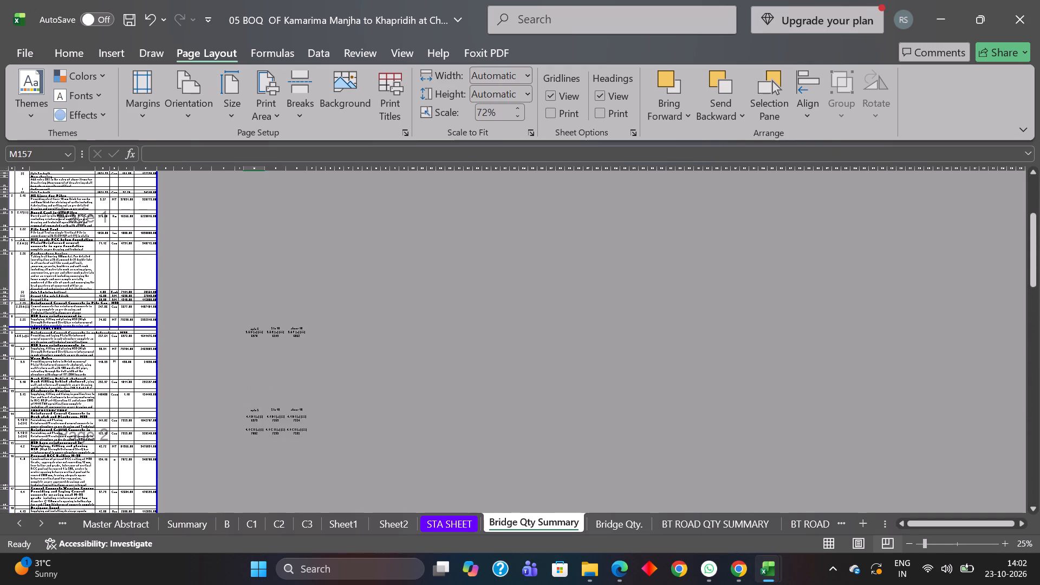
scroll(193, 404, "up", 10)
key("ctrl+s")
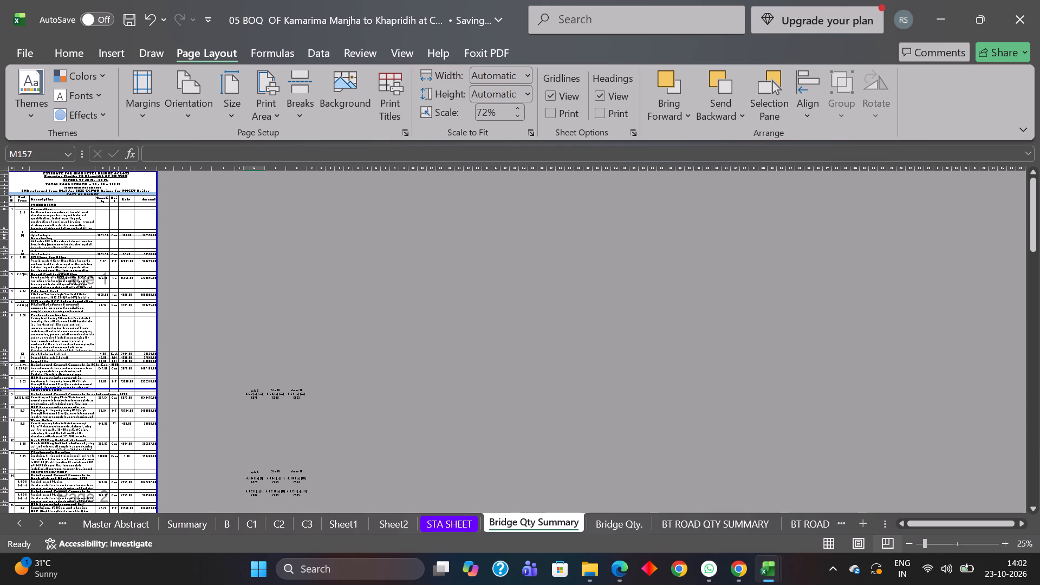
Create a copy of the Bridge Qty Summary sheet in a new workbook.
right_click(534, 522)
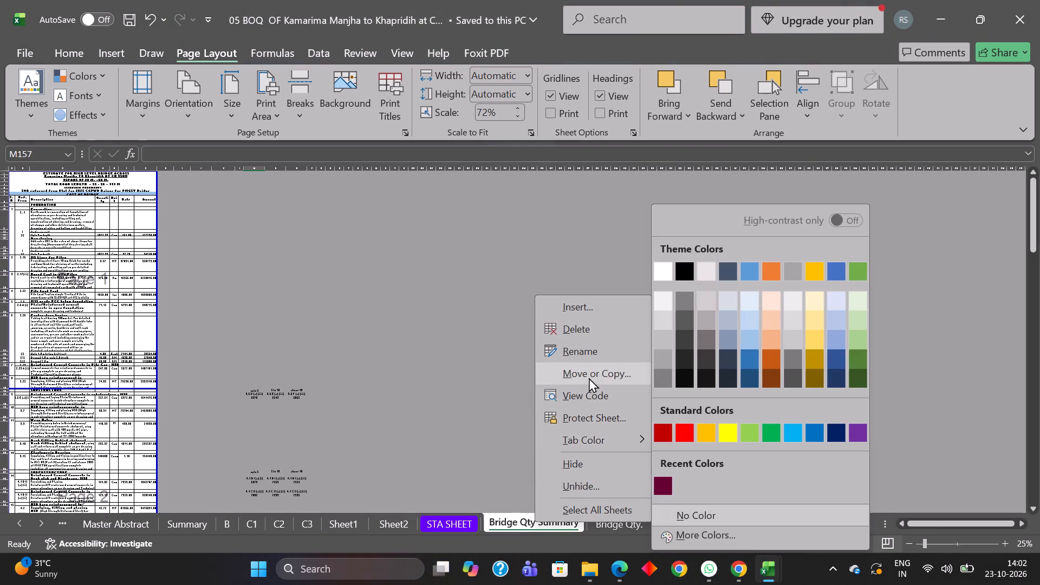
left_click(589, 378)
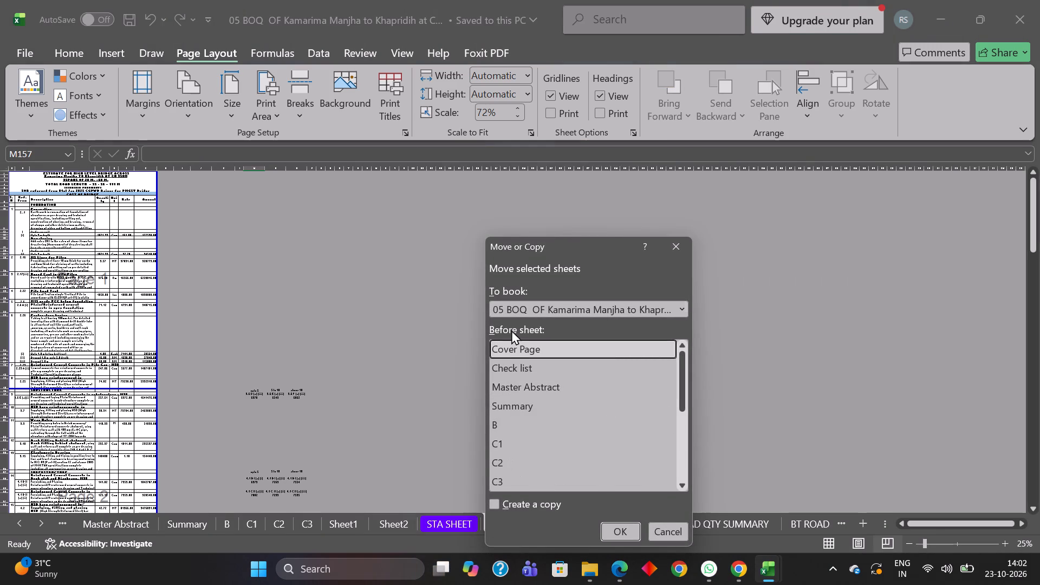
left_click(537, 309)
left_click(544, 326)
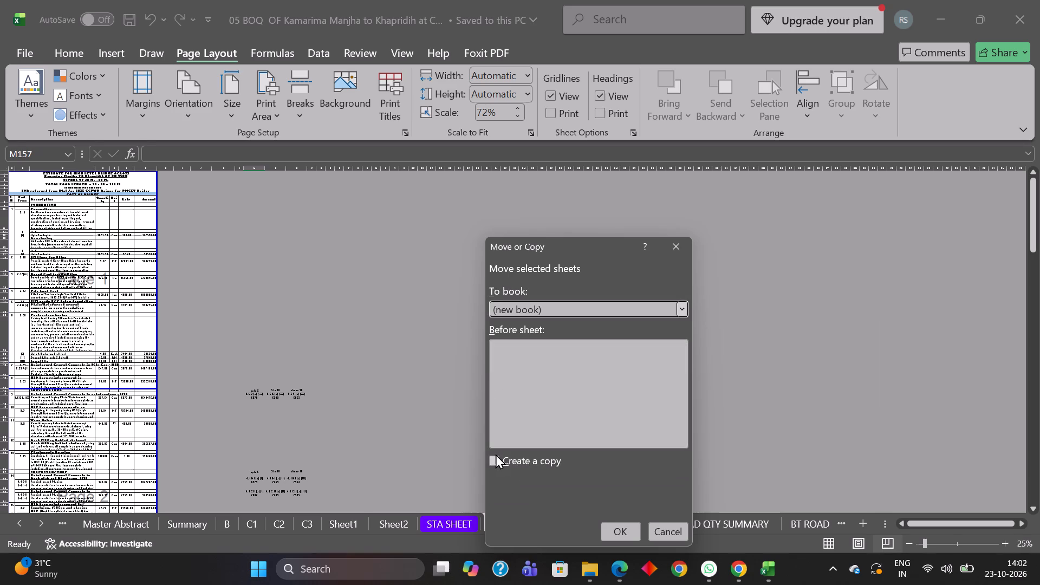
left_click(496, 454)
left_click(627, 531)
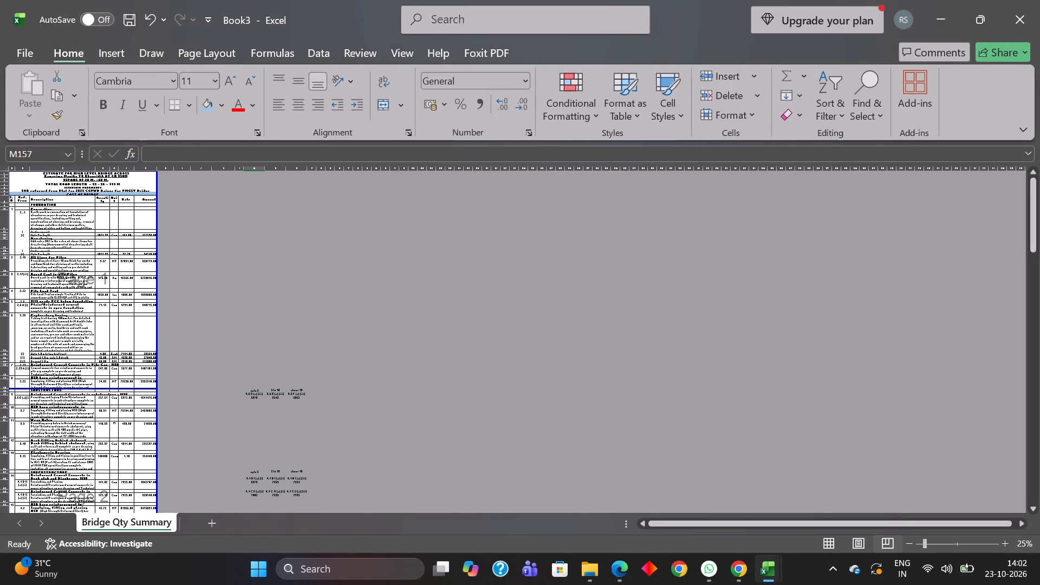
scroll(454, 414, "down", 4)
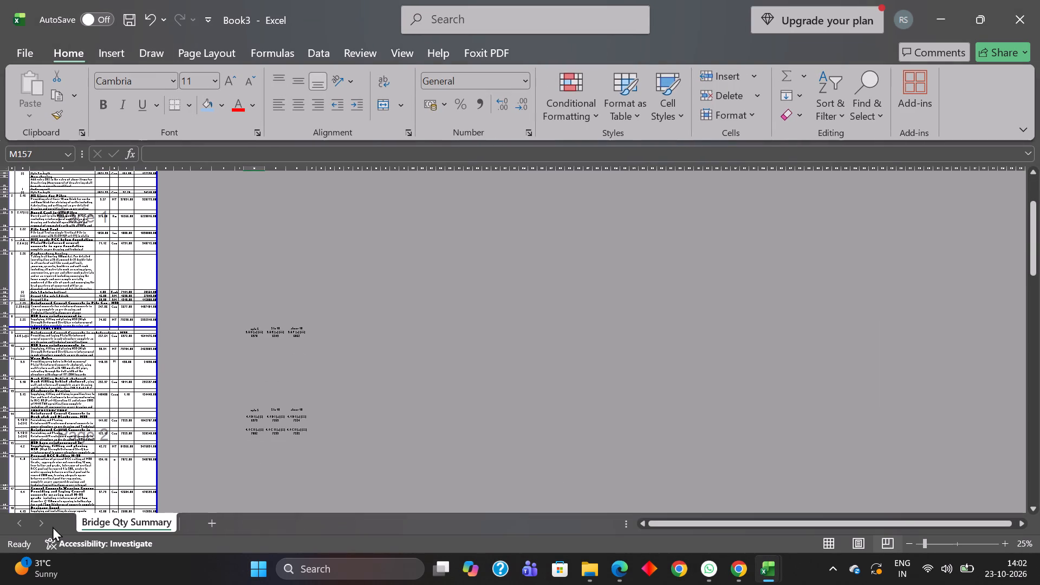
Rename the copied Bridge Qty Summary sheet as BOQ.
right_click(120, 518)
left_click(164, 350)
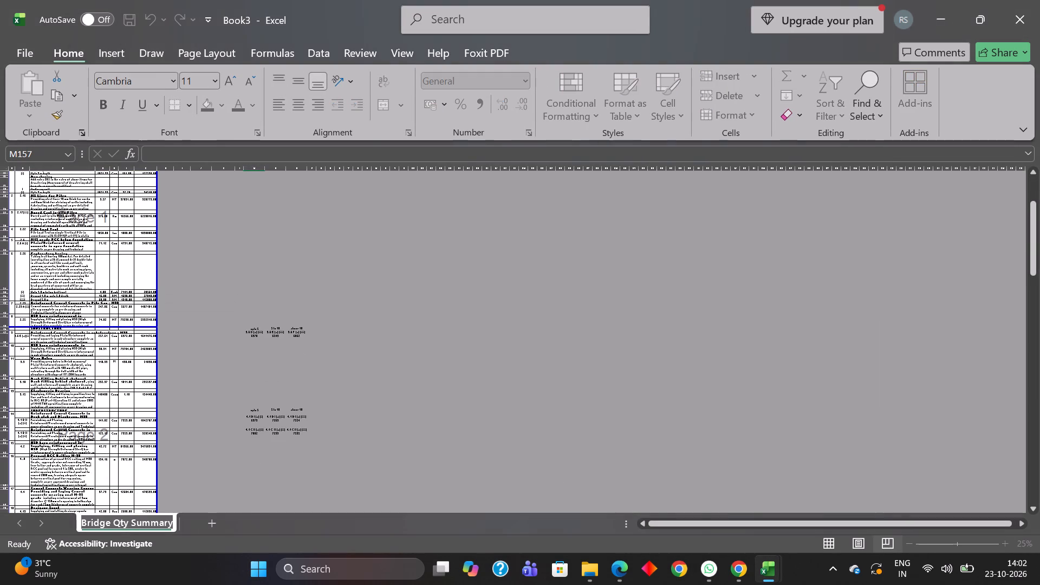
key("b")
type("OQ")
left_click(464, 384)
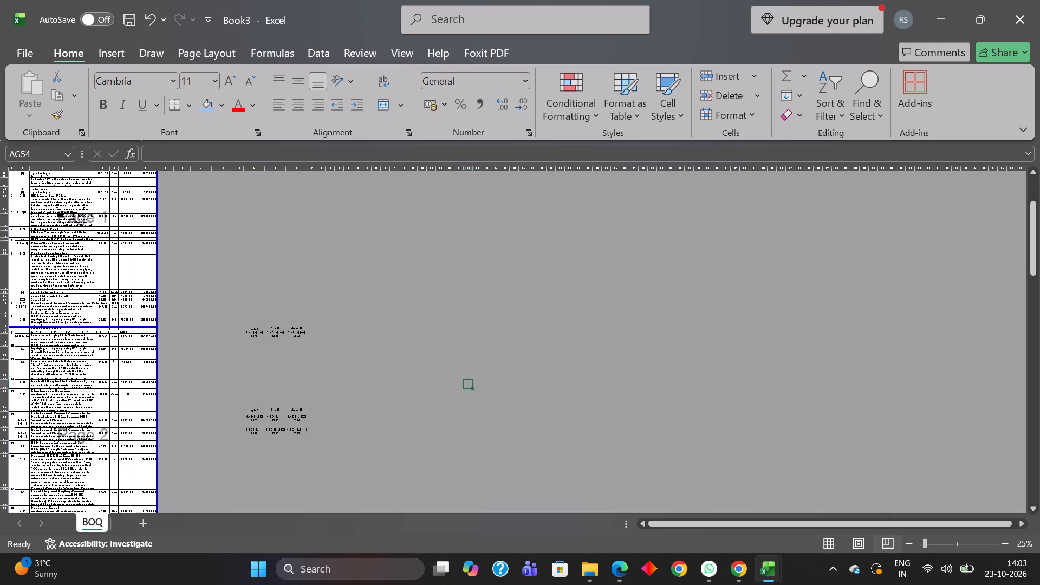
left_click(438, 431)
Save the new workbook as Book3 in the 08 BOQ folder.
scroll(359, 412, "up", 5)
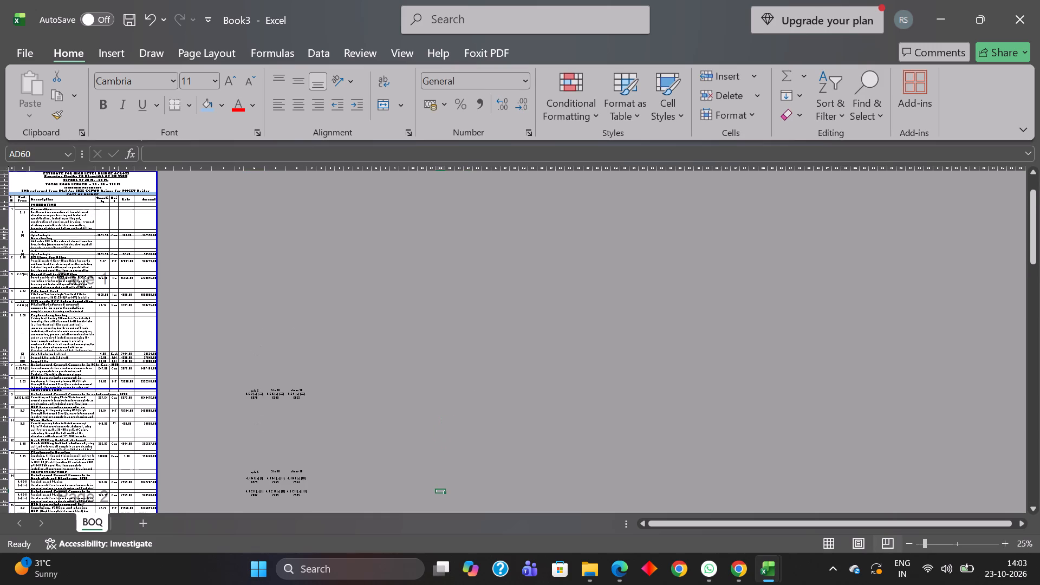
scroll(359, 412, "up", 11)
key("ctrl+s")
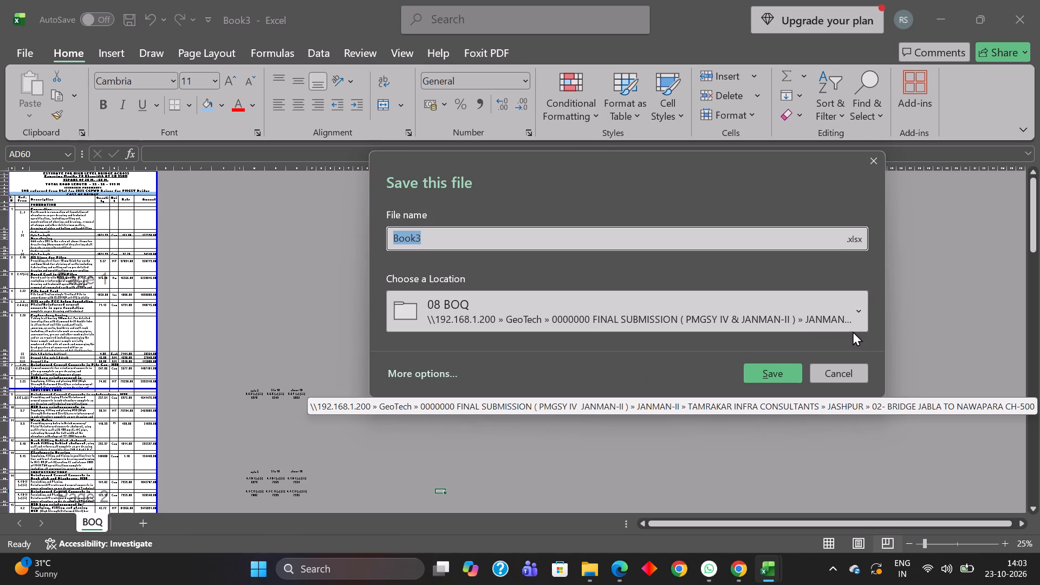
left_click(856, 311)
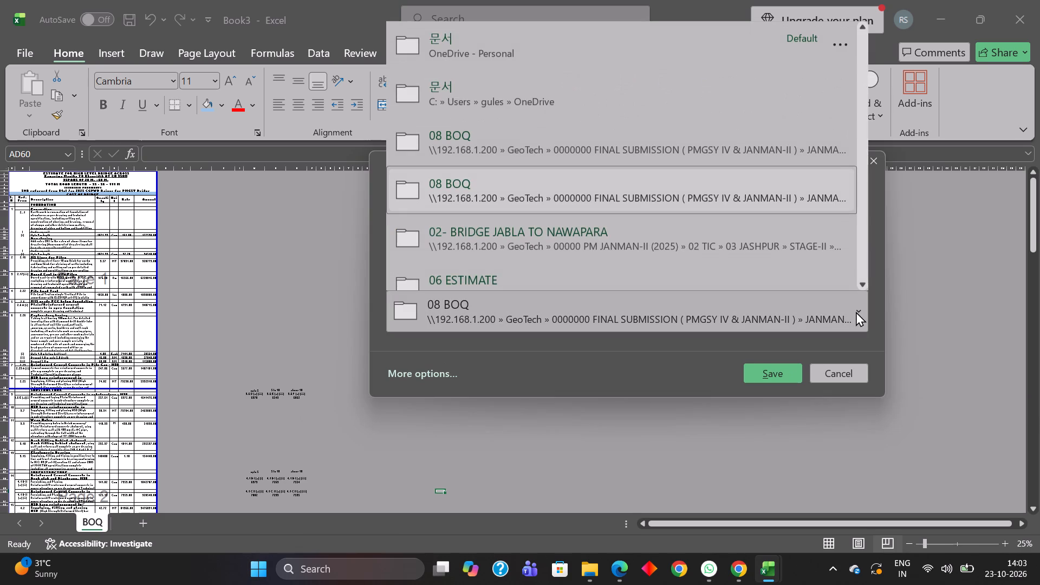
left_click(777, 370)
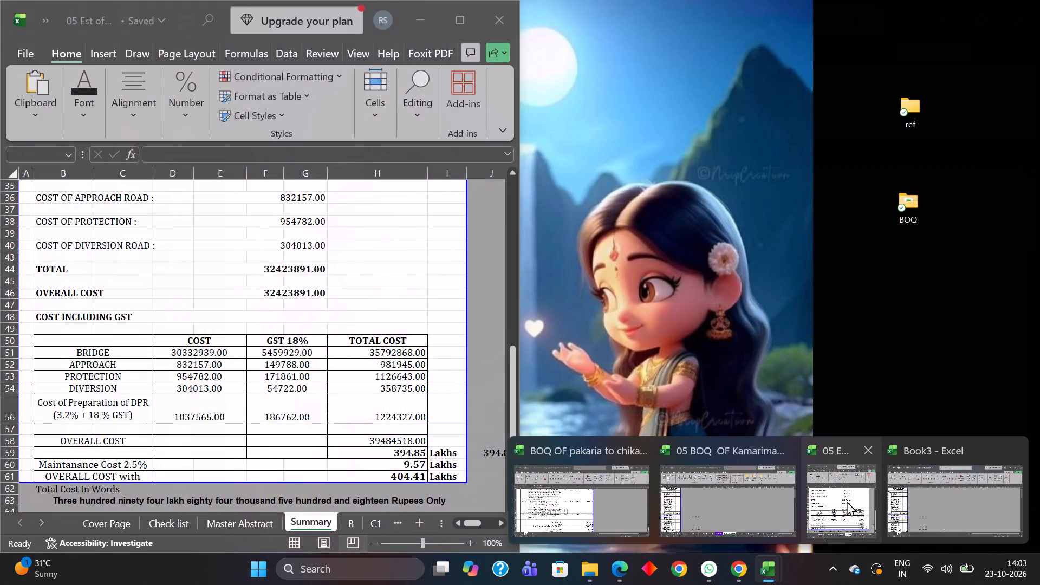
Close the 05 Est estimate workbook, leaving the BOQ workbooks and Book3 open.
left_click(865, 449)
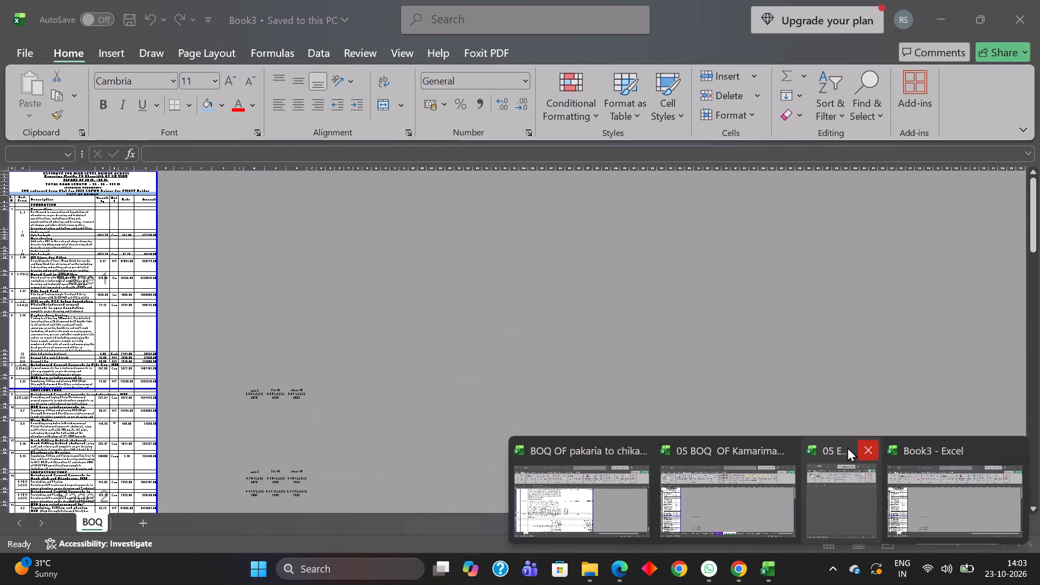
left_click(652, 349)
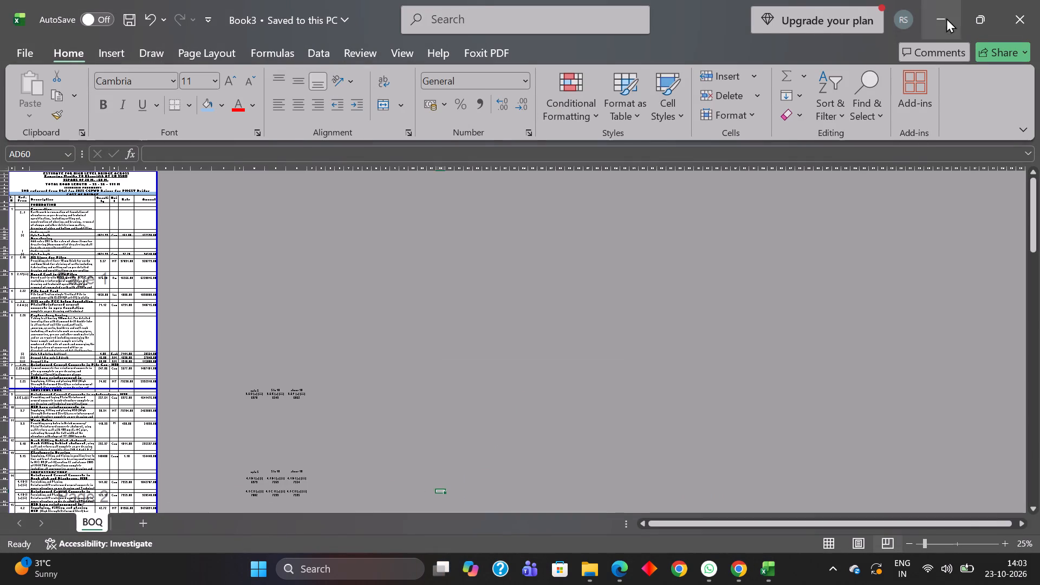
Minimize the remaining open workbooks to reach the desktop and refresh it.
left_click(945, 17)
left_click(944, 19)
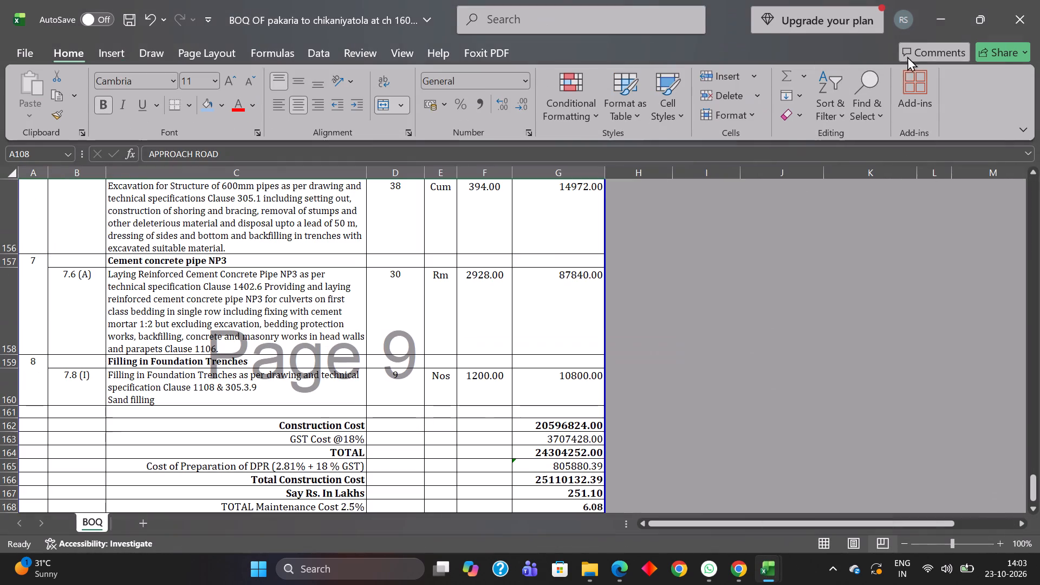
left_click(940, 19)
right_click(572, 3)
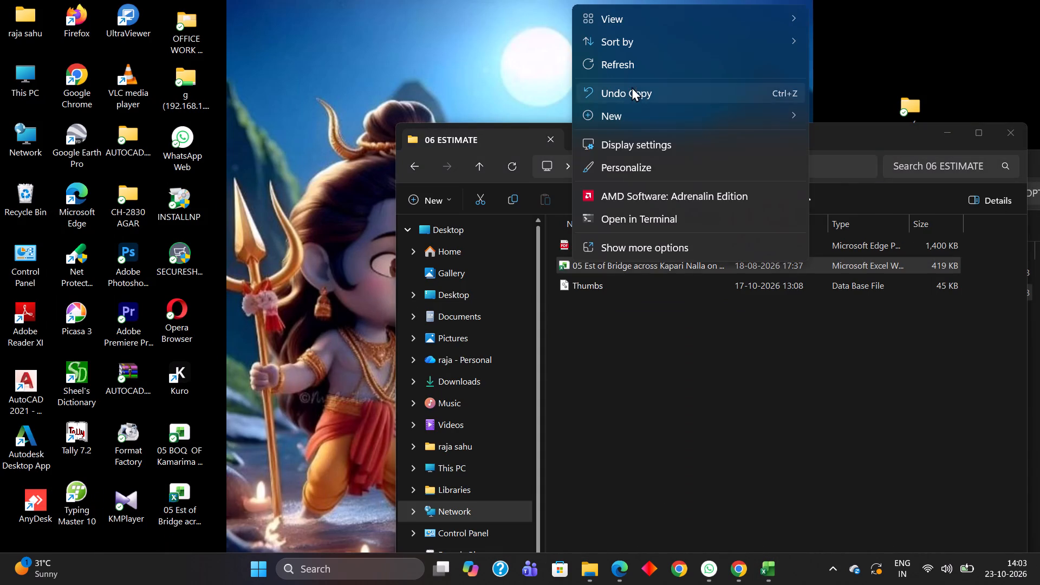
left_click(632, 67)
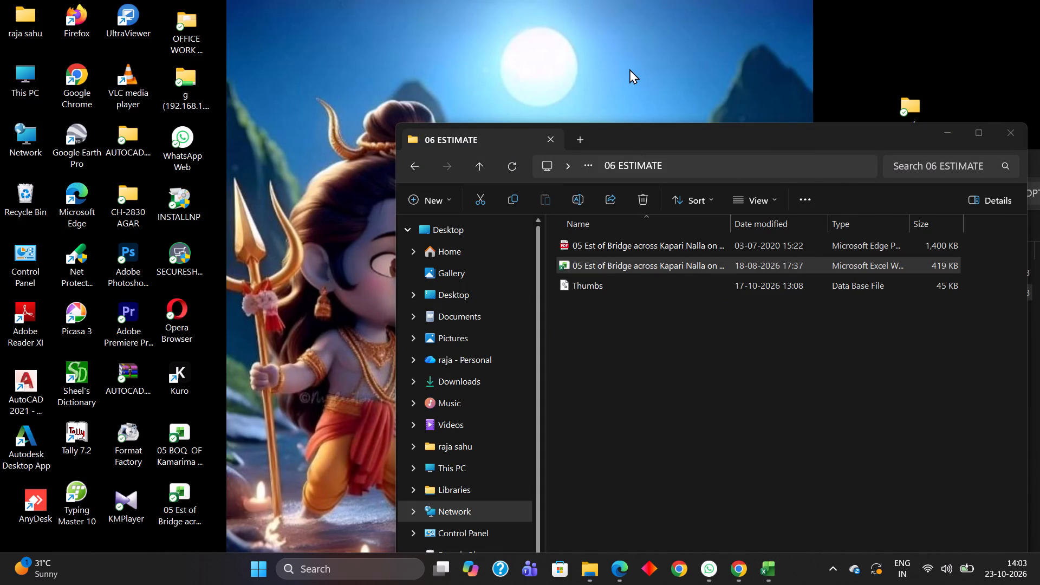
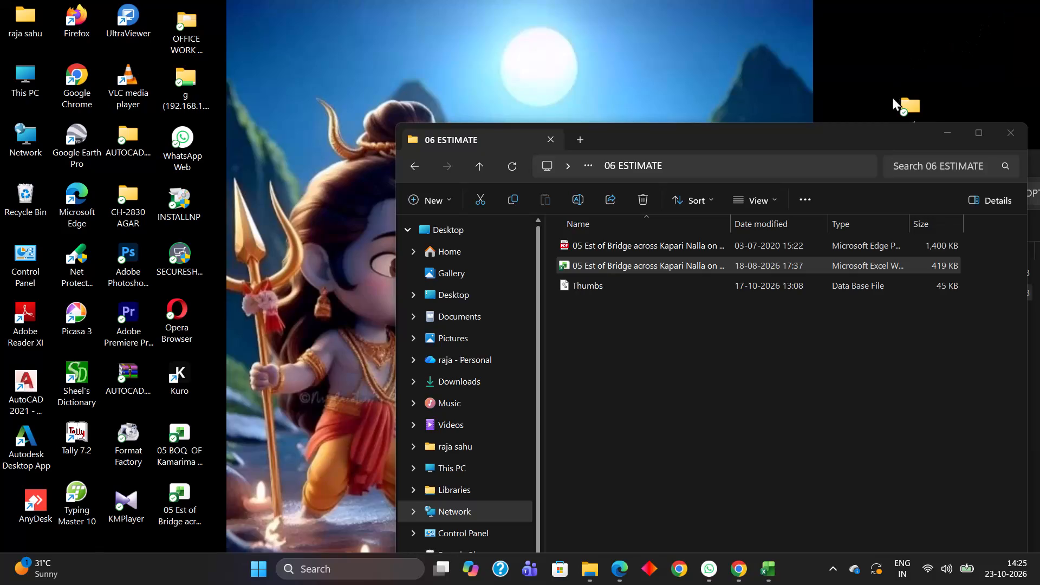
Arrange the two folder windows side by side, taking the COST OPTIMIZED one up to its 03 L126-L885 Kamarima Manjhatoli project folder.
left_click_drag(848, 135, 593, 6)
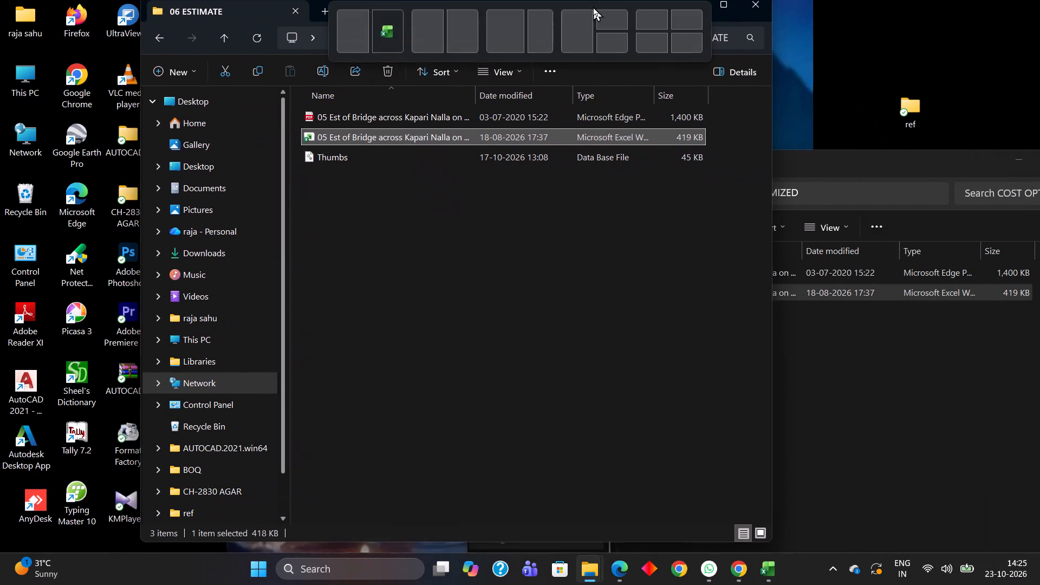
left_click_drag(593, 6, 593, 6)
left_click(869, 160)
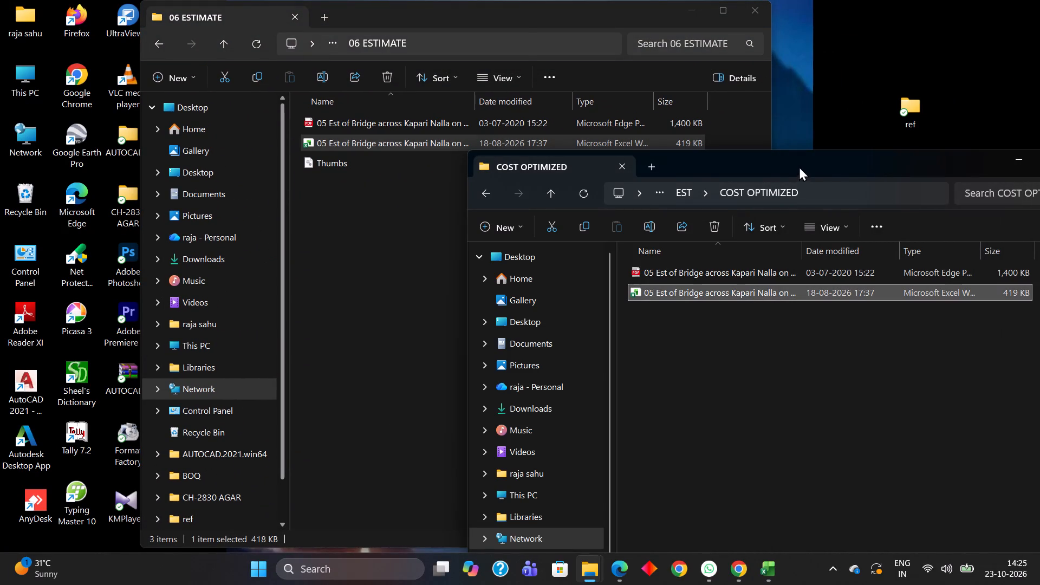
left_click(551, 188)
left_click(549, 190)
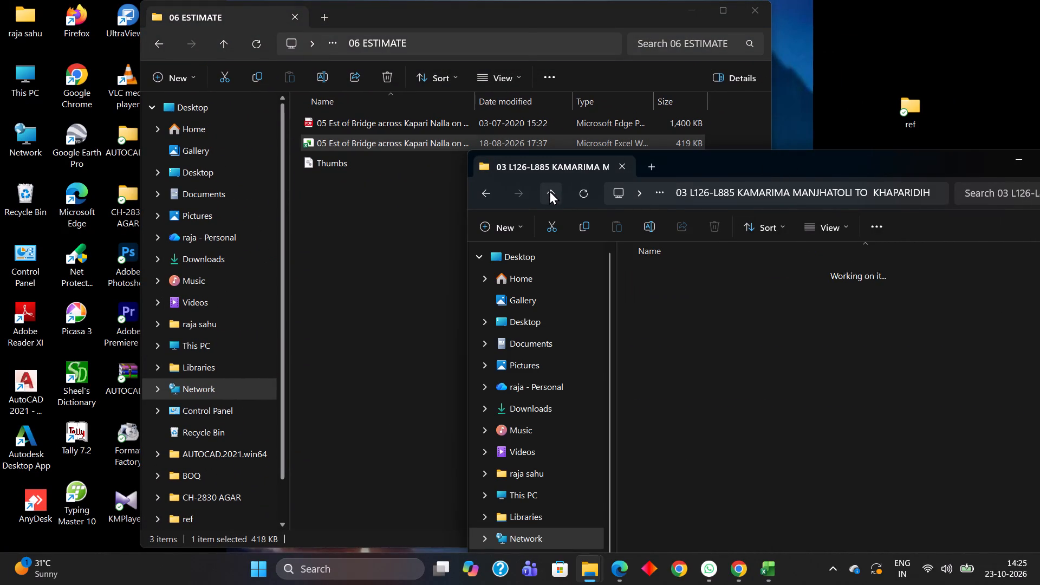
left_click_drag(731, 164, 292, 84)
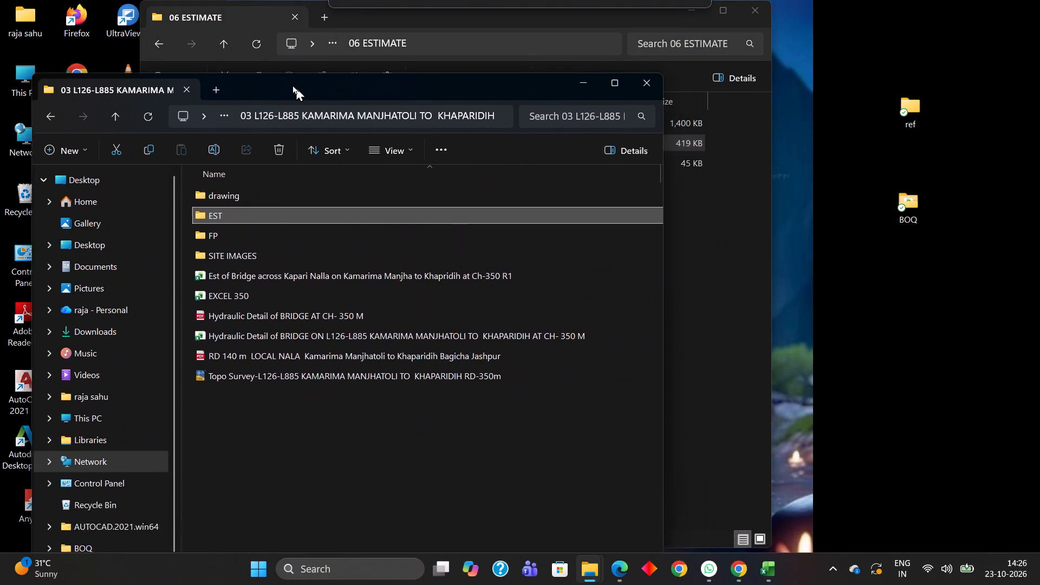
left_click_drag(292, 84, 269, 74)
left_click_drag(415, 8, 621, 36)
Open the project's 08 BOQ folder beside 06 ESTIMATE, and check the BOQ sheet in the open Book3 workbook.
left_click(428, 71)
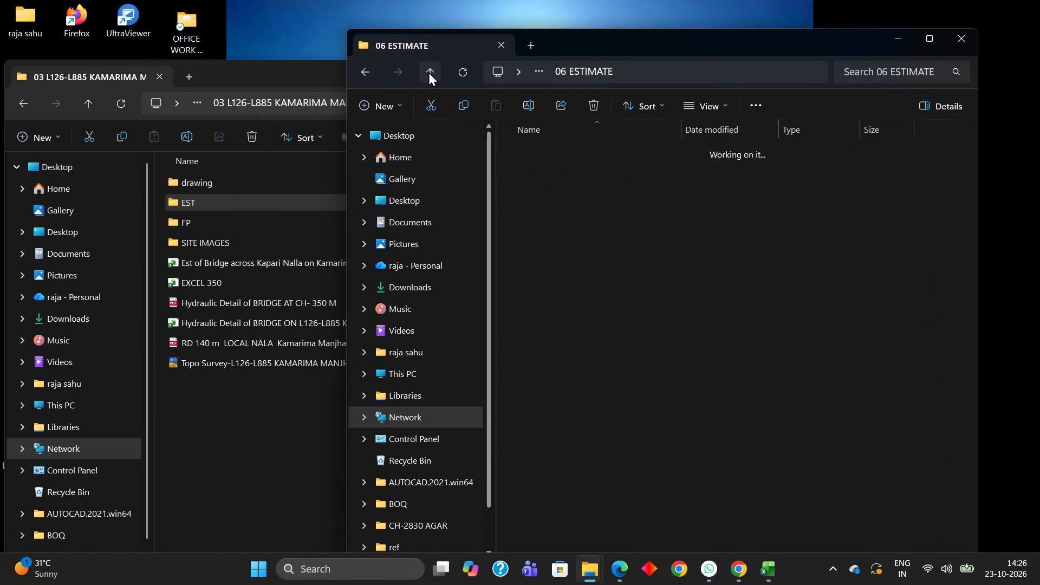
double_click(555, 311)
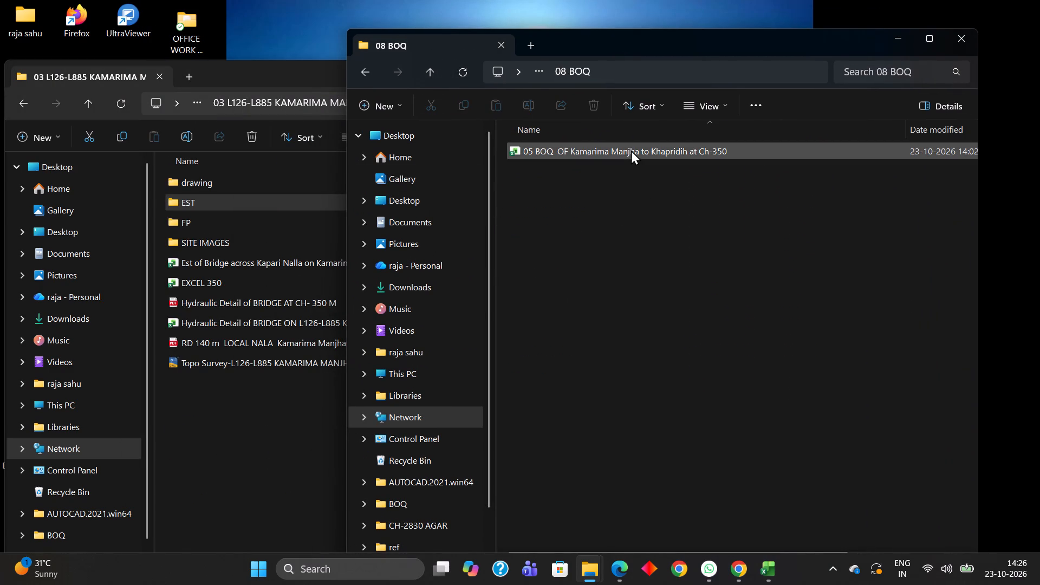
left_click(912, 497)
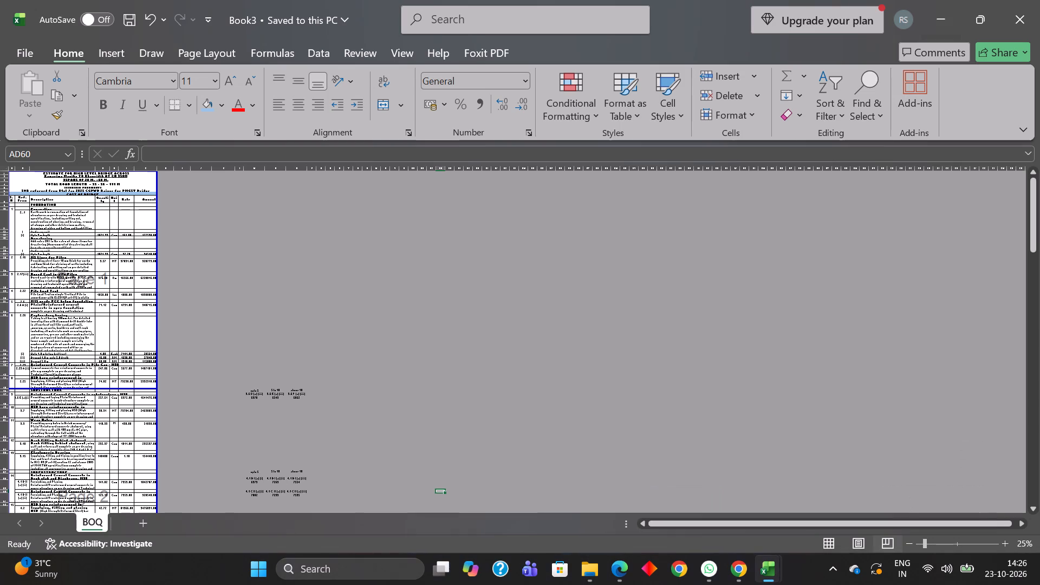
scroll(428, 444, "down", 5)
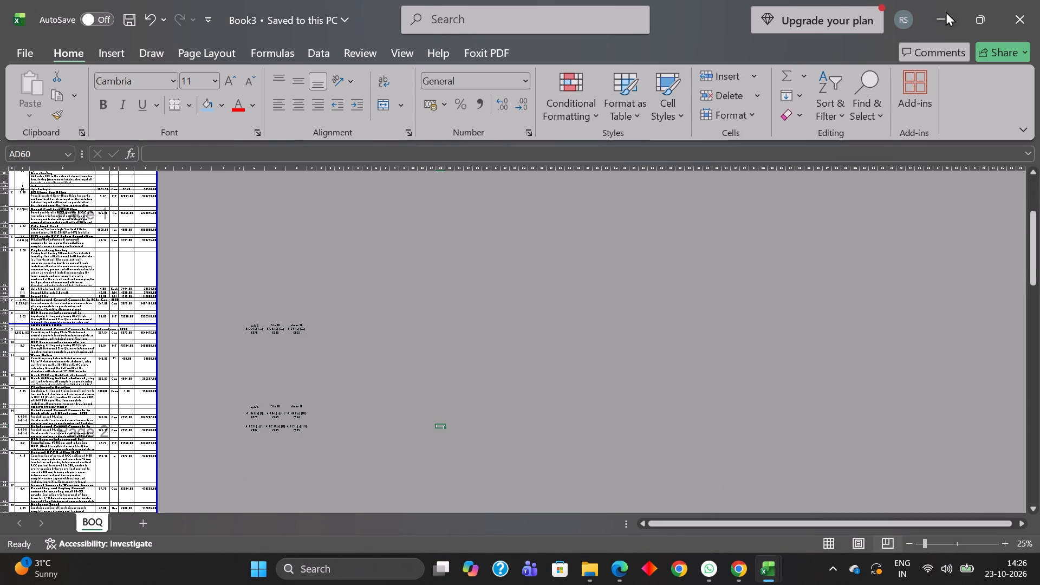
left_click(946, 11)
Browse to the 08 BOQ folder of the GPM bridge project at CH 1600 M to examine how its BOQ file is named.
left_click_drag(689, 261, 682, 260)
left_click(426, 70)
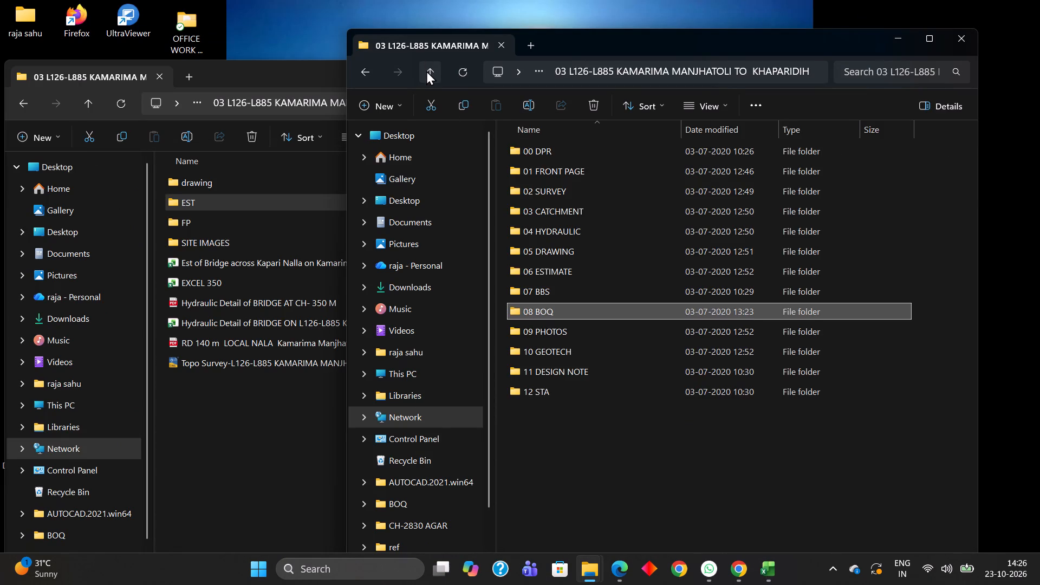
left_click(426, 70)
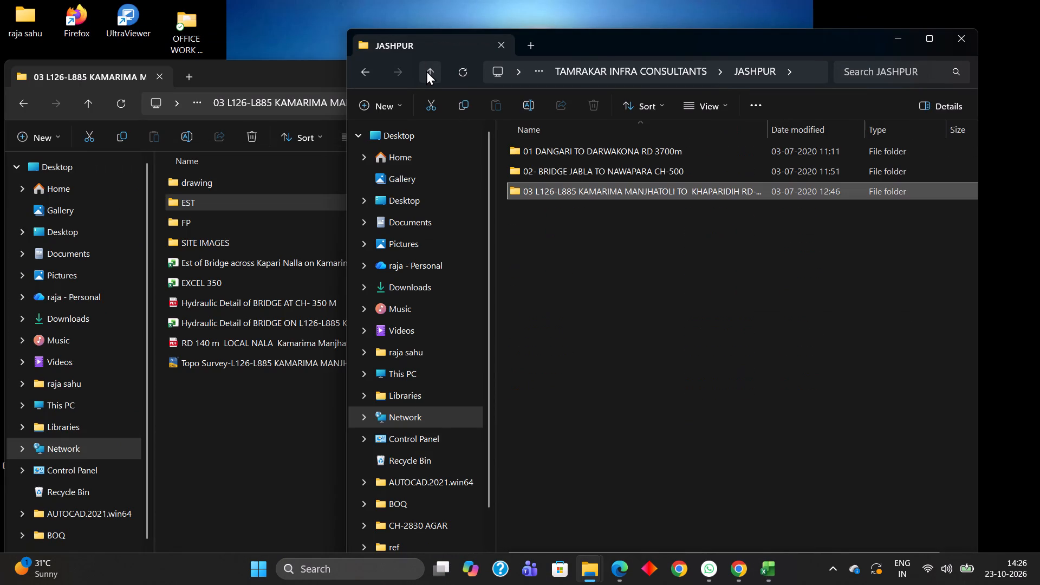
left_click(427, 76)
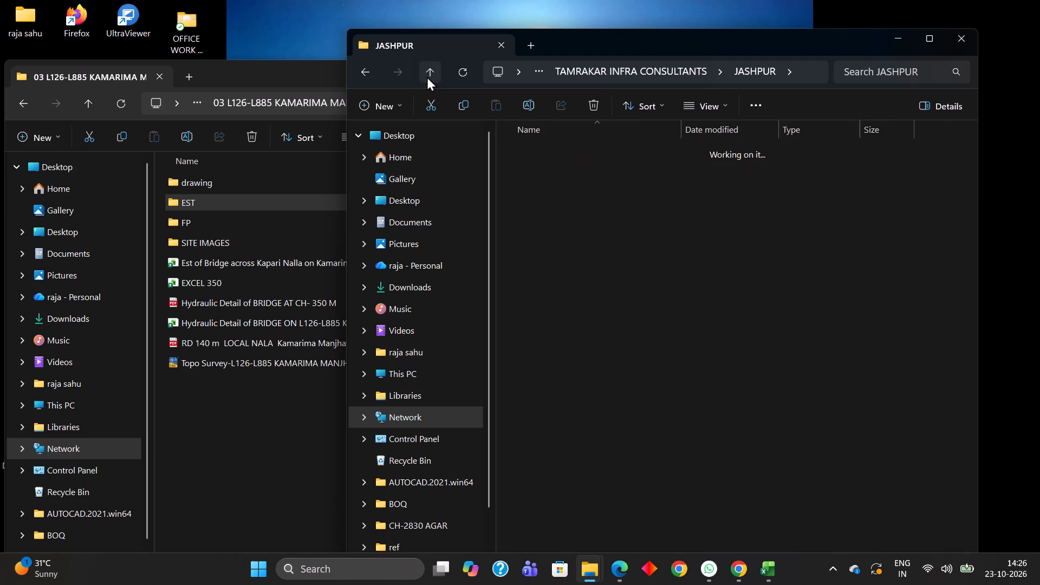
double_click(560, 151)
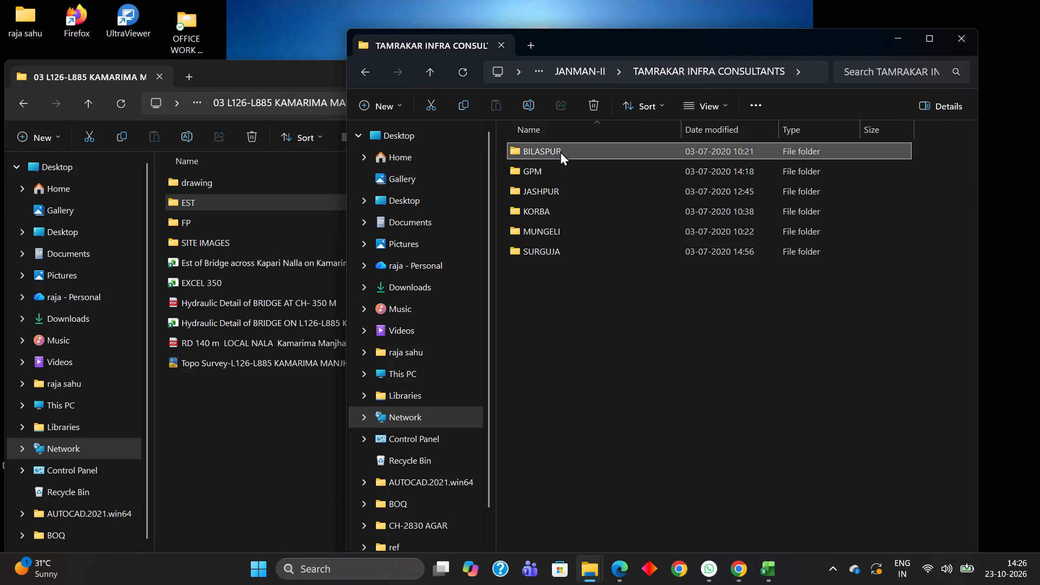
left_click(434, 75)
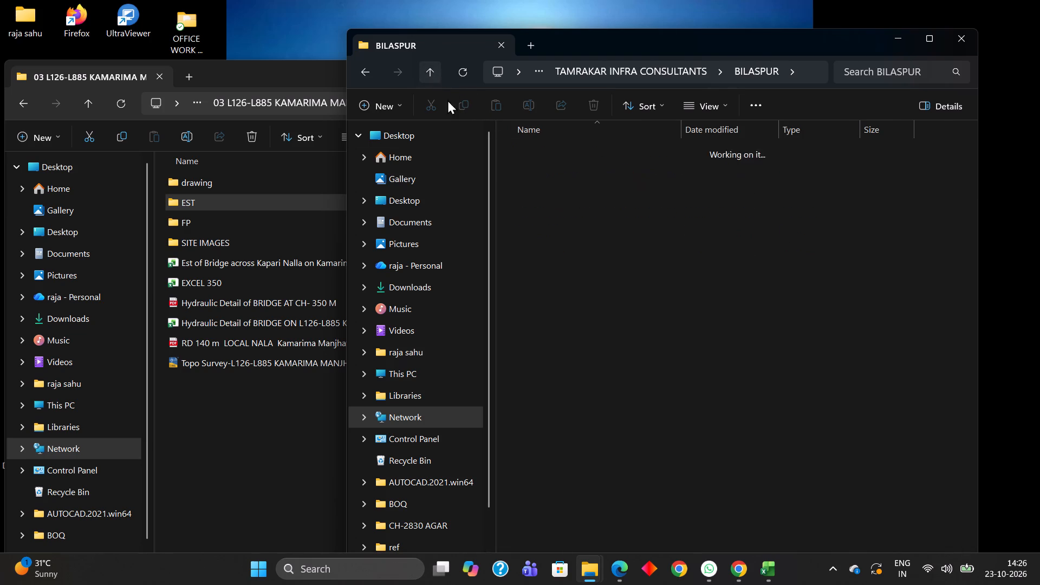
double_click(560, 175)
double_click(565, 155)
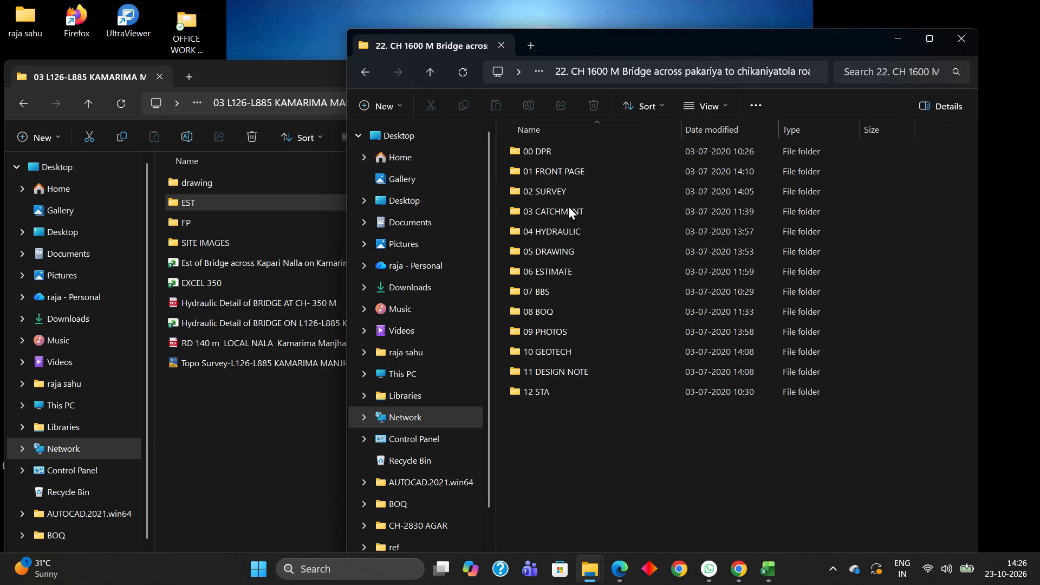
double_click(566, 309)
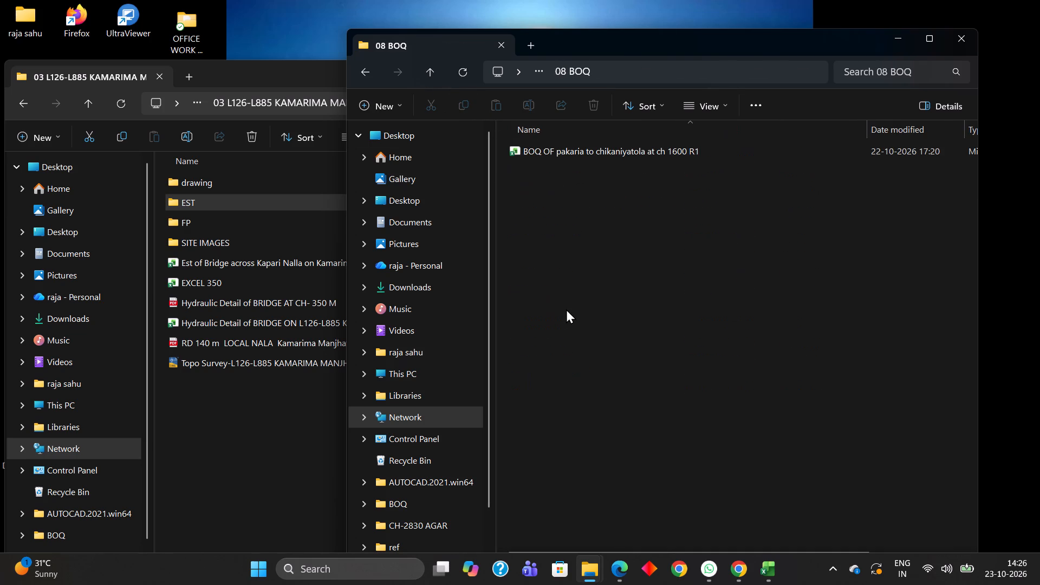
left_click(427, 70)
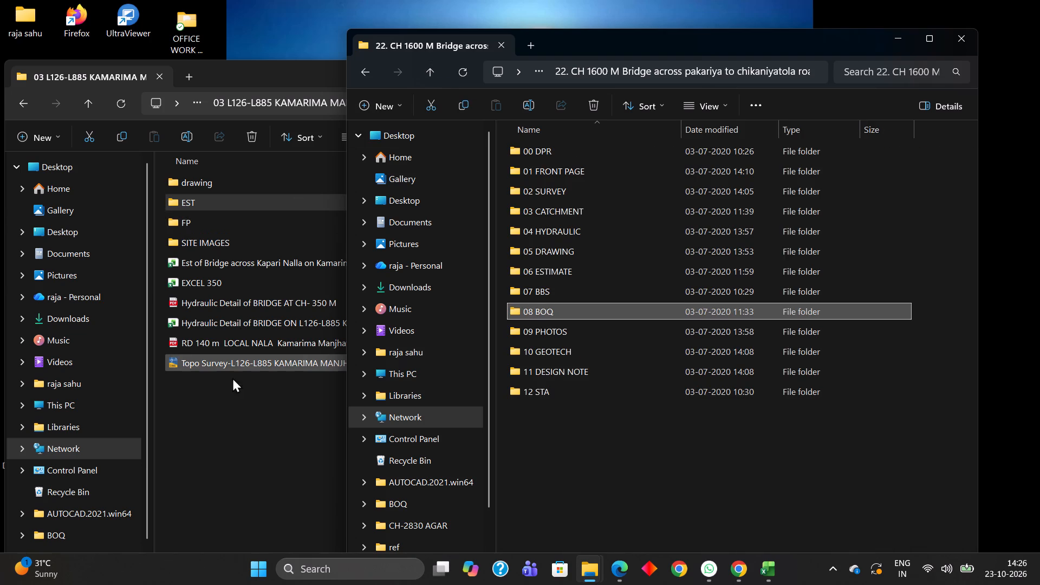
left_click(228, 421)
left_click(802, 456)
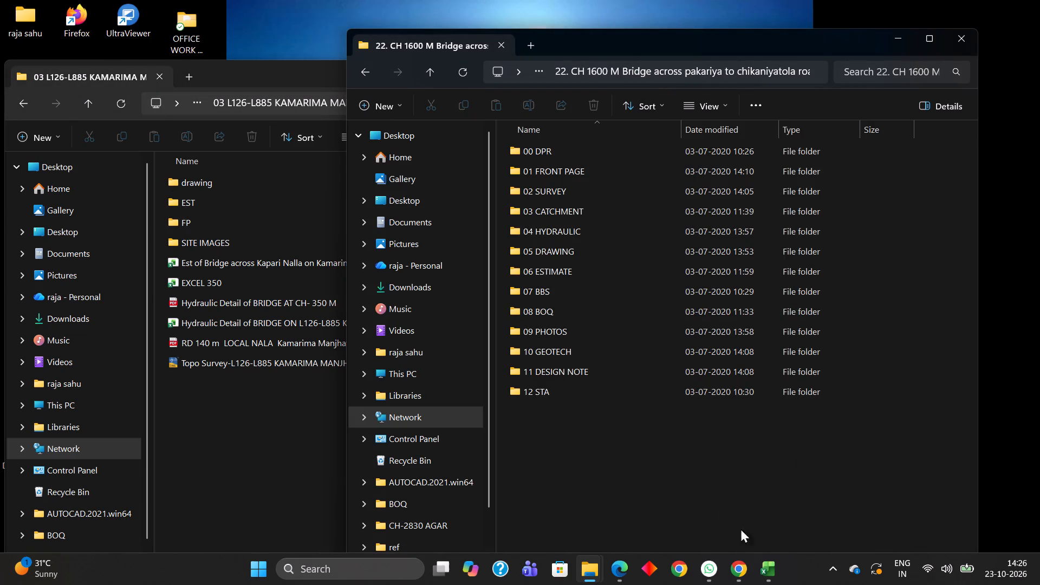
Save Book3 under the name BOQ CH-350 in the Kamarima Manjhatoli project's 08 BOQ folder and close it.
left_click(771, 569)
left_click(901, 506)
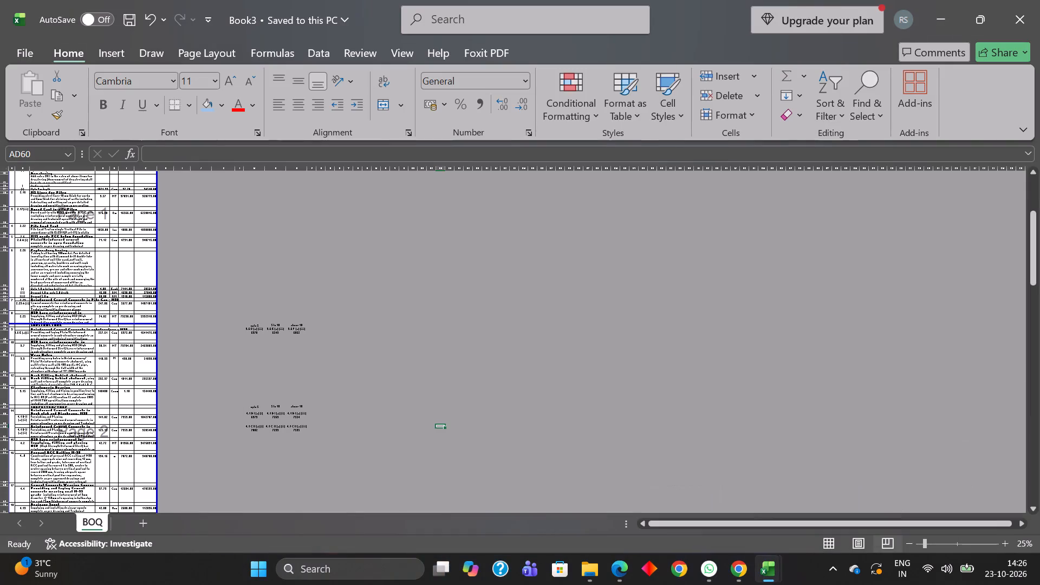
scroll(495, 328, "up", 13)
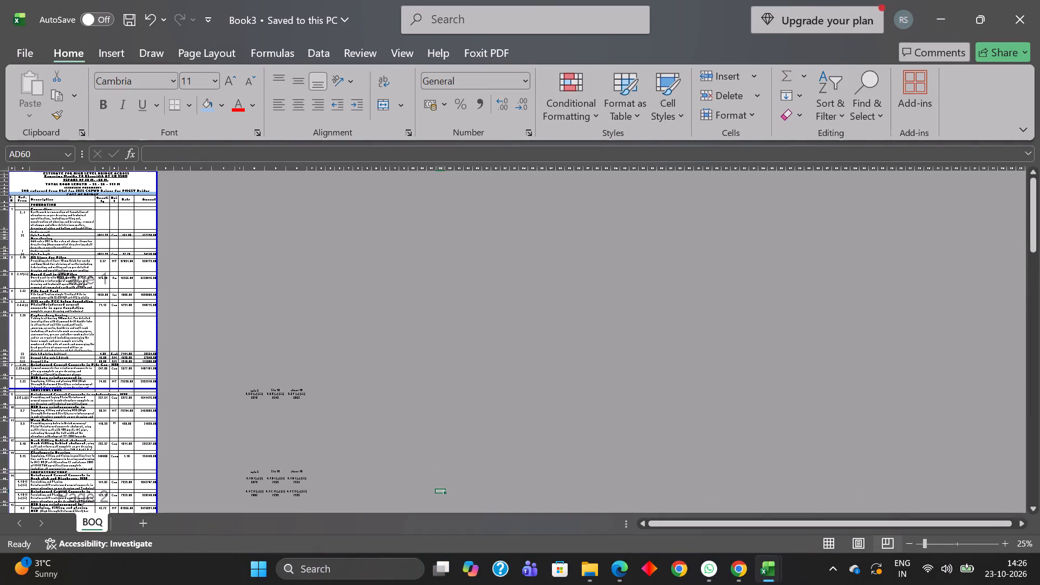
key("ctrl+s")
left_click(28, 45)
left_click(65, 288)
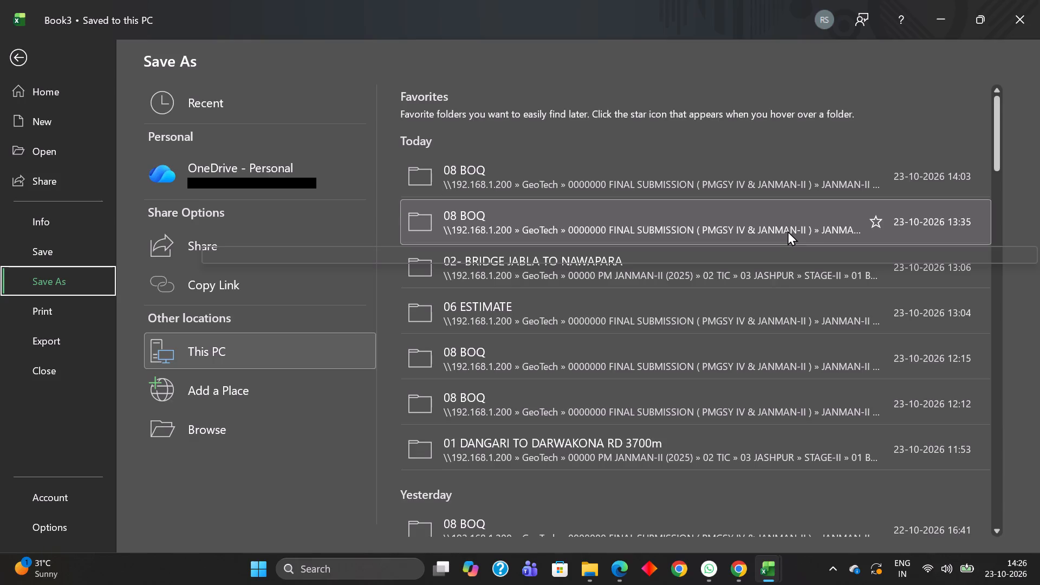
left_click(678, 216)
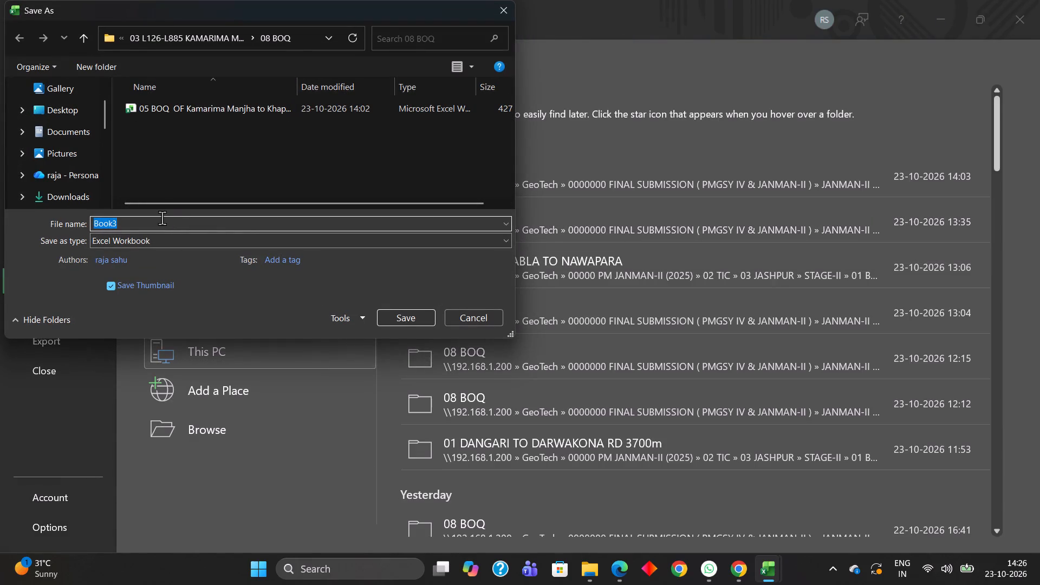
type("BO")
type("Q CH")
key("minus")
type("350")
left_click(175, 237)
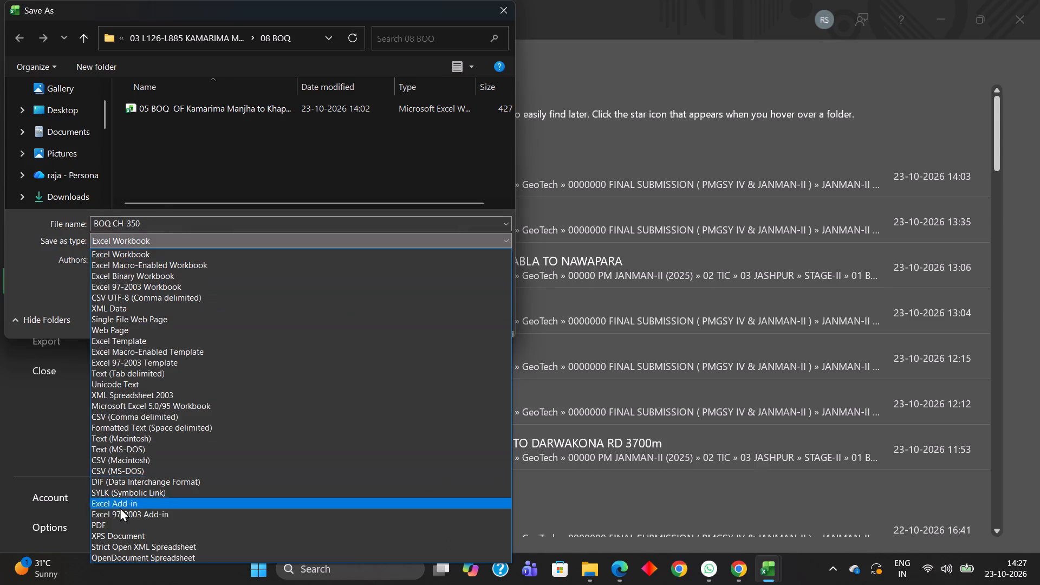
left_click(215, 133)
left_click(406, 316)
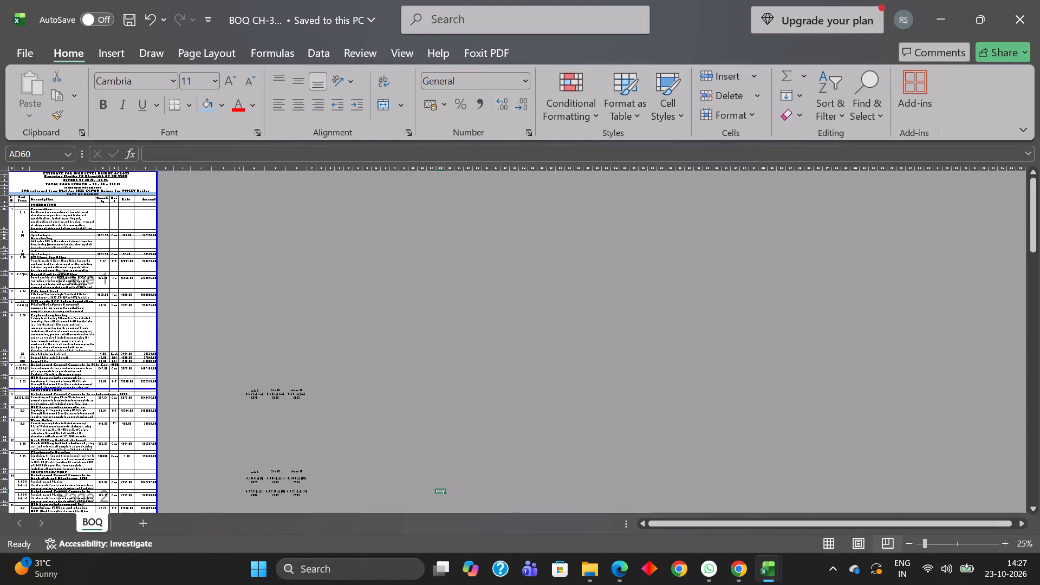
left_click(1006, 18)
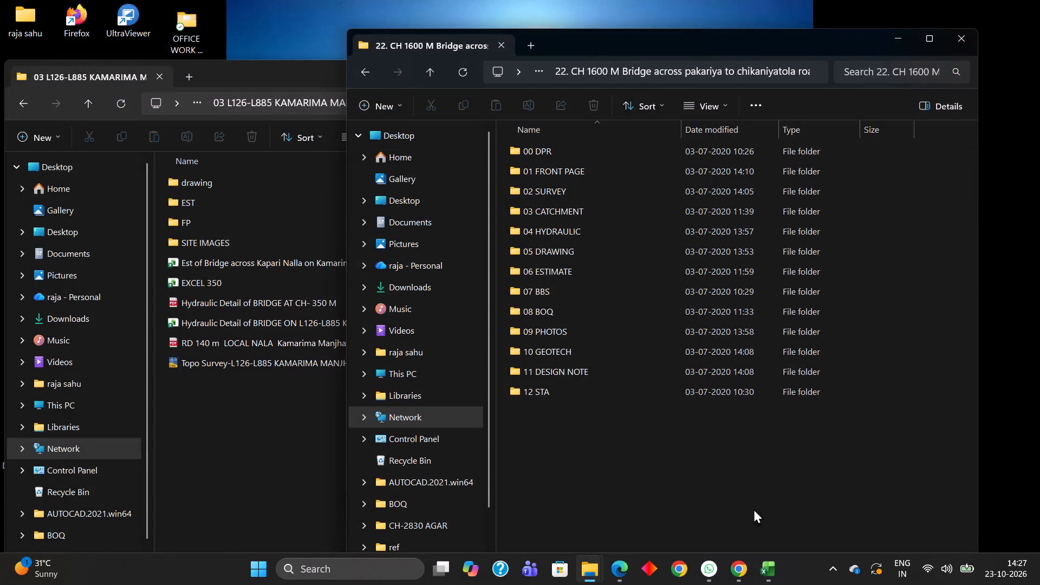
Close the 05 BOQ OF Kamarima Manjha to Khapridih workbook without saving its changes.
left_click(818, 496)
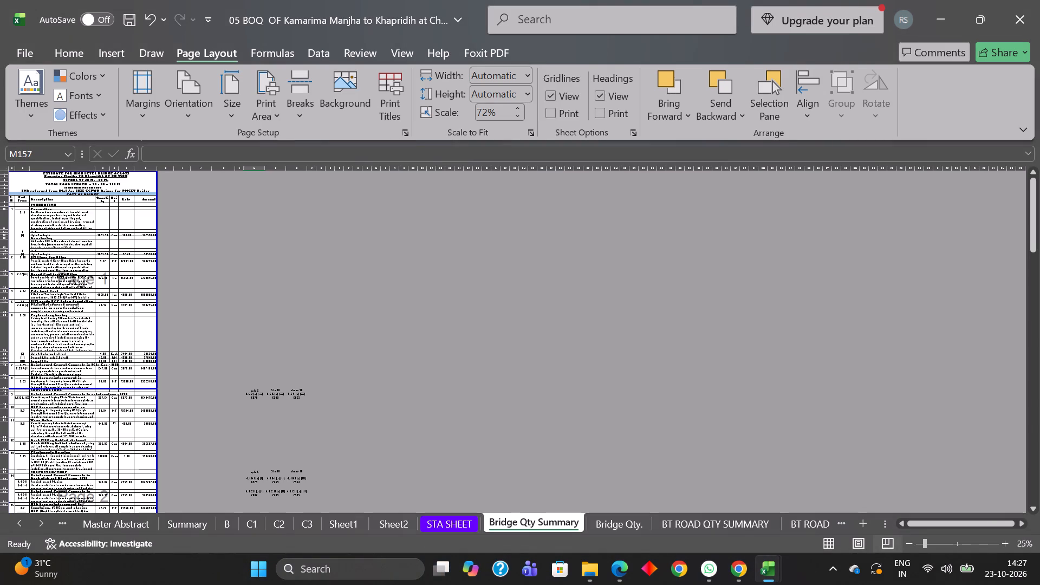
scroll(531, 367, "up", 3)
left_click(1016, 20)
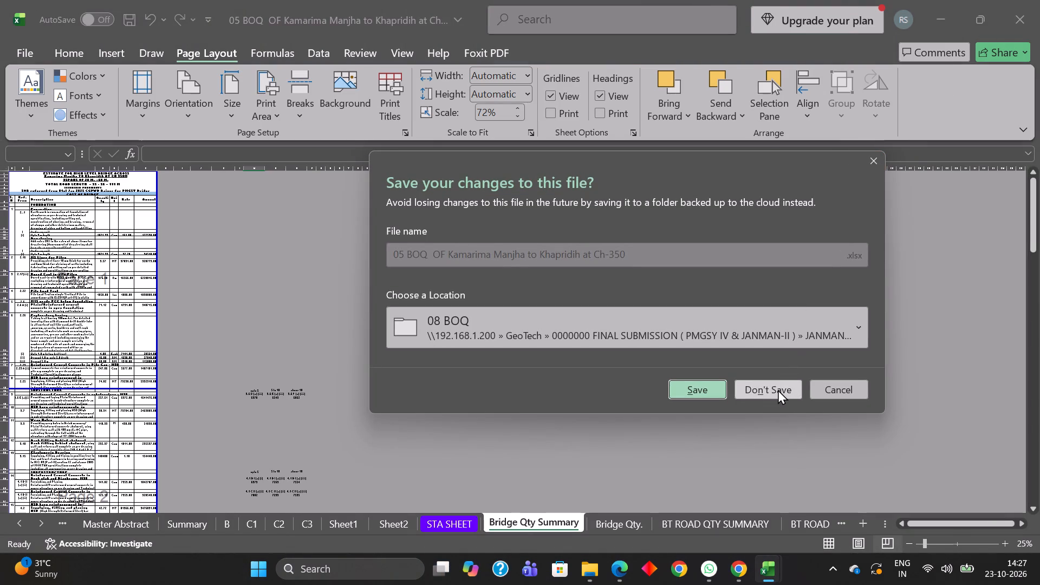
left_click(778, 389)
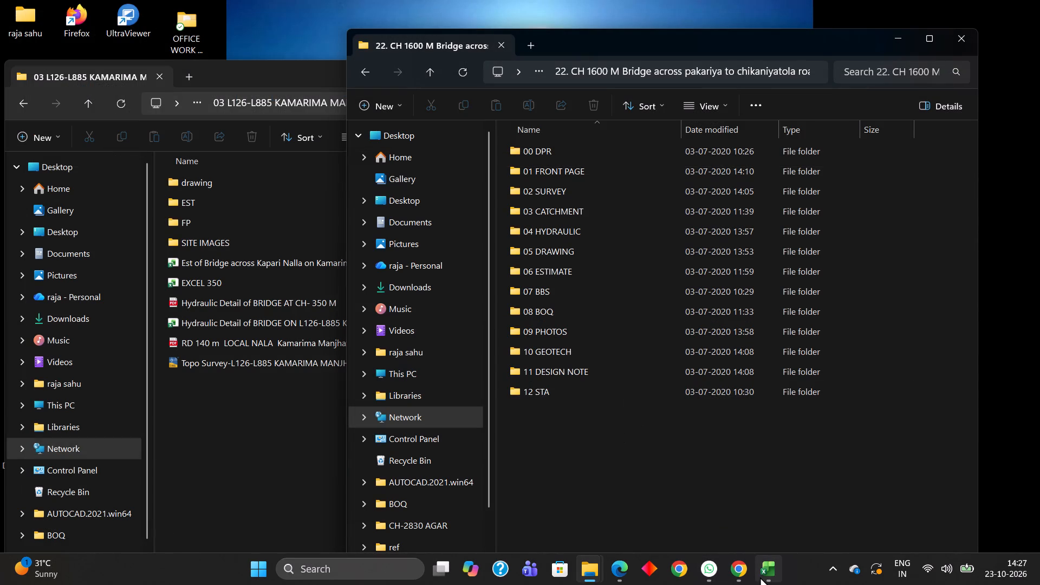
Look over the BOQ sheet of the Pakaria to Chikaniyatola CH 1600 workbook and minimize it.
left_click(765, 506)
scroll(558, 398, "up", 20)
scroll(558, 398, "up", 6)
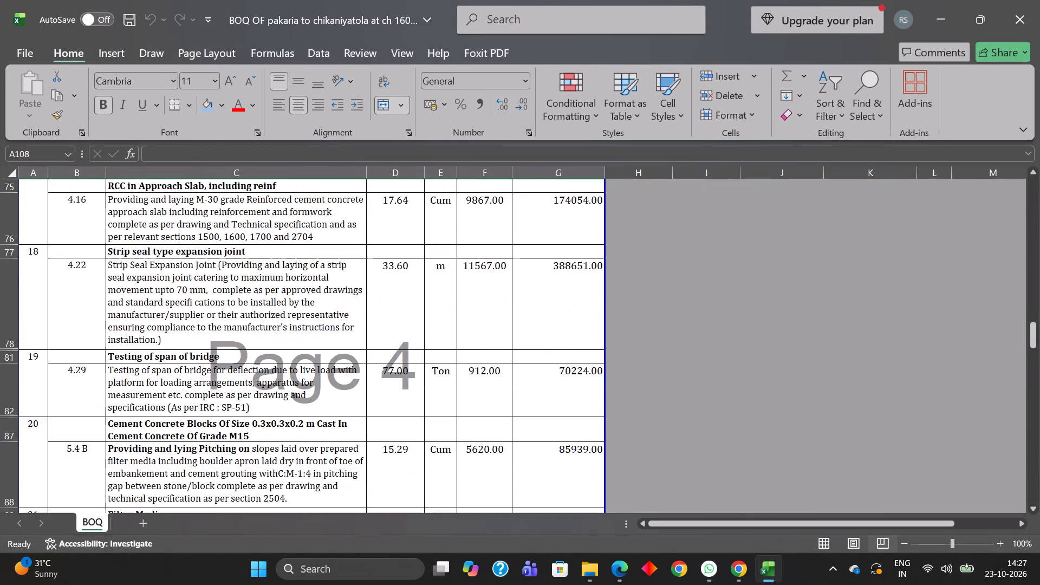
scroll(550, 376, "up", 20)
scroll(550, 376, "up", 14)
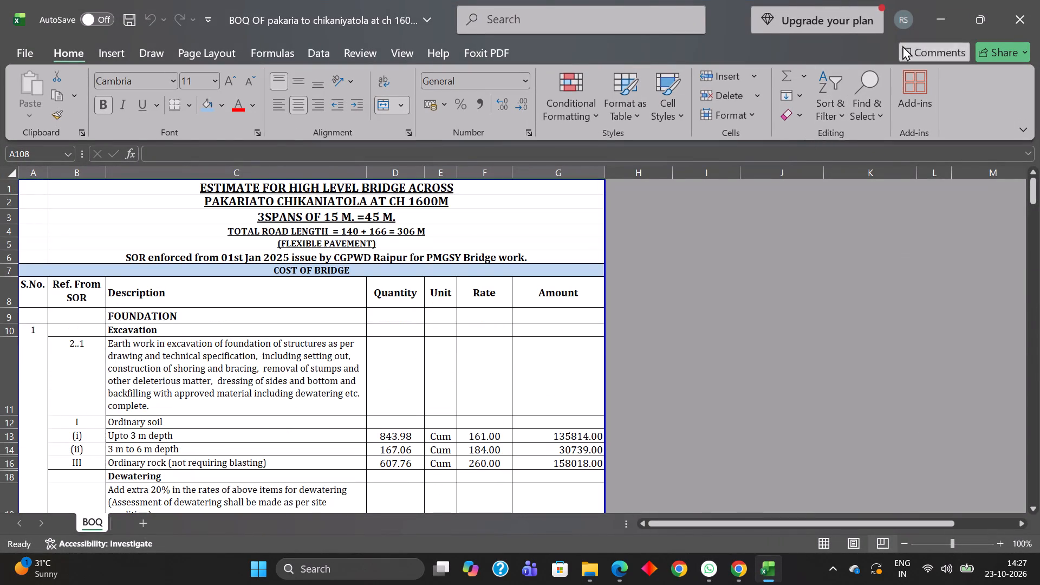
left_click(956, 23)
Browse from the GPM bridge's folder to the 08 BOQ folder of the Jashpur project 03 L126-L885 Kamarima Manjhatoli to Khaparidih.
double_click(560, 310)
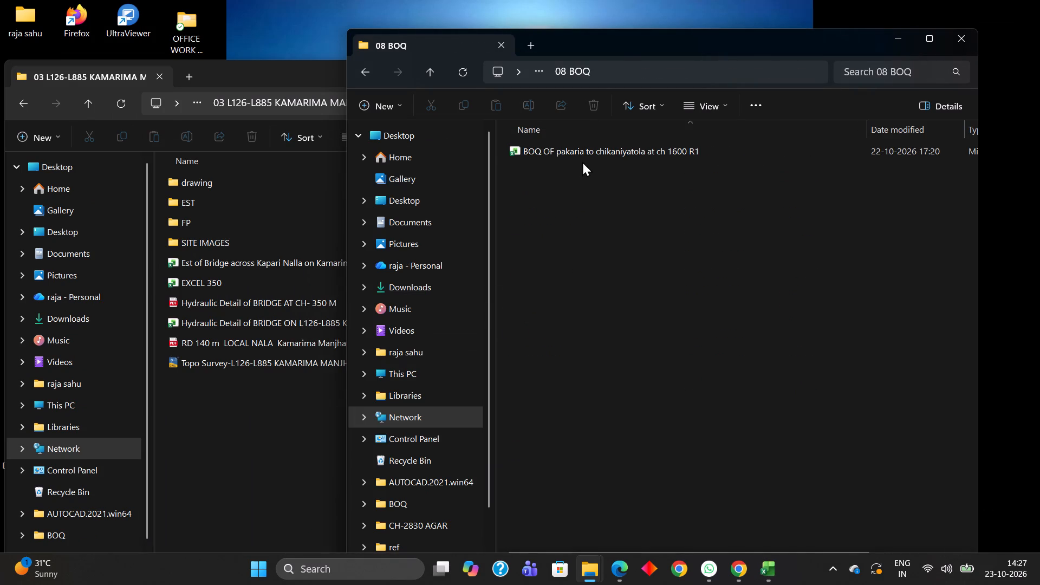
double_click(434, 80)
left_click(433, 80)
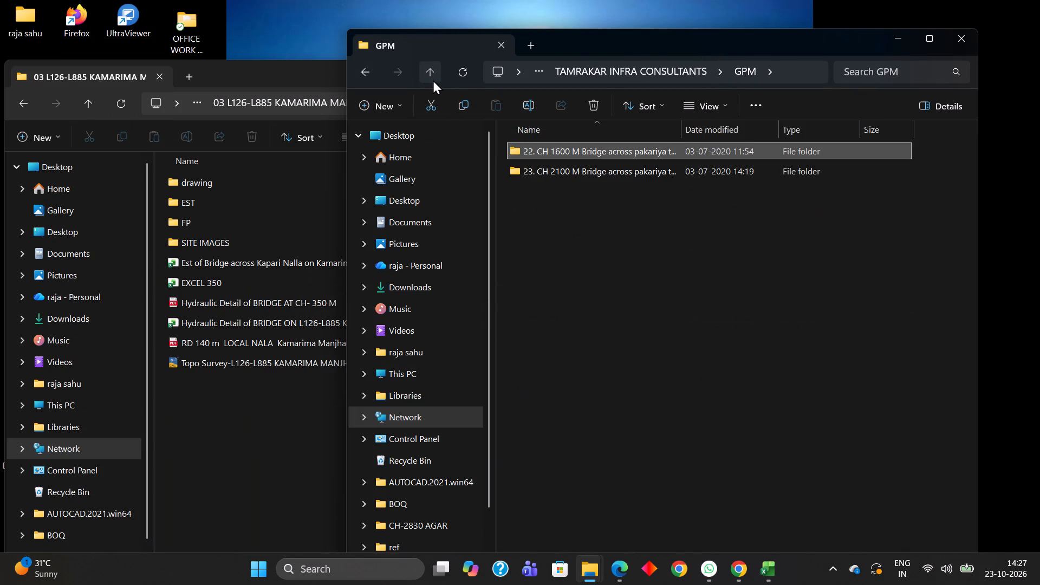
left_click(433, 85)
left_click(432, 70)
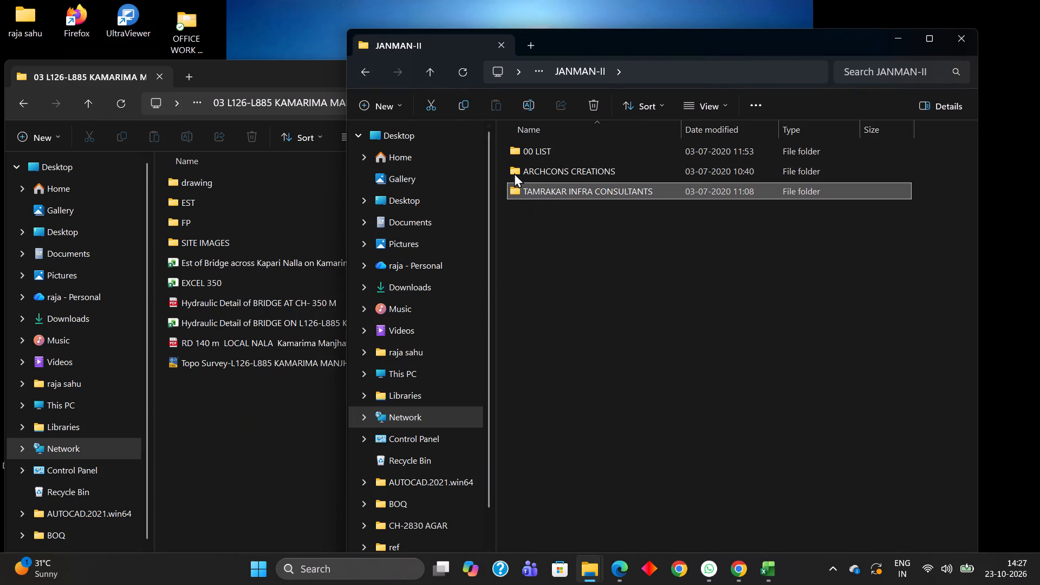
double_click(544, 191)
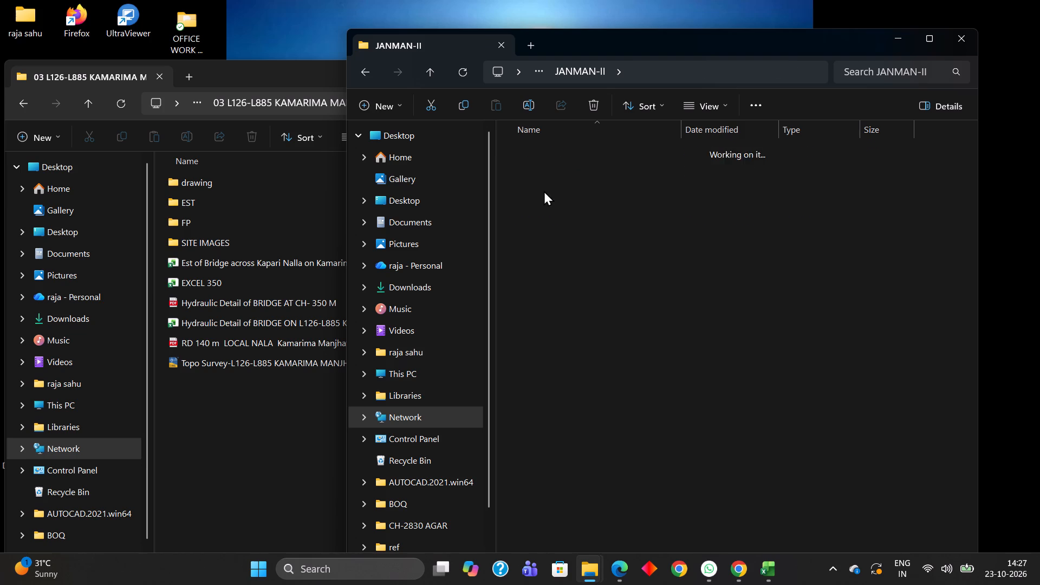
double_click(552, 193)
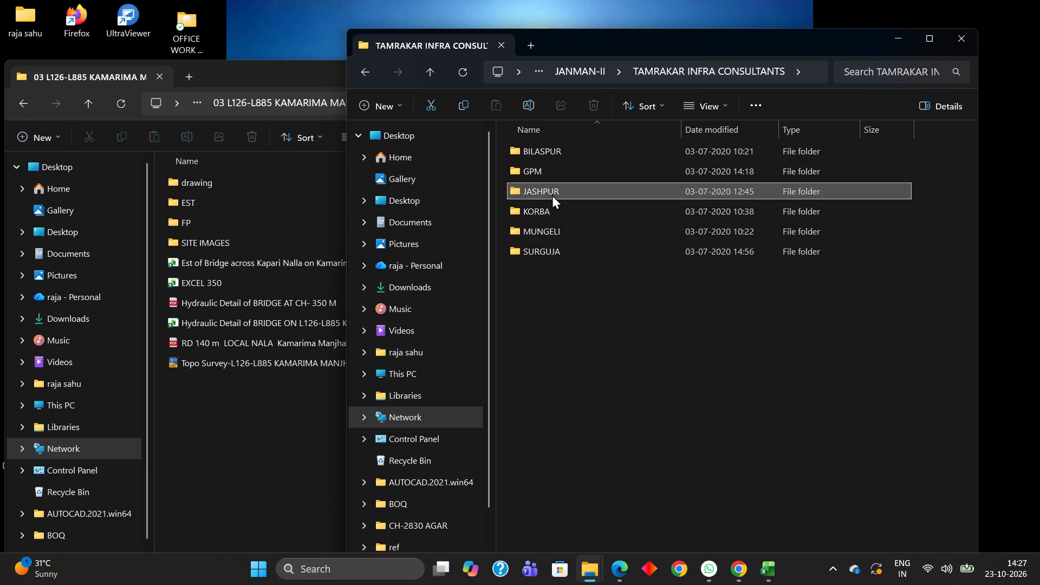
double_click(557, 193)
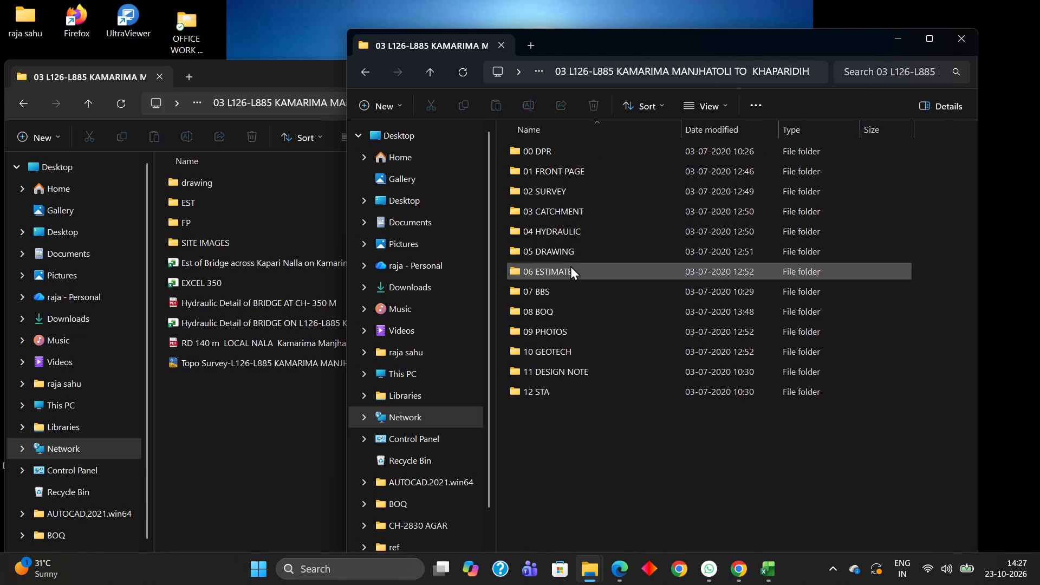
double_click(564, 313)
Open the 05 BOQ workbook, examine its Bridge Qty Summary down to the cost totals, close it and minimize the Pakaria workbook.
double_click(596, 153)
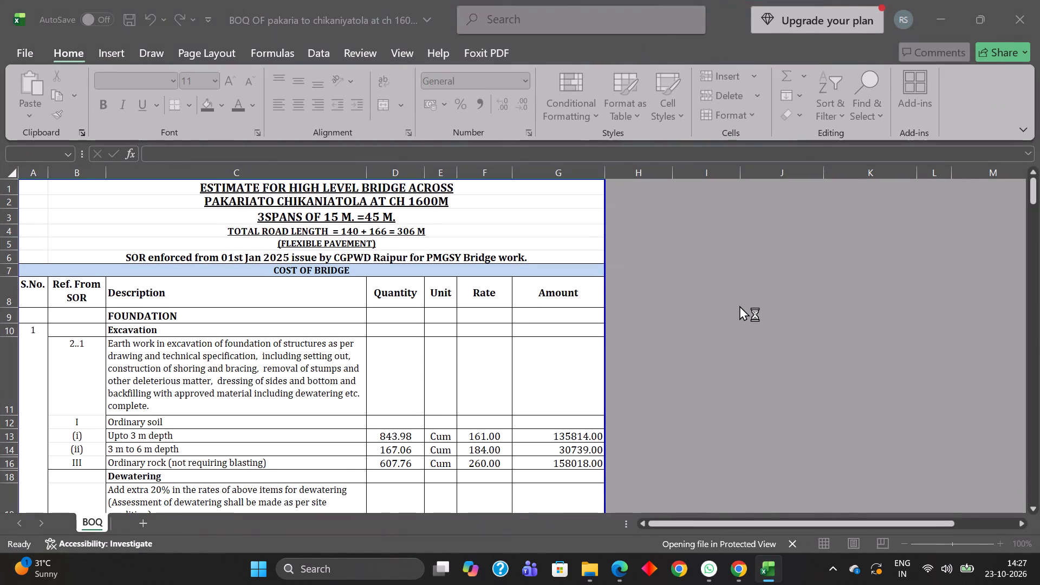
scroll(739, 305, "down", 11)
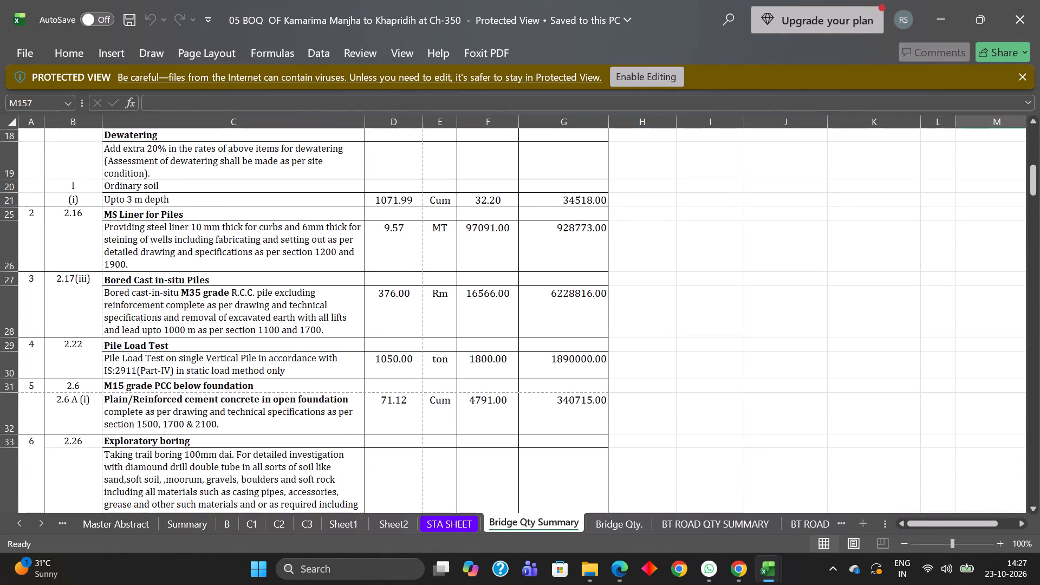
scroll(739, 323, "down", 5)
scroll(739, 323, "up", 10)
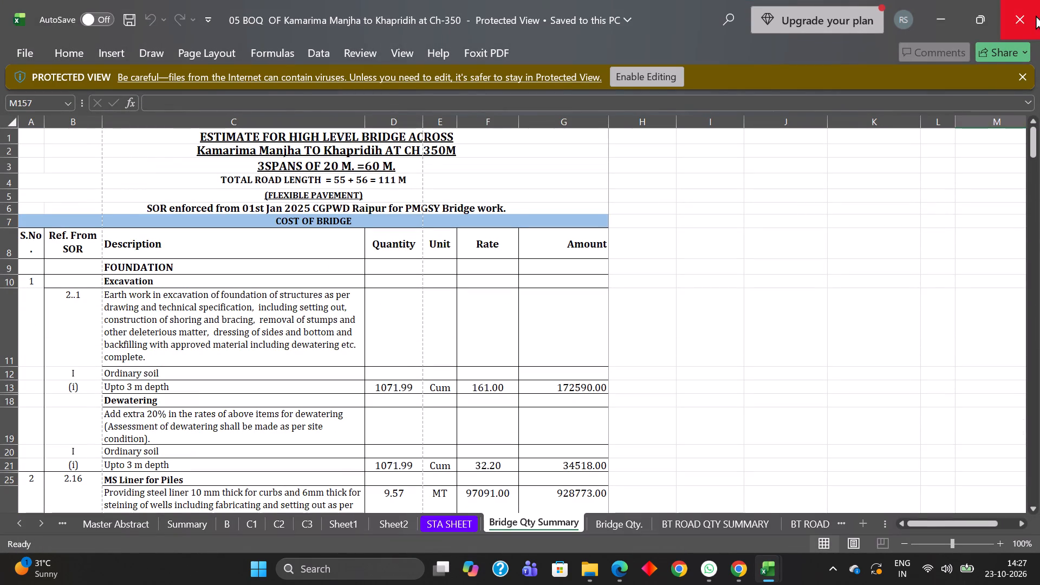
scroll(742, 365, "down", 5)
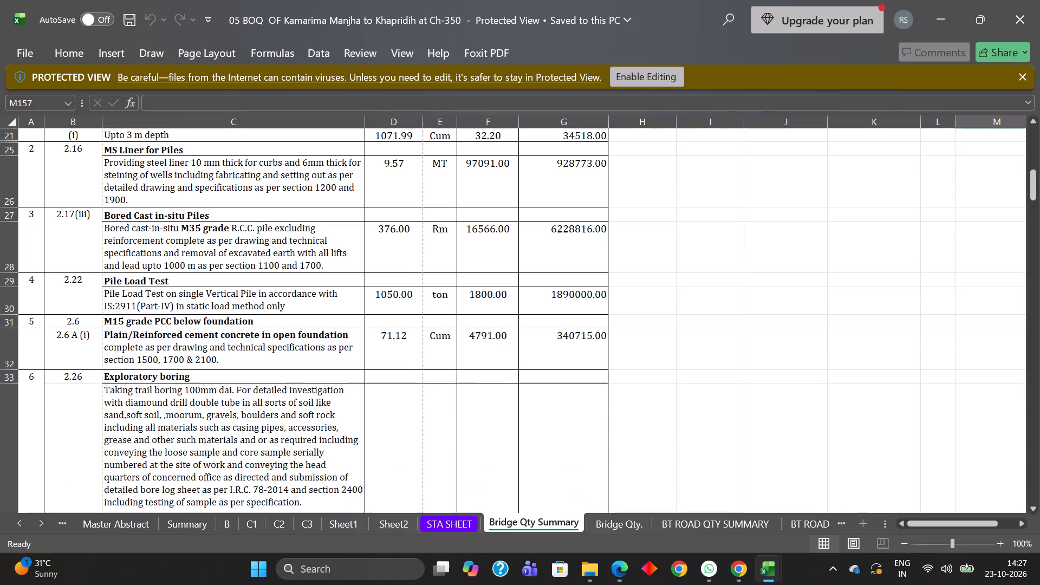
scroll(740, 362, "down", 20)
scroll(740, 362, "down", 20)
scroll(740, 362, "down", 4)
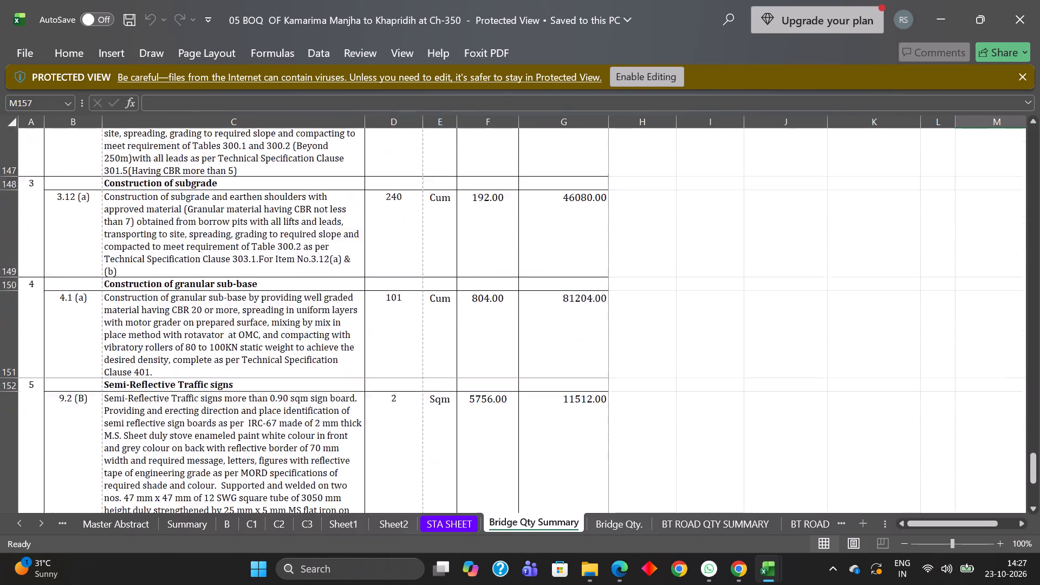
scroll(740, 351, "down", 8)
scroll(744, 346, "up", 9)
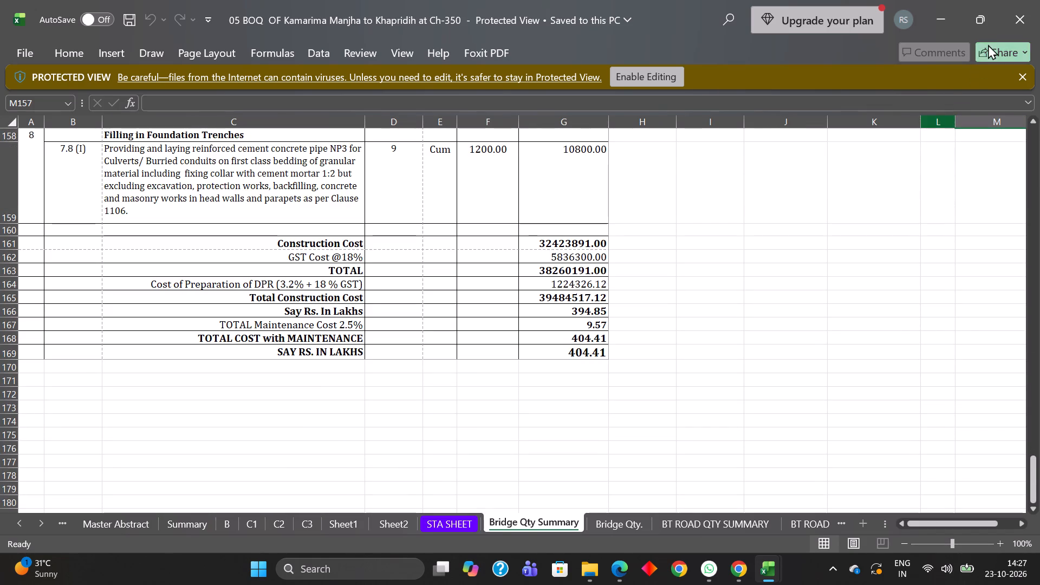
left_click(1018, 15)
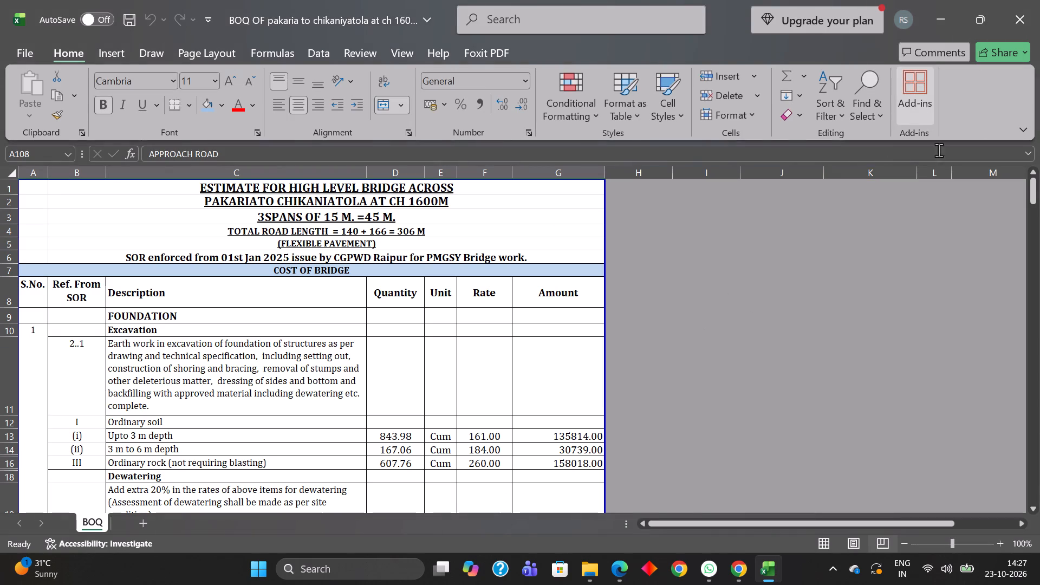
left_click(944, 18)
Rename the BOQ CH-350 file as BOQ OF Kamarima Manjha to Khapridih at Ch-350, reusing the name text from the 05 BOQ file.
left_click(764, 283)
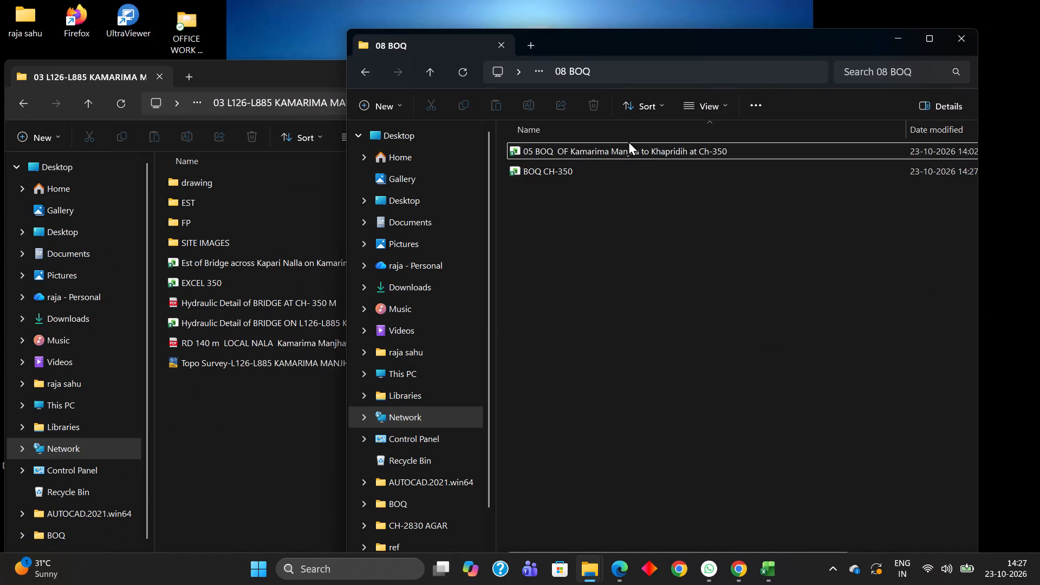
left_click(629, 146)
left_click(606, 154)
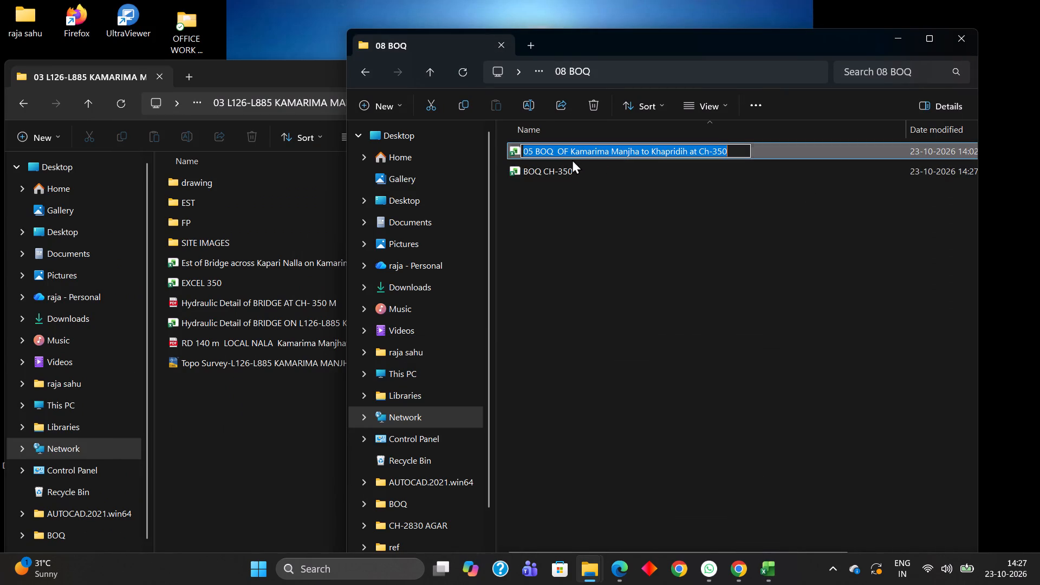
left_click_drag(557, 153, 632, 153)
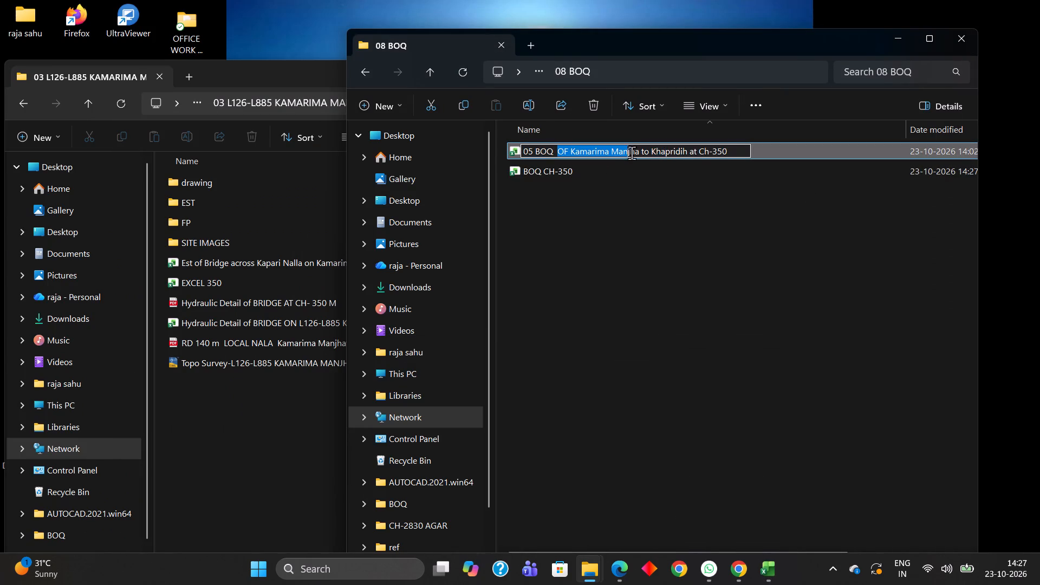
left_click_drag(632, 153, 736, 157)
key("ctrl+c")
left_click(561, 173)
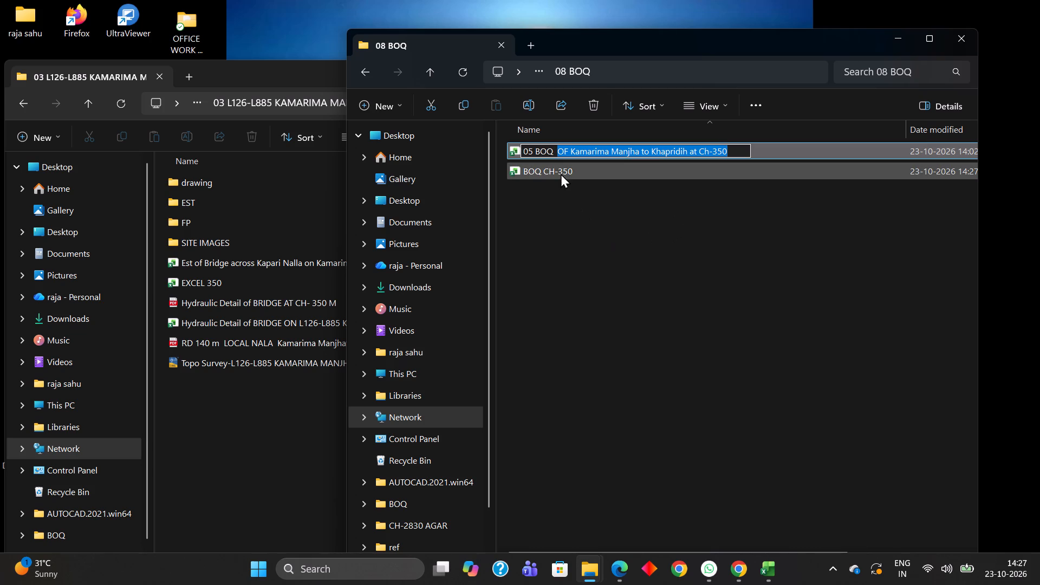
left_click(544, 171)
left_click(542, 168)
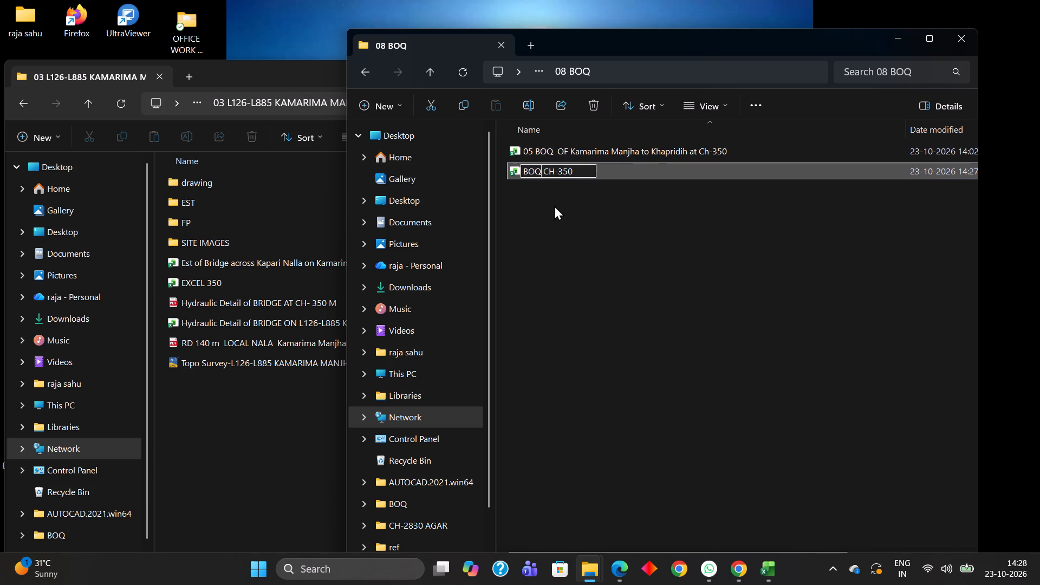
key("space")
key("ctrl+v")
left_click_drag(716, 172, 747, 177)
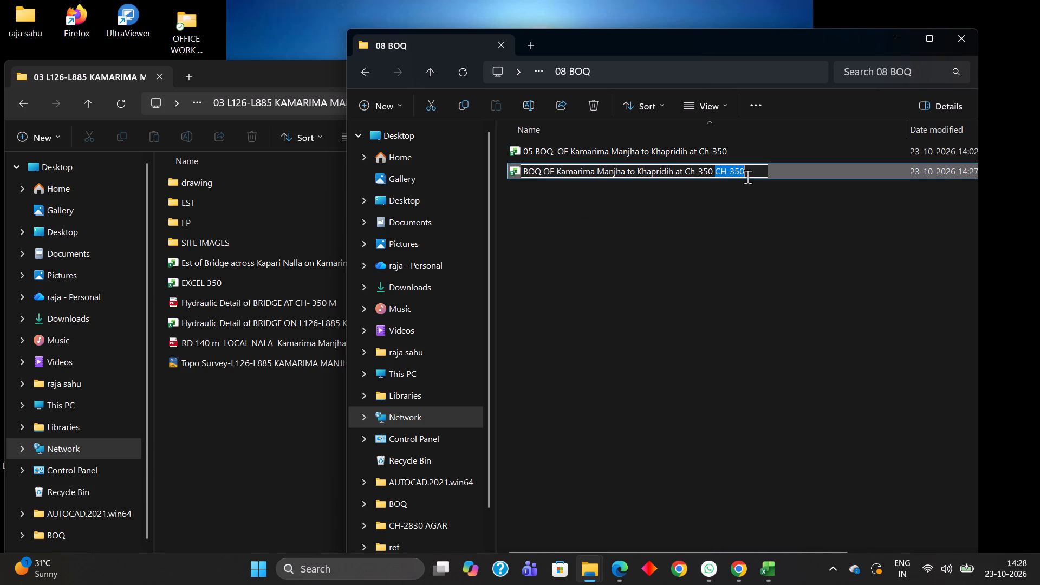
left_click_drag(747, 177, 752, 178)
key("BackSpace")
left_click(715, 219)
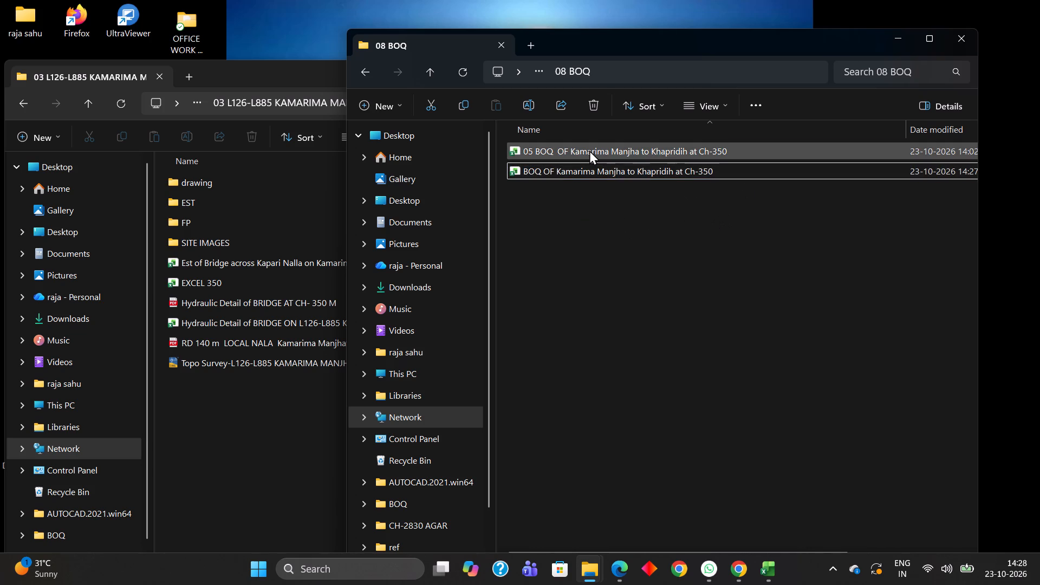
Permanently delete the 05 BOQ OF Kamarima Manjha to Khapridih at Ch-350 file from the 08 BOQ folder.
left_click(589, 149)
key("Delete")
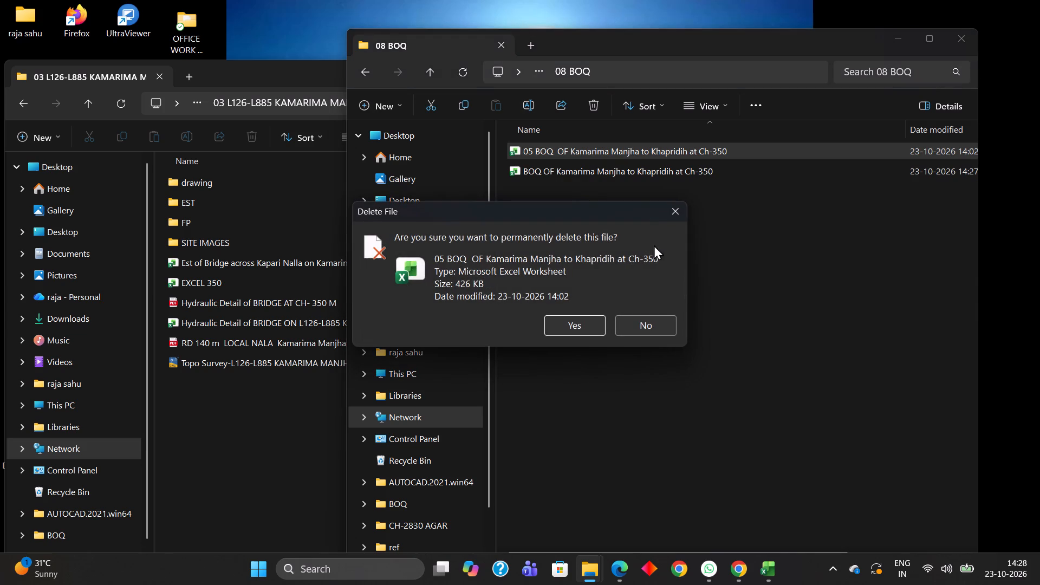
left_click(580, 327)
left_click(604, 226)
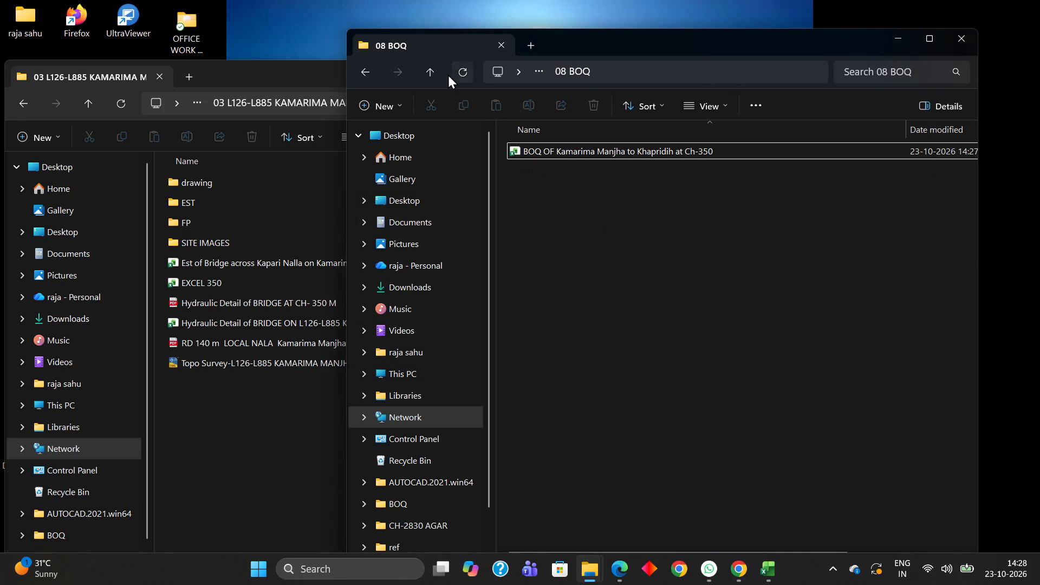
Go back up to the Kamarima Manjhatoli to Khaparidih project folder to look over its subfolders.
left_click(428, 73)
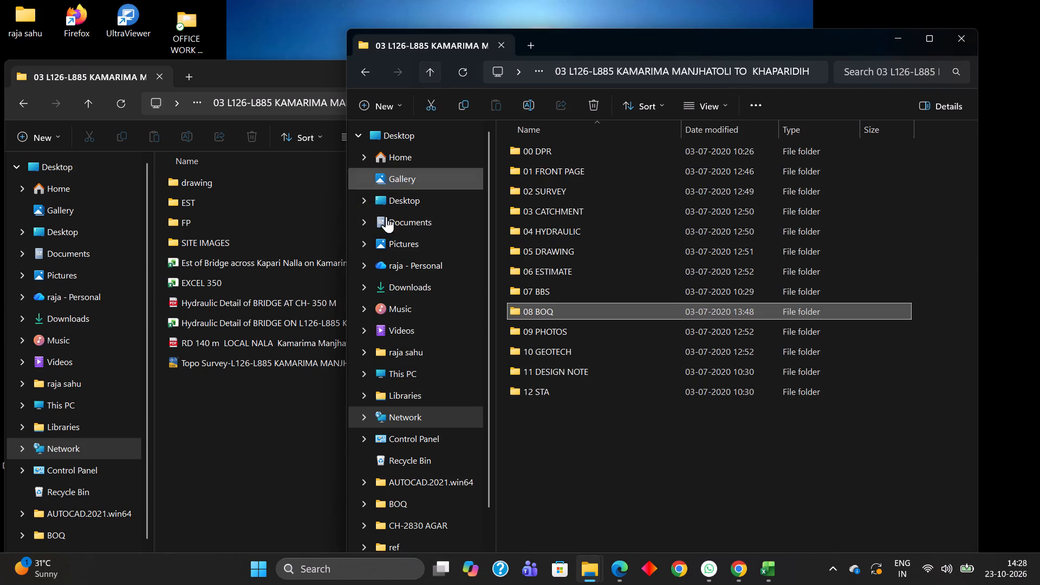
left_click(290, 459)
left_click(700, 460)
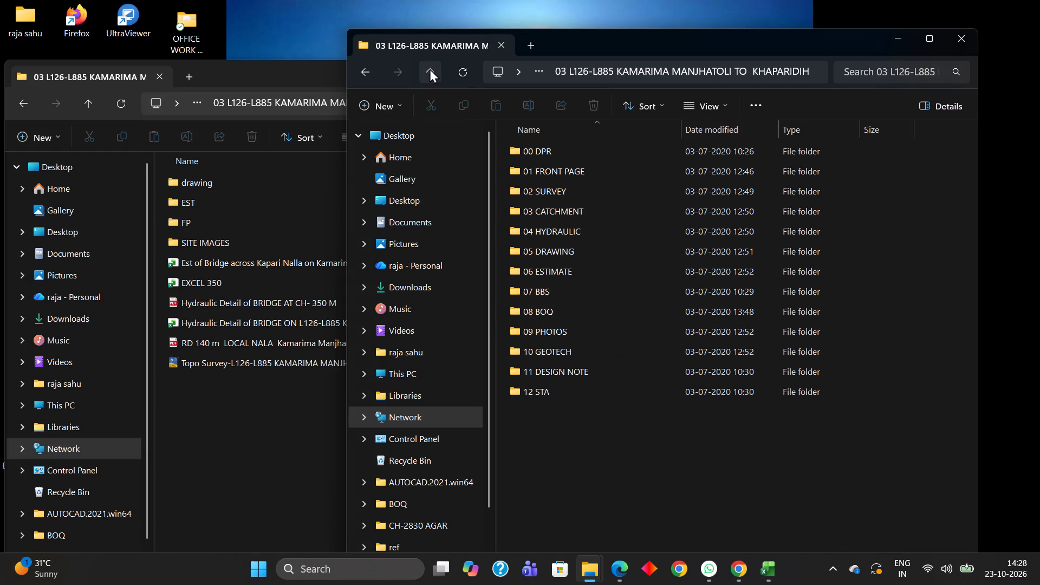
right_click(265, 11)
left_click(292, 71)
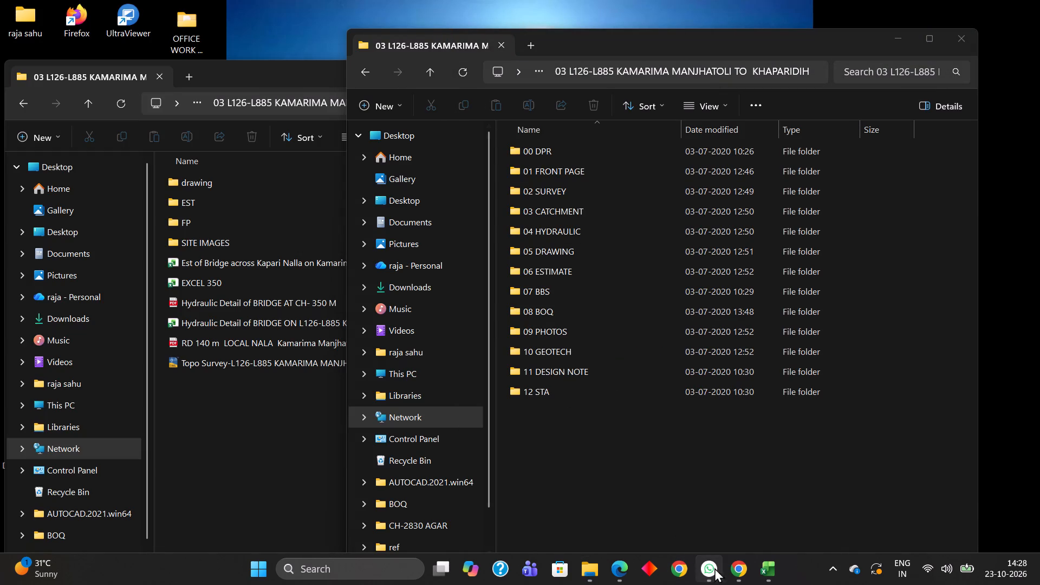
Switch to the JANMAN ii and PMGSY IV summary in Chrome and tick Bar Bending Schedule for the Kamarima Manjhatoli to Khaparidih bridge.
left_click(741, 568)
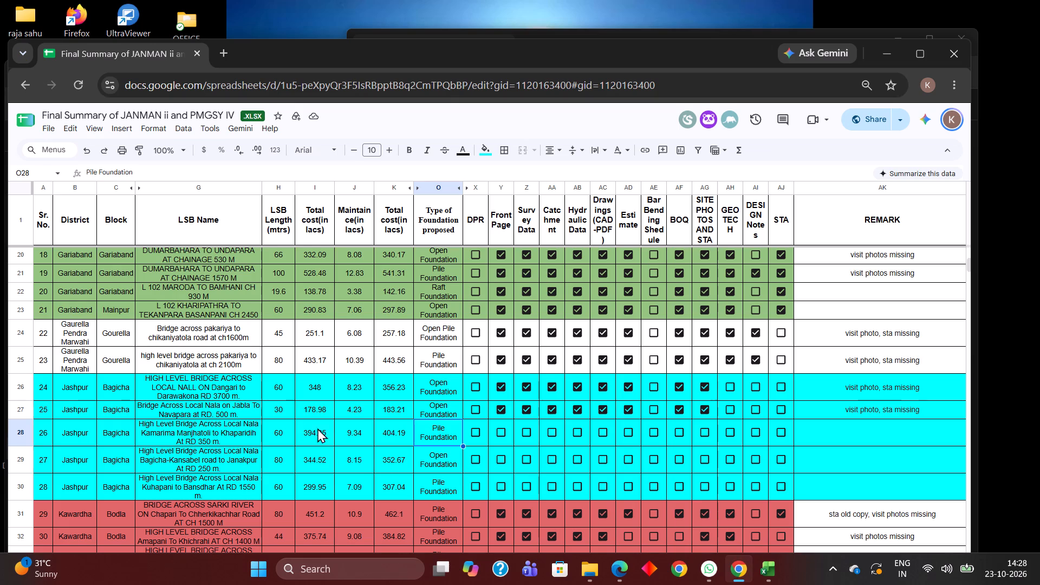
left_click(0, 432)
left_click(656, 438)
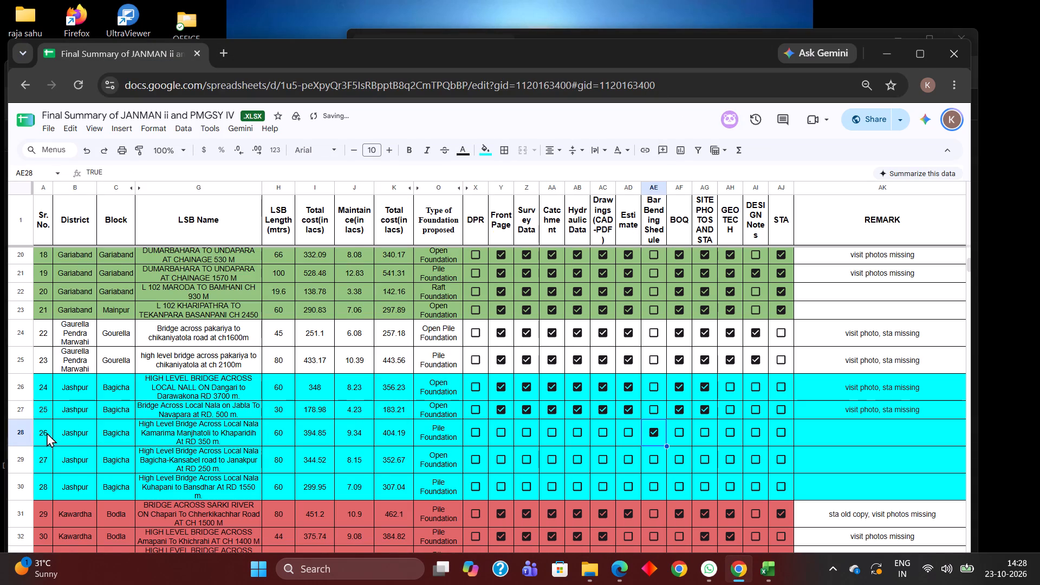
left_click(23, 436)
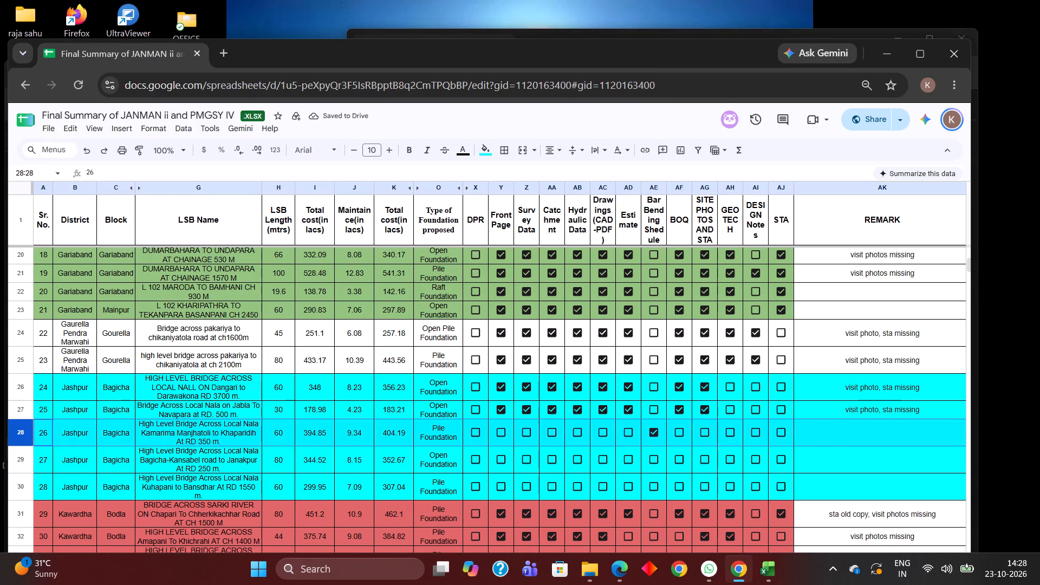
Tick Front Page, Survey Data, Catchment, Hydraulic Data, Drawings, Estimate, BOQ, Site Photos and Geotech for the Kamarima Manjhatoli to Khaparidih bridge.
left_click(502, 434)
left_click(530, 433)
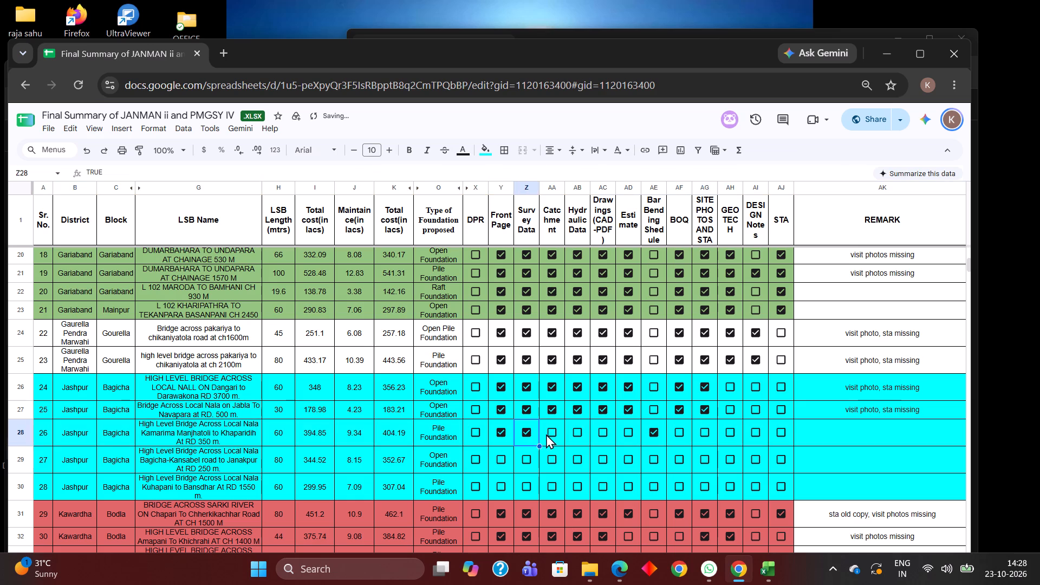
left_click(552, 434)
left_click(580, 431)
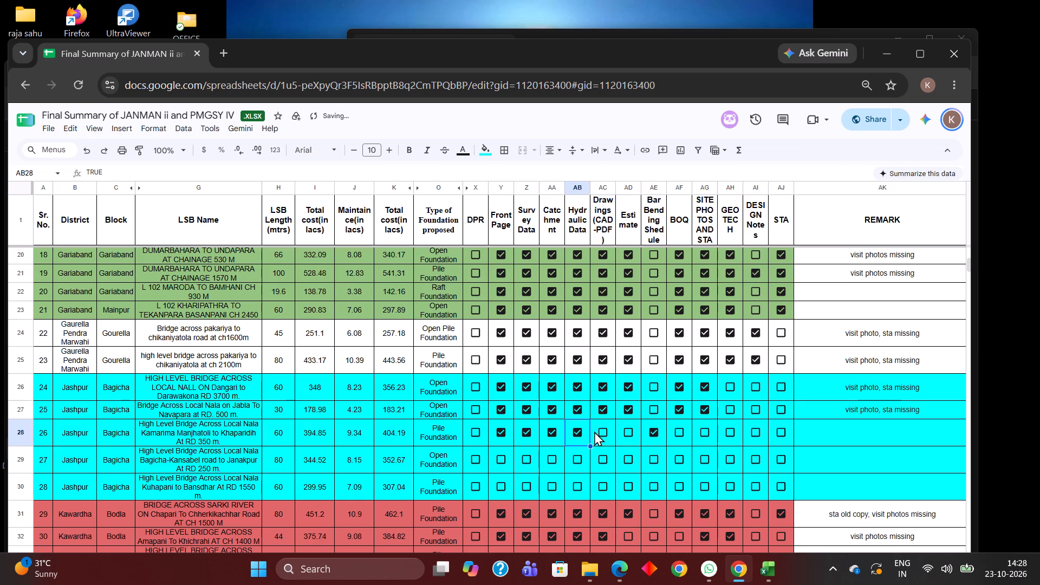
left_click(601, 434)
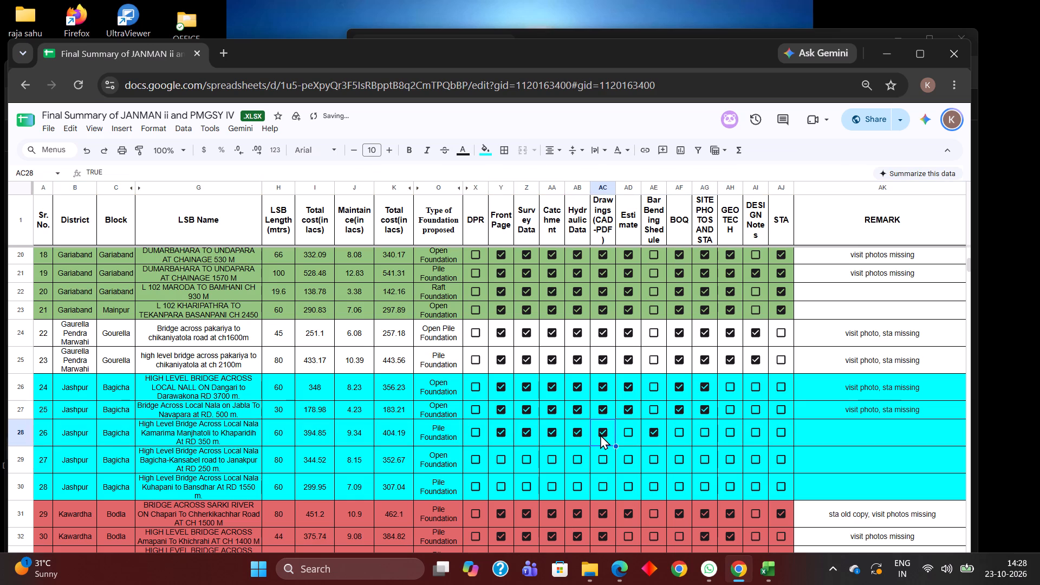
left_click(632, 434)
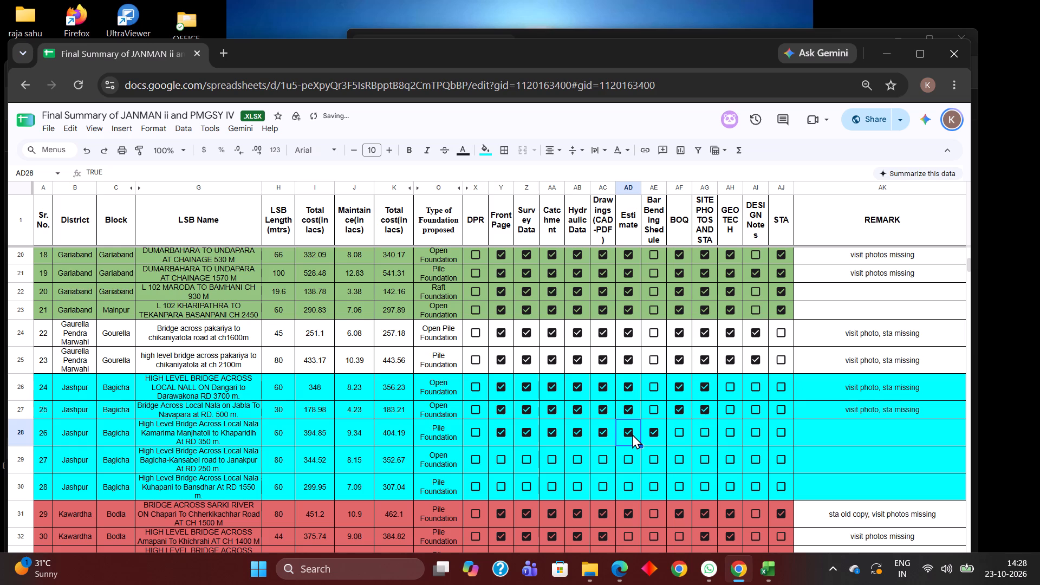
left_click(680, 436)
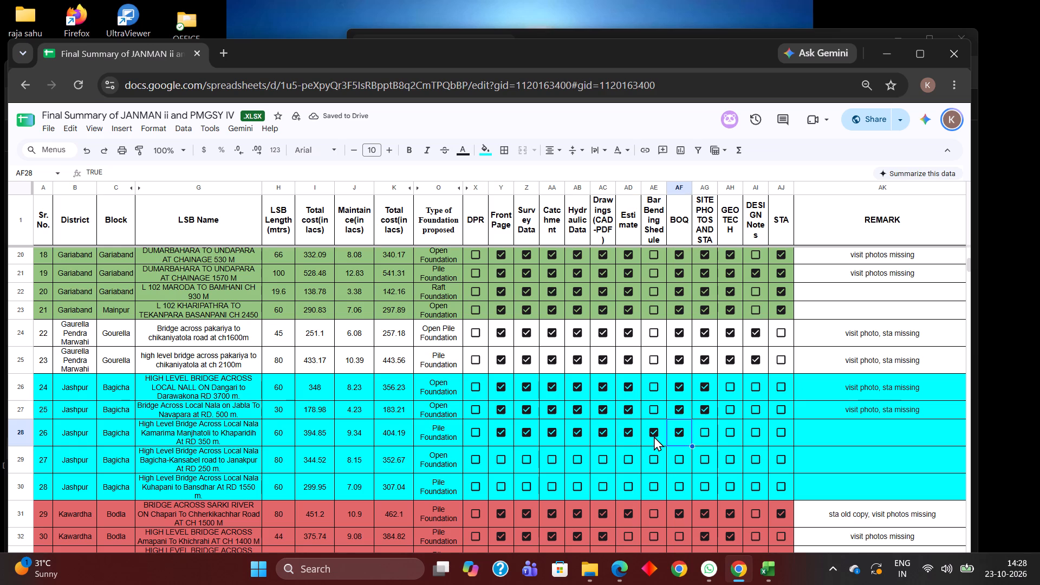
left_click(704, 432)
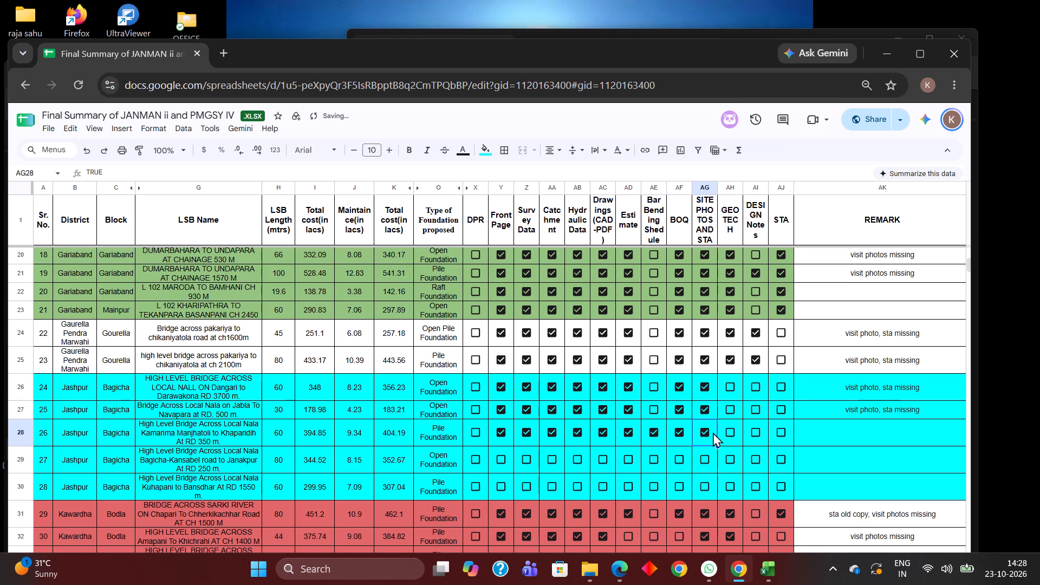
left_click(730, 432)
Copy the remark "visit photo, sta missing" from the Jabla to Navapara bridge row into the Kamarima Manjhatoli to Khaparidih row's remark.
left_click(837, 438)
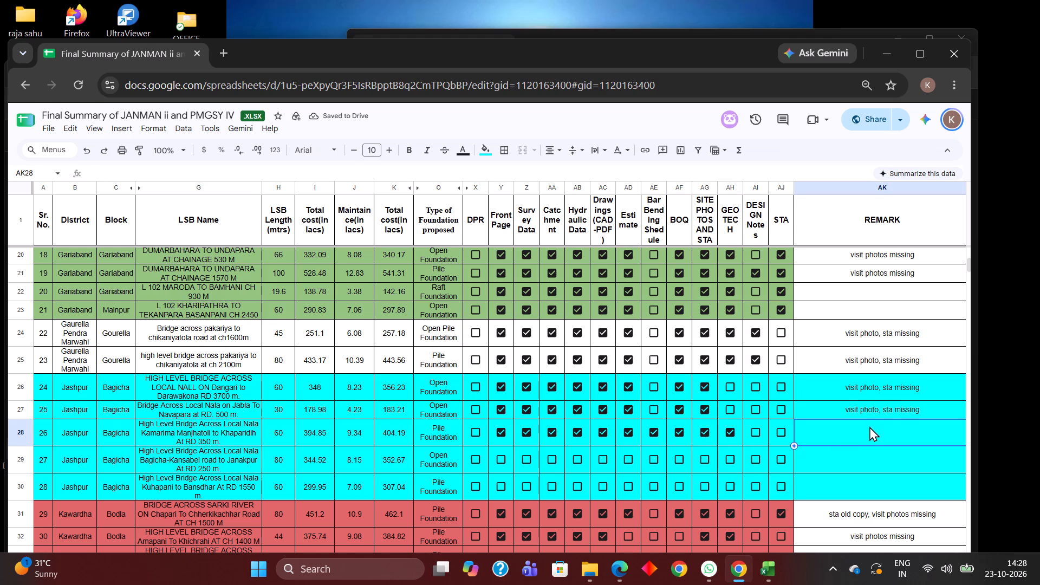
double_click(895, 412)
left_click_drag(878, 403, 911, 409)
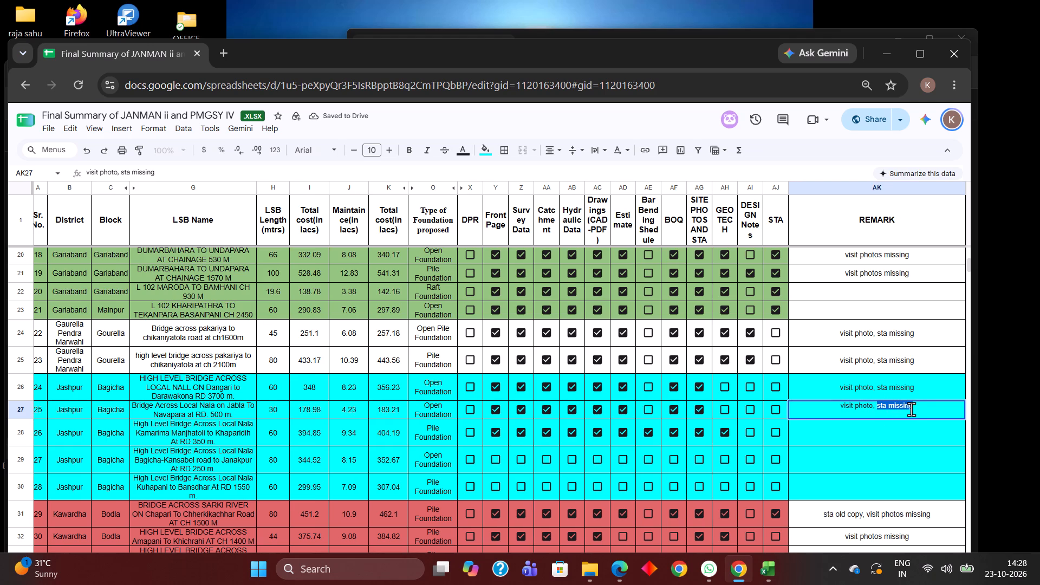
left_click_drag(911, 409, 913, 409)
left_click(864, 435)
left_click(858, 409)
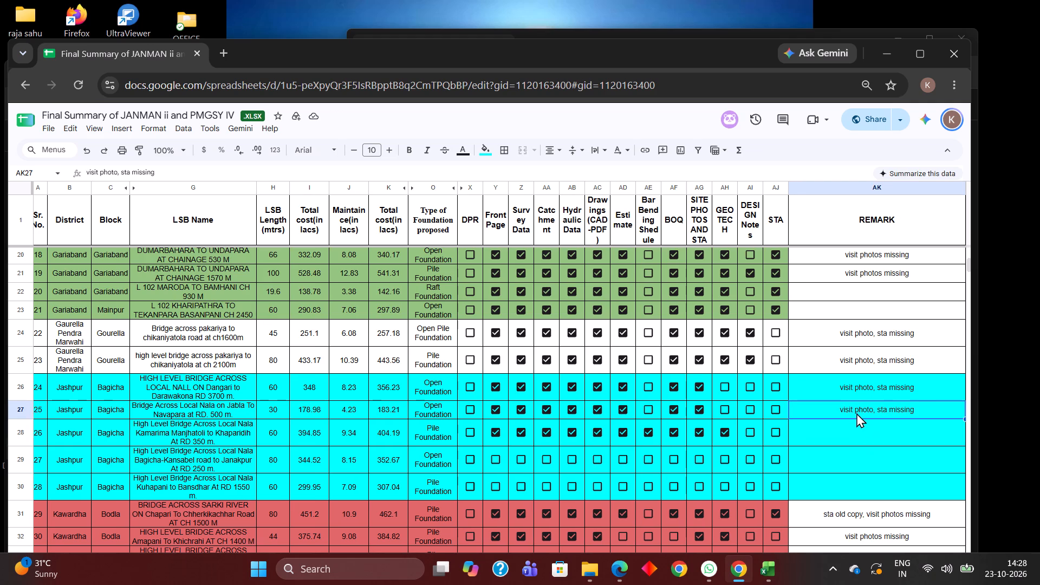
key("ctrl+c")
left_click(852, 426)
key("ctrl+v")
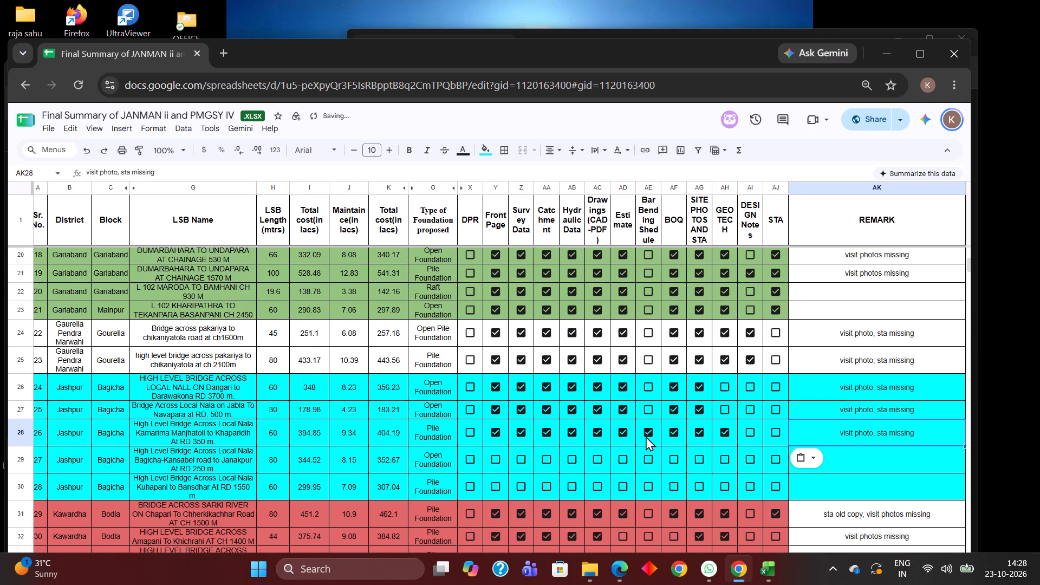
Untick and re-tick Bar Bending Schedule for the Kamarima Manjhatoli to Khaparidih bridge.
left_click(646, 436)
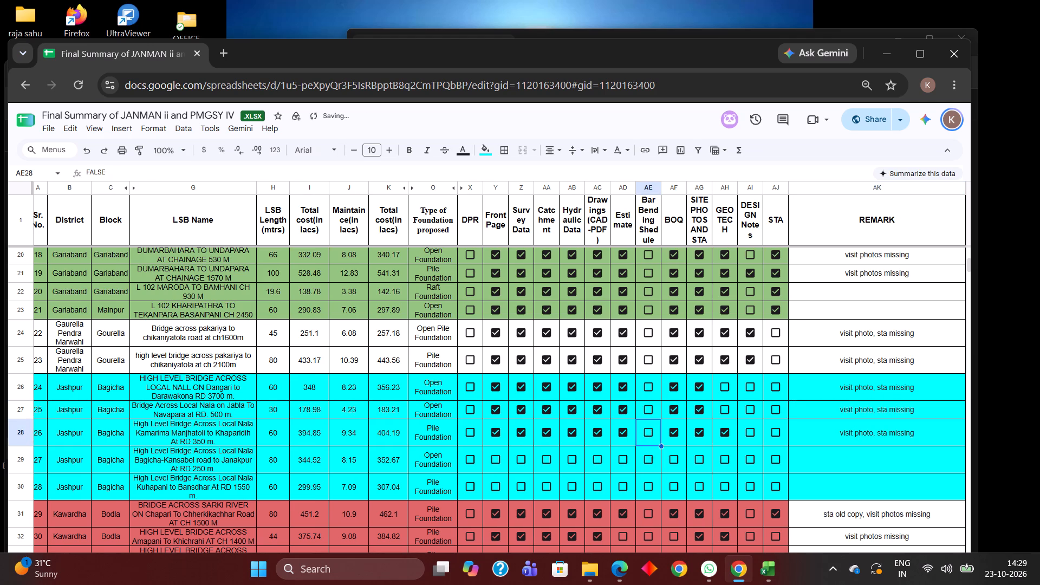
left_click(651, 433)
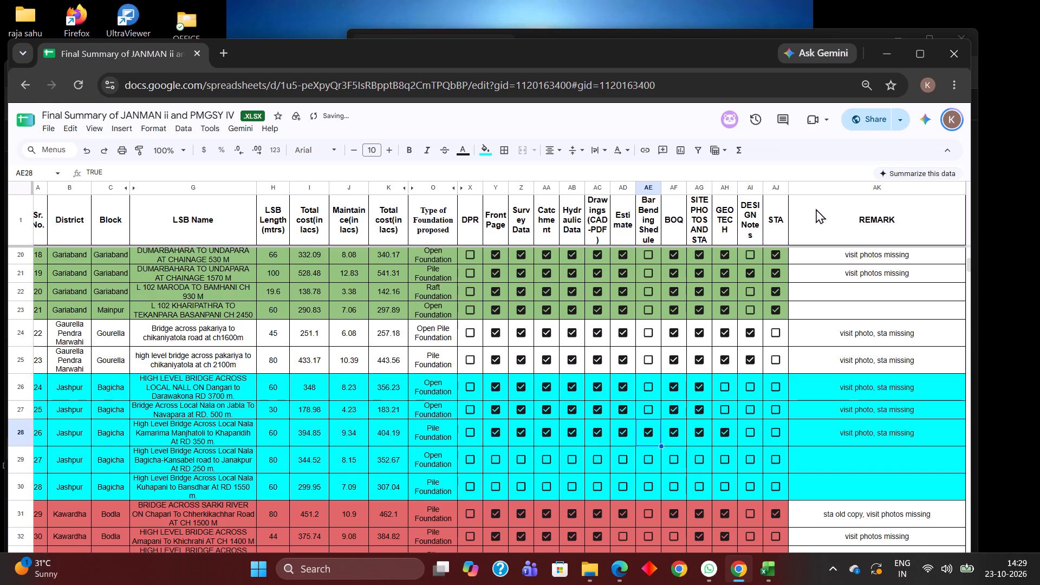
Switch to File Explorer and check the contents of the 07 BBS folder in the Kamarima Manjhatoli to Khaparidih project.
left_click(884, 56)
left_click(734, 468)
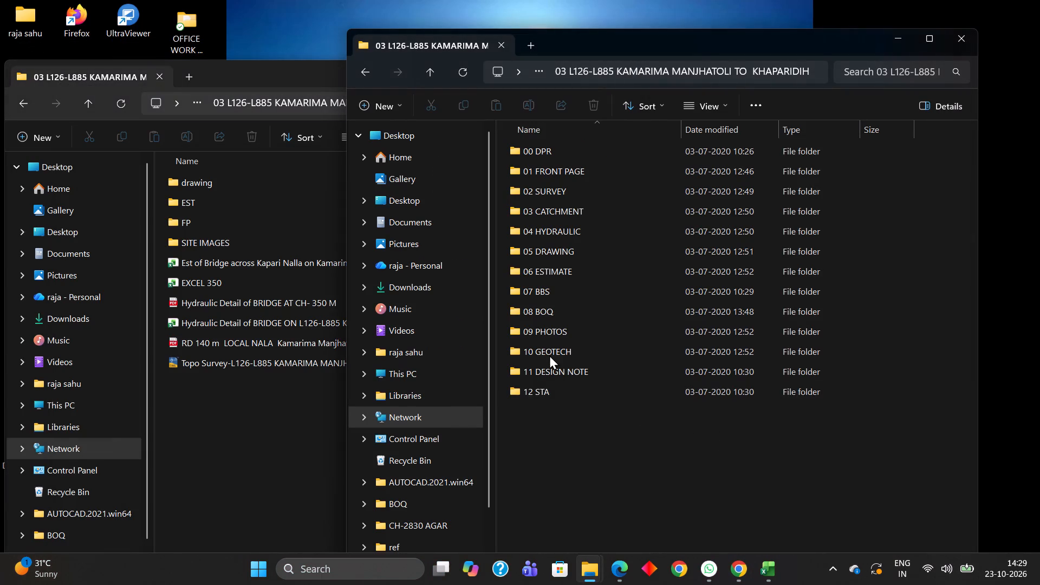
double_click(567, 293)
left_click(578, 337)
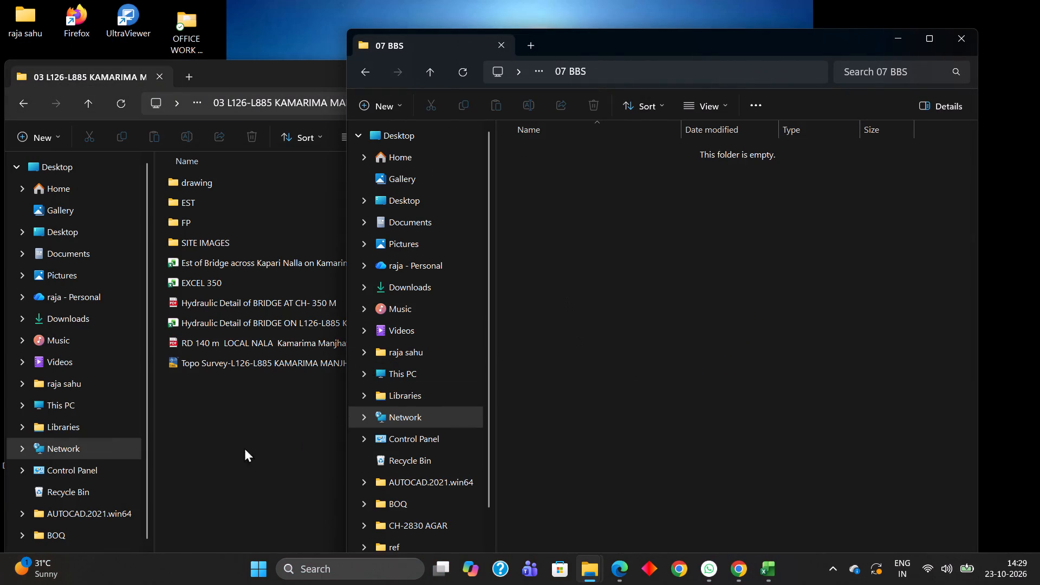
left_click(230, 450)
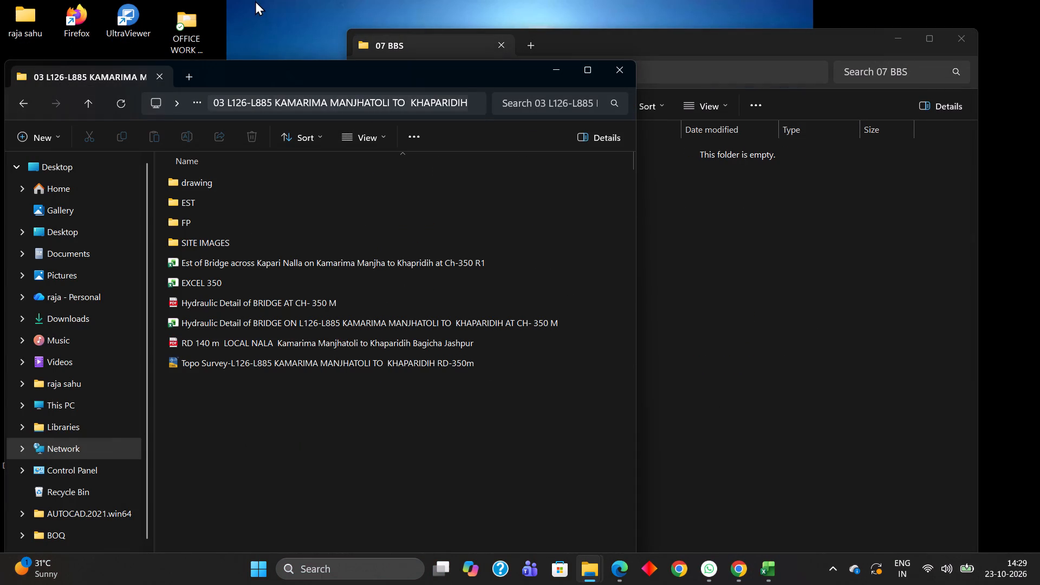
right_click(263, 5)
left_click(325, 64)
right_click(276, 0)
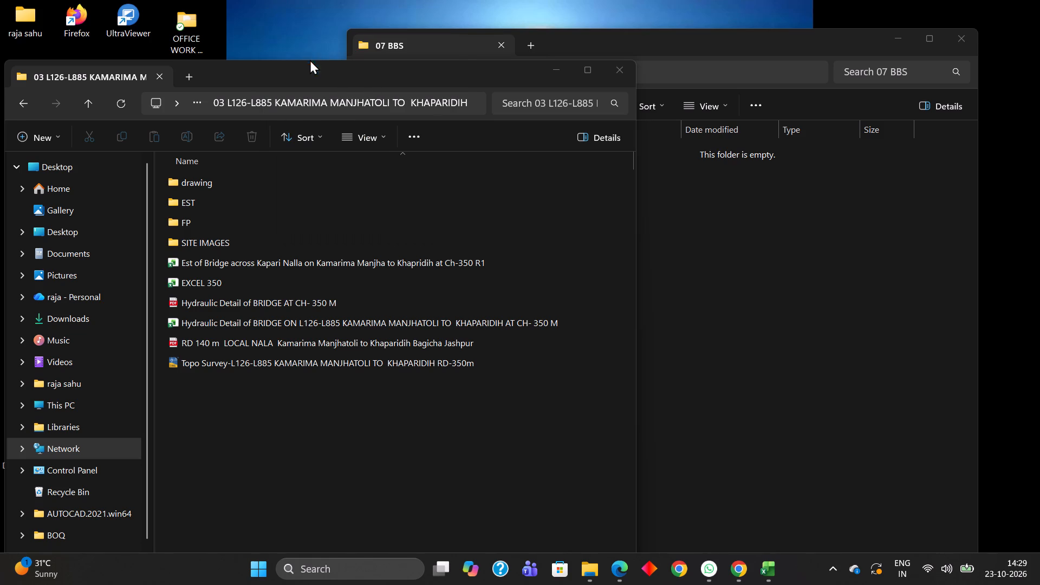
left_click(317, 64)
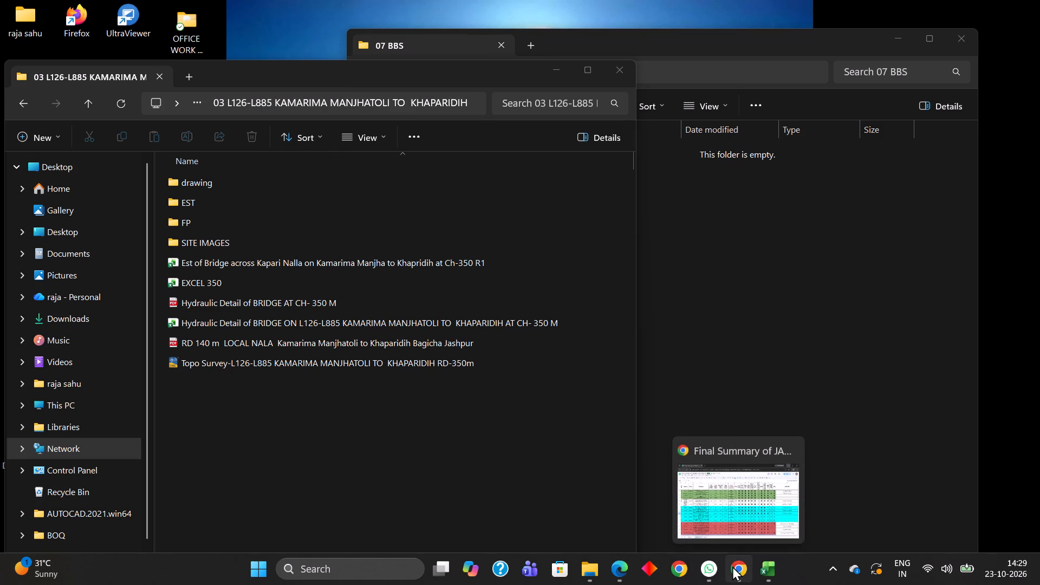